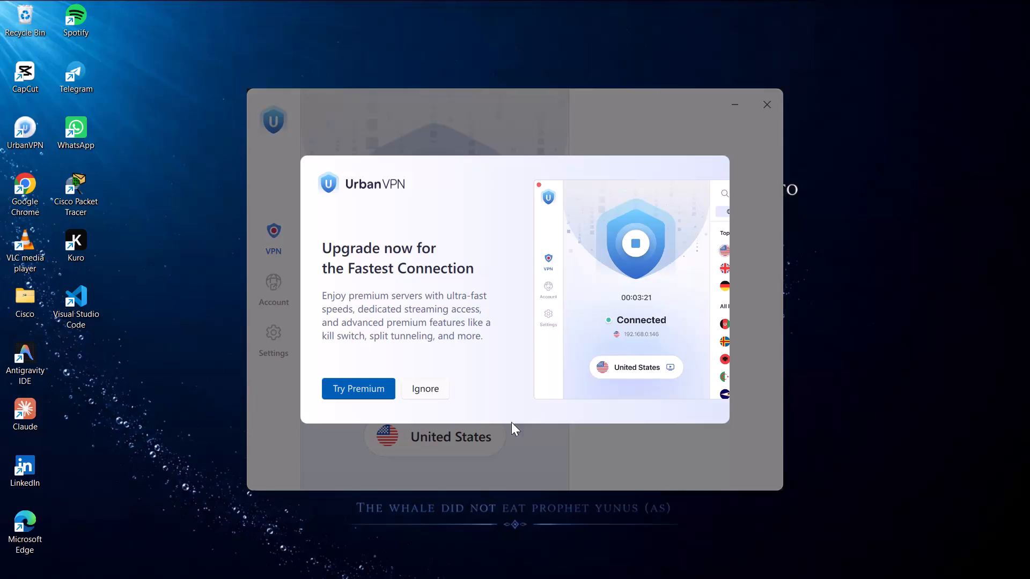
# Dismiss the premium upgrade offer and connect the VPN to the United States location.
pyautogui.click(431, 388)
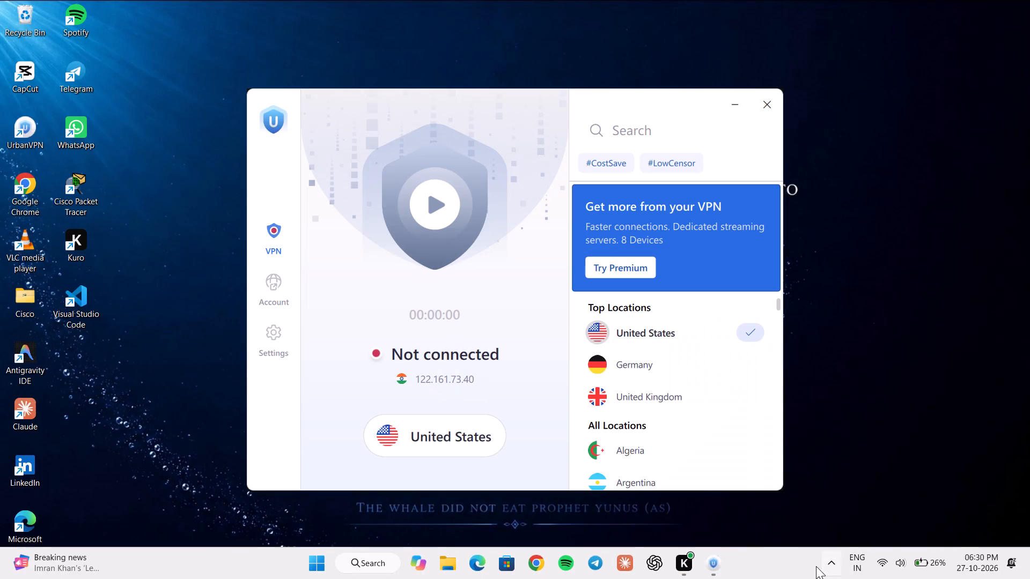
pyautogui.click(437, 212)
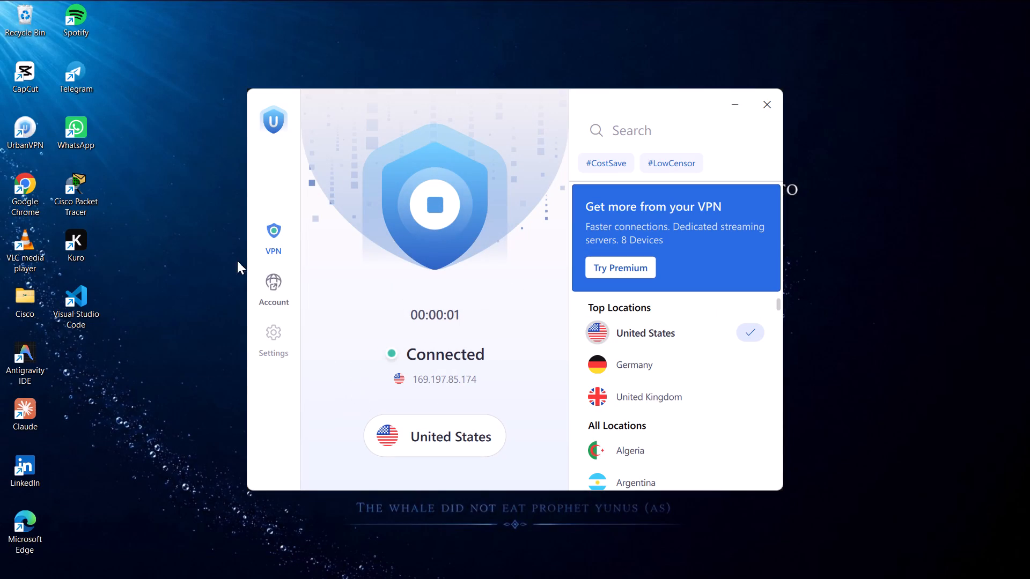
# Launch CapCut from the desktop.
pyautogui.doubleClick(21, 75)
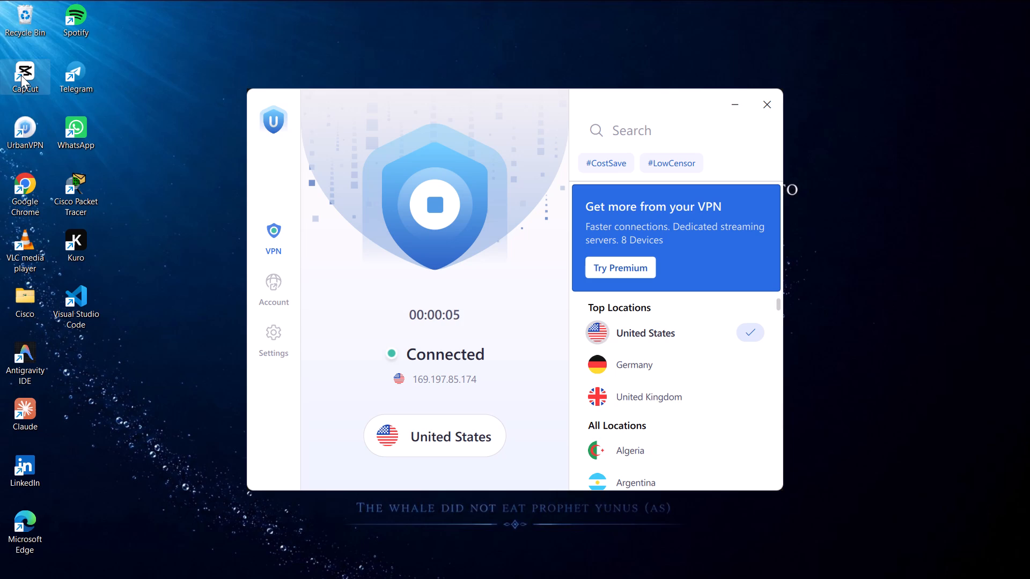
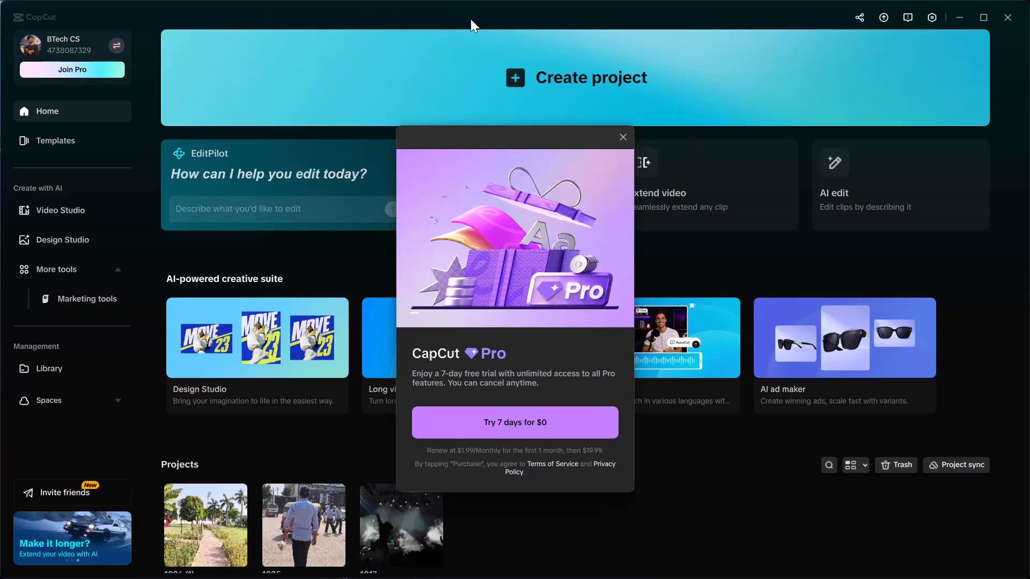
# Dismiss the CapCut Pro free trial offer and create a new video project.
pyautogui.click(630, 134)
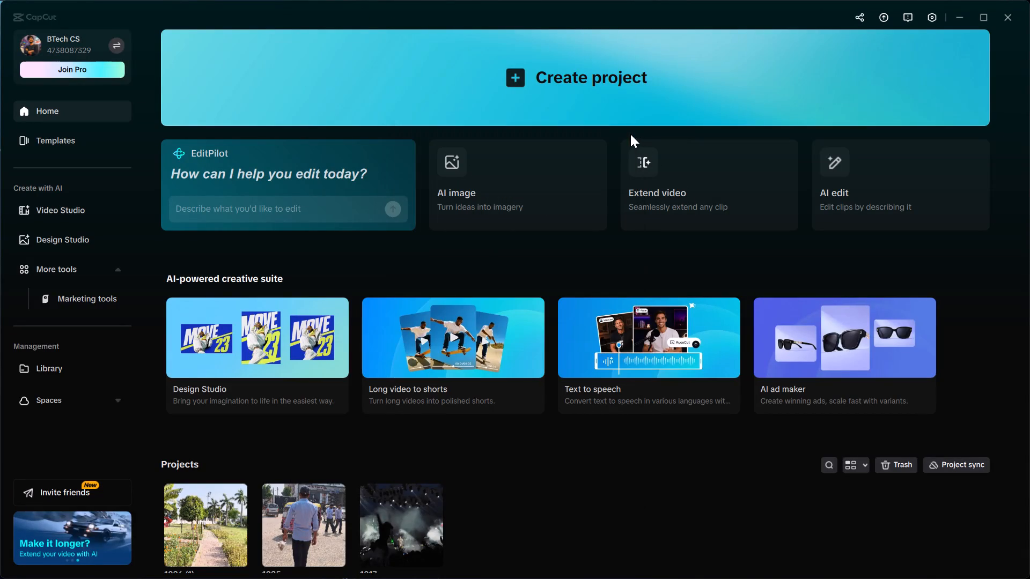
pyautogui.click(592, 81)
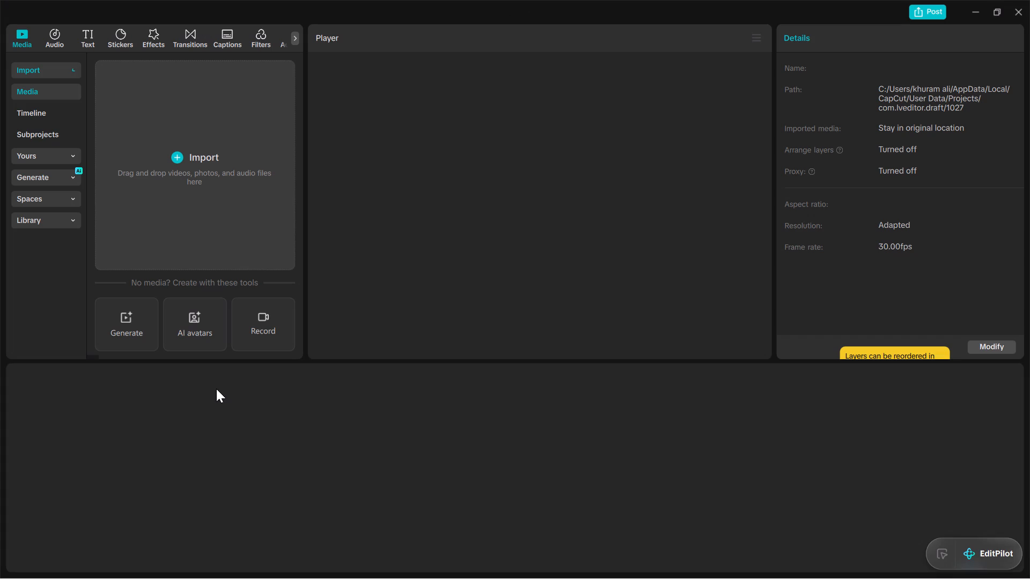
# Start importing media from the device and look through the Nothing Phone (3a) Lite's Images collection for source material.
pyautogui.click(195, 149)
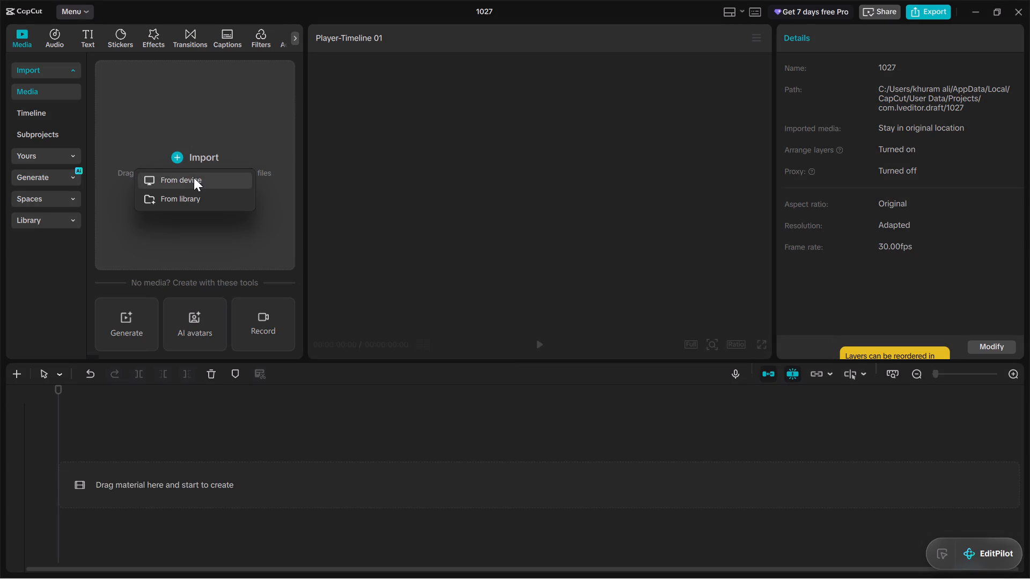
pyautogui.click(187, 180)
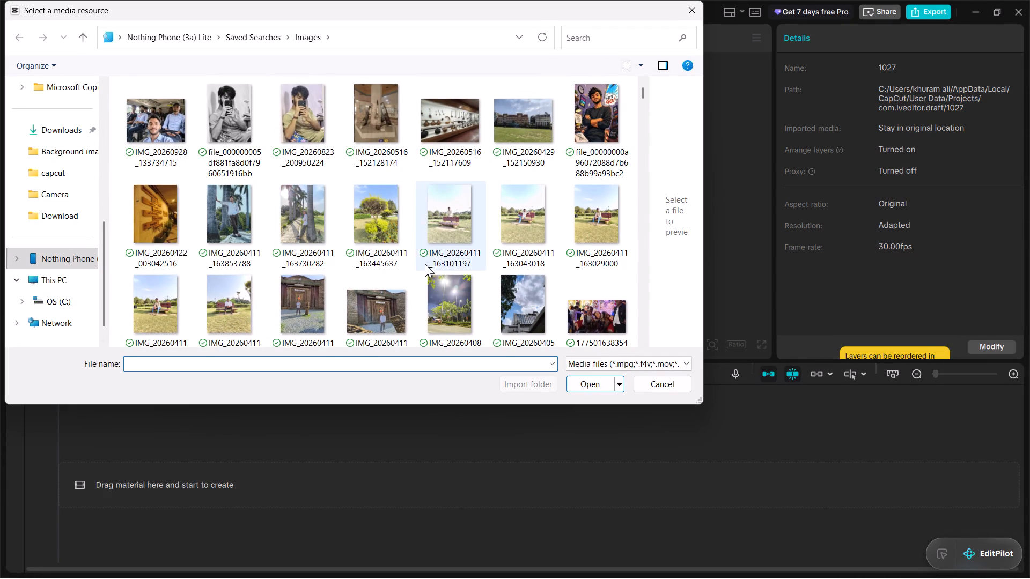
pyautogui.scroll(-2, 425, 265)
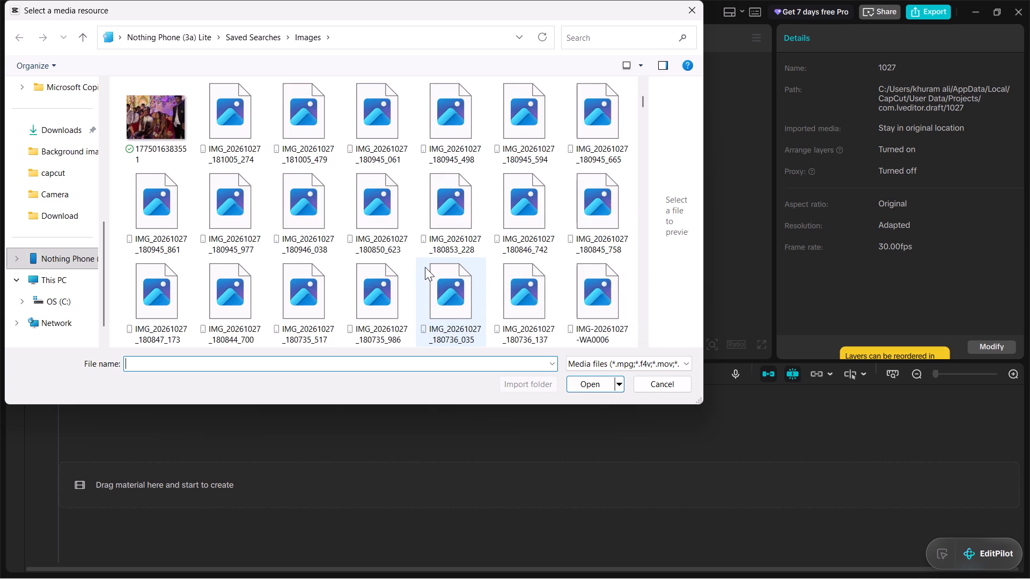
pyautogui.scroll(1, 409, 262)
pyautogui.scroll(-1, 409, 265)
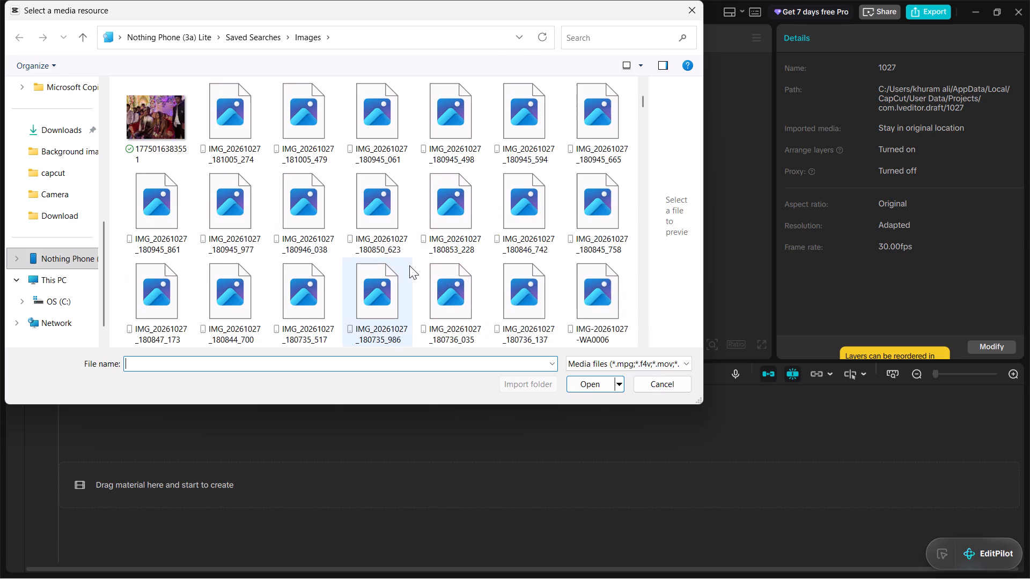
pyautogui.scroll(-10, 410, 266)
pyautogui.scroll(1, 411, 267)
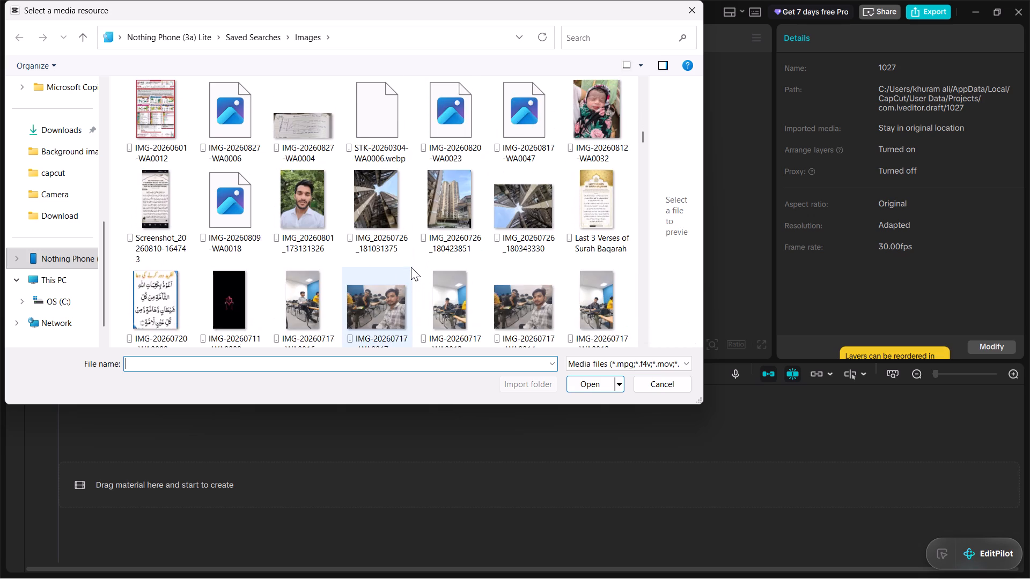
pyautogui.scroll(1, 411, 267)
# Check the phone's Downloads collection and its Telegram folder for media, closing the file selection without importing anything.
pyautogui.click(56, 257)
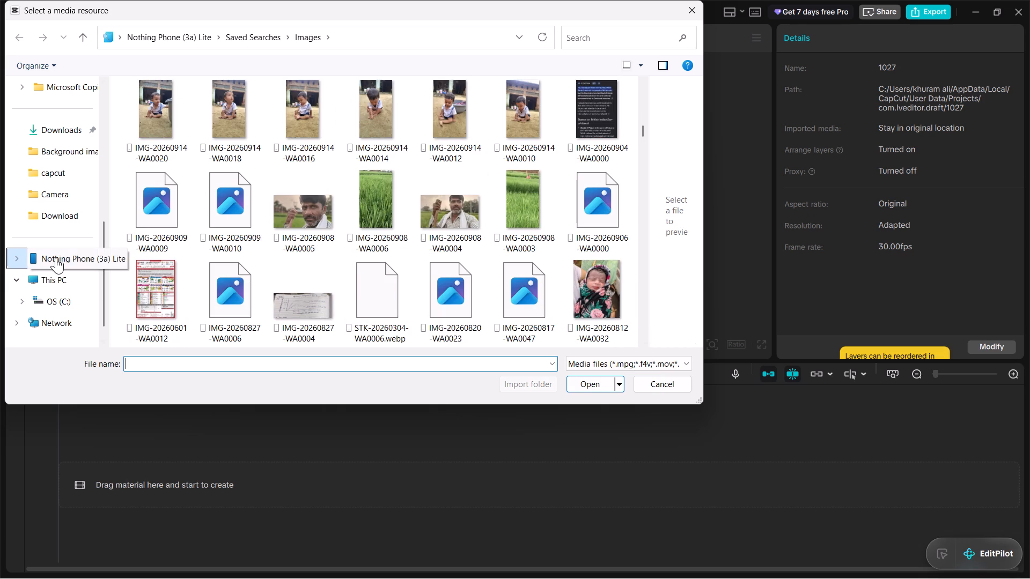
pyautogui.doubleClick(381, 132)
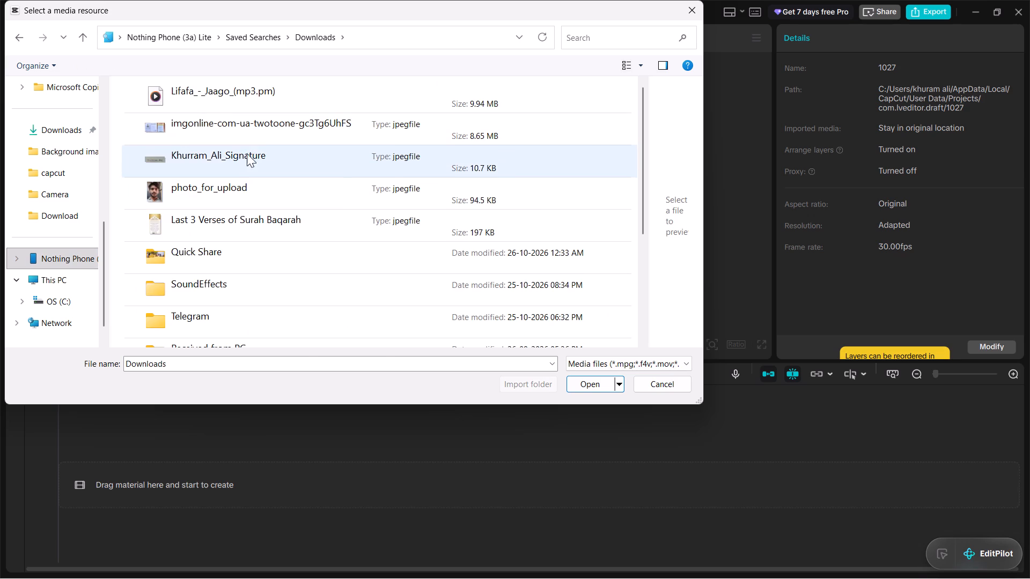
pyautogui.scroll(-1, 243, 222)
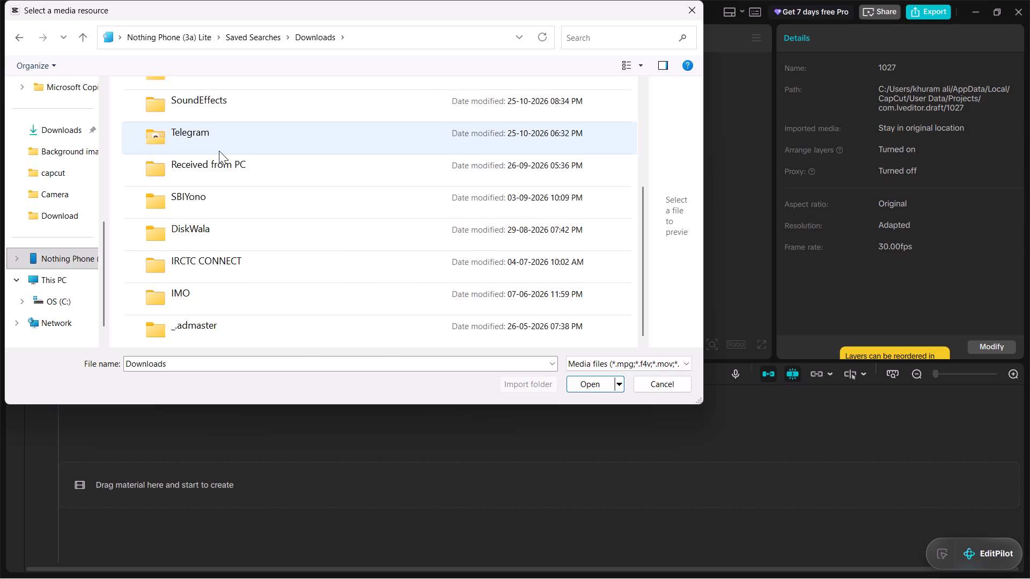
pyautogui.doubleClick(220, 138)
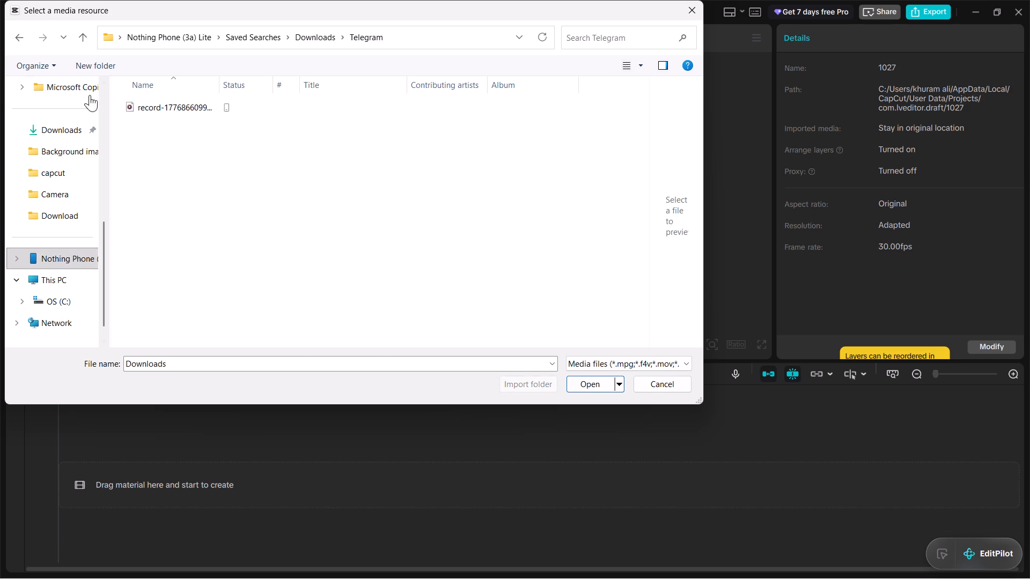
pyautogui.click(14, 34)
pyautogui.scroll(-2, 205, 176)
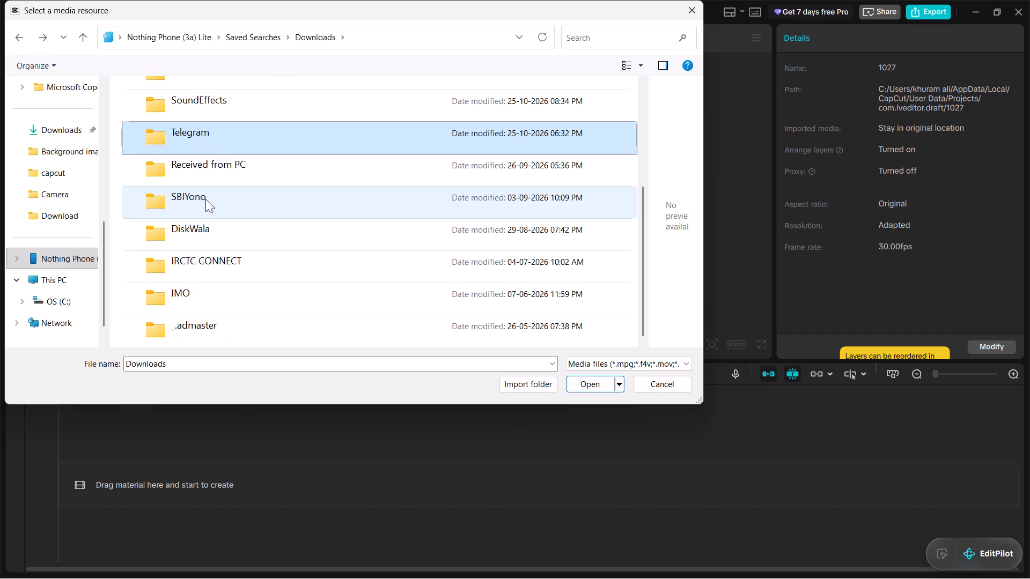
pyautogui.scroll(-2, 204, 215)
pyautogui.click(688, 8)
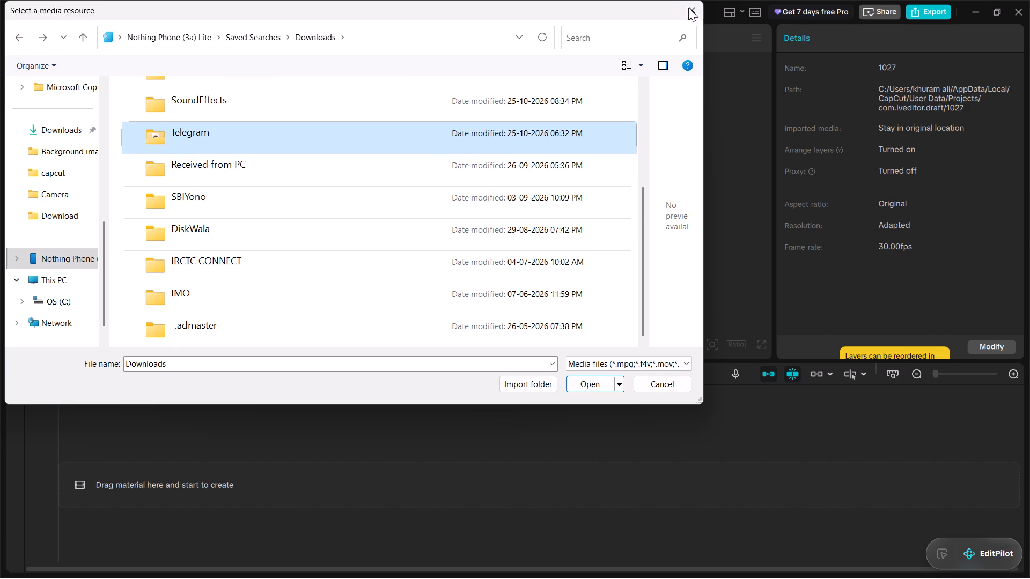
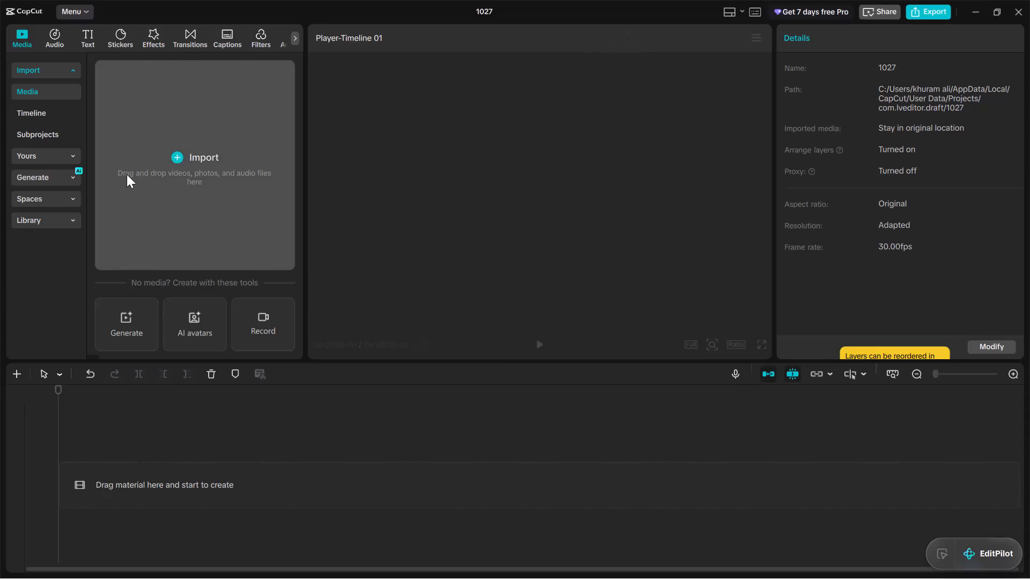
# Reopen the media import from the device and browse the Nothing Phone (3a) Lite's Videos collection for the drawing clips.
pyautogui.click(195, 161)
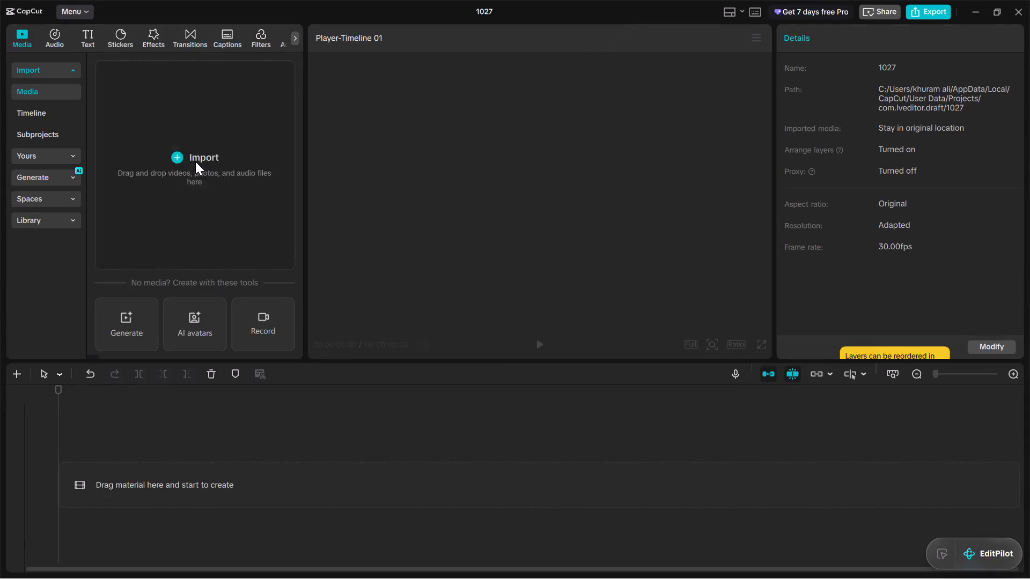
pyautogui.click(176, 185)
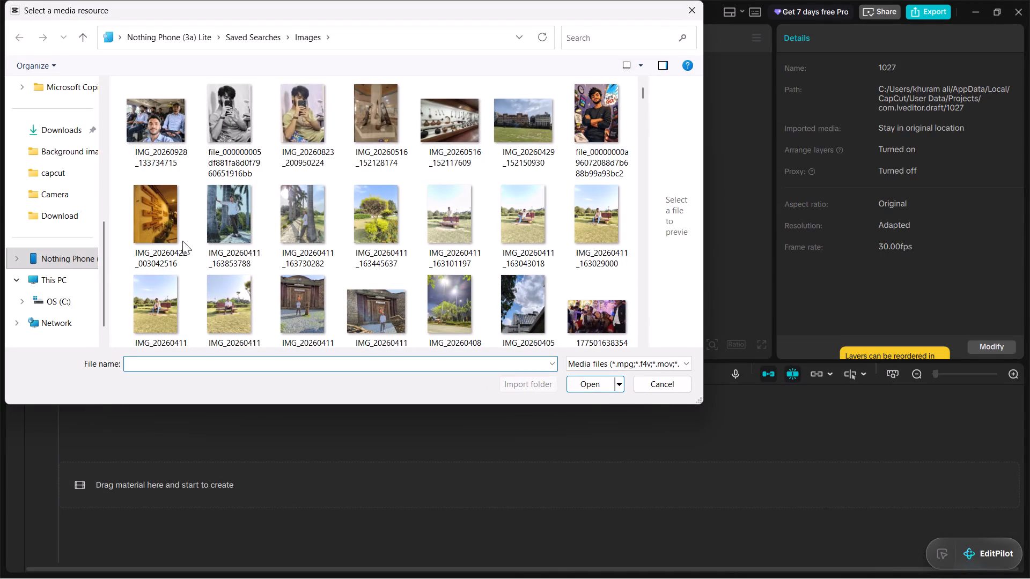
pyautogui.click(53, 263)
pyautogui.doubleClick(138, 214)
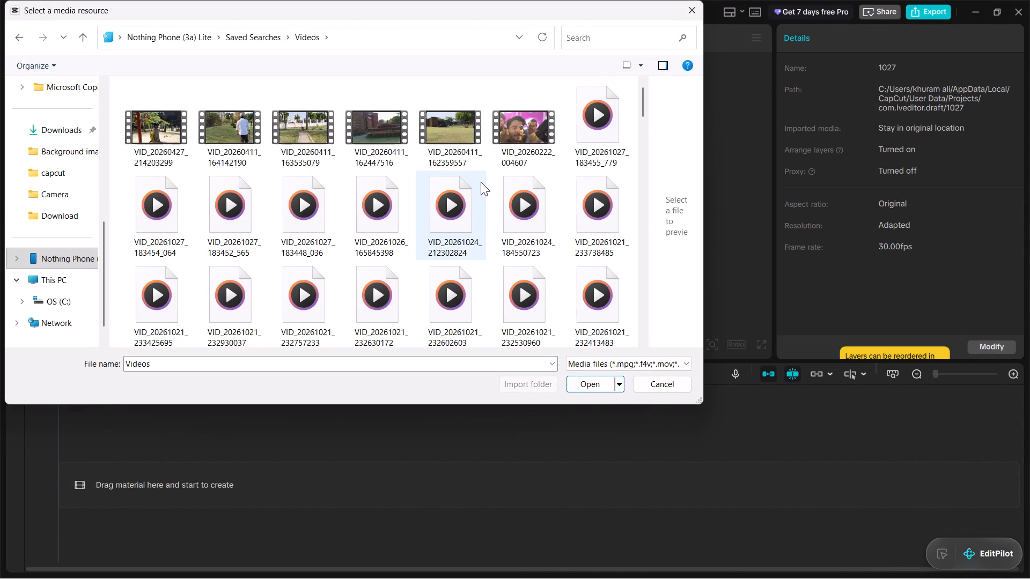
pyautogui.scroll(-2, 483, 186)
pyautogui.scroll(5, 483, 206)
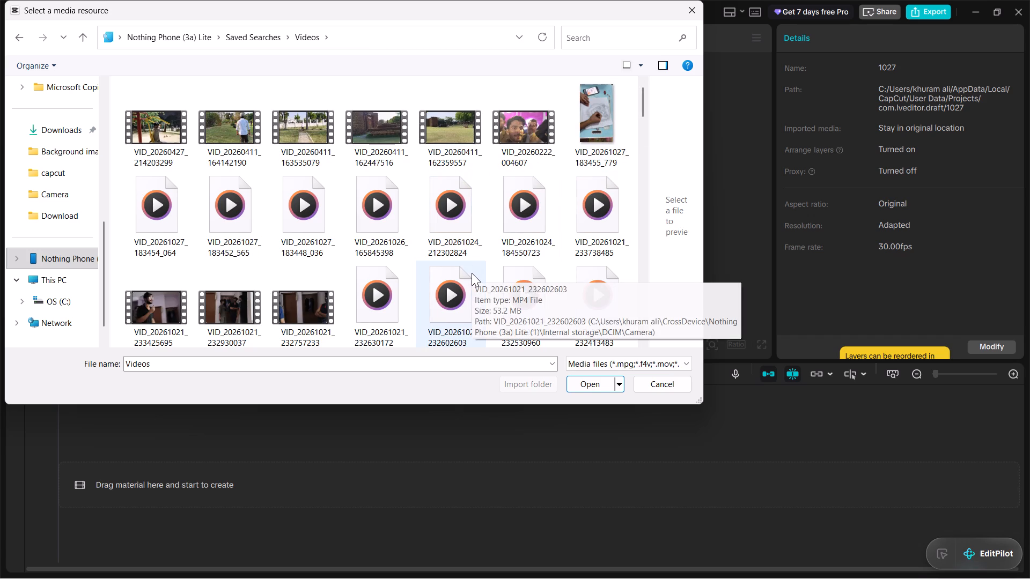
pyautogui.scroll(1, 456, 266)
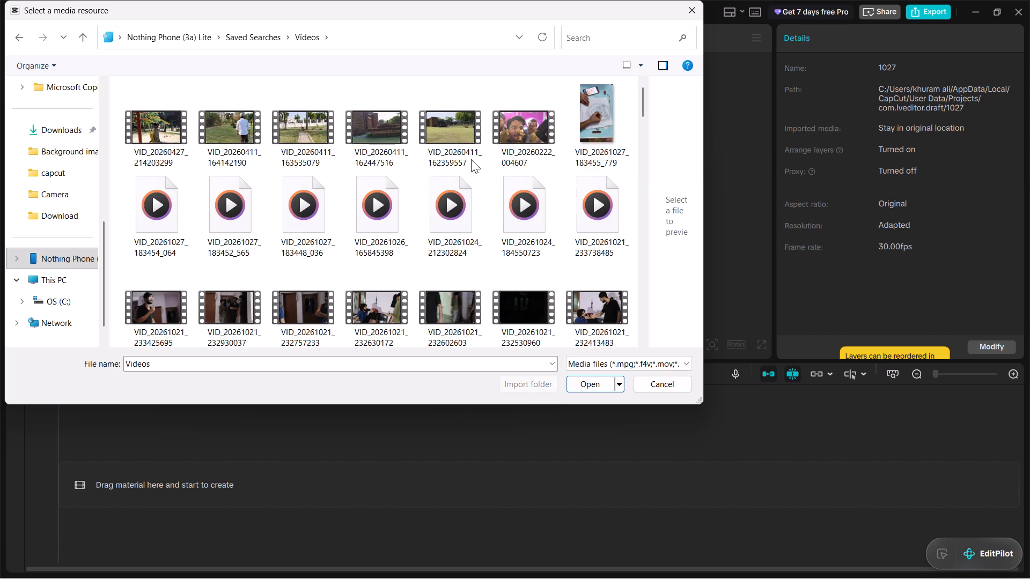
pyautogui.scroll(-1, 416, 251)
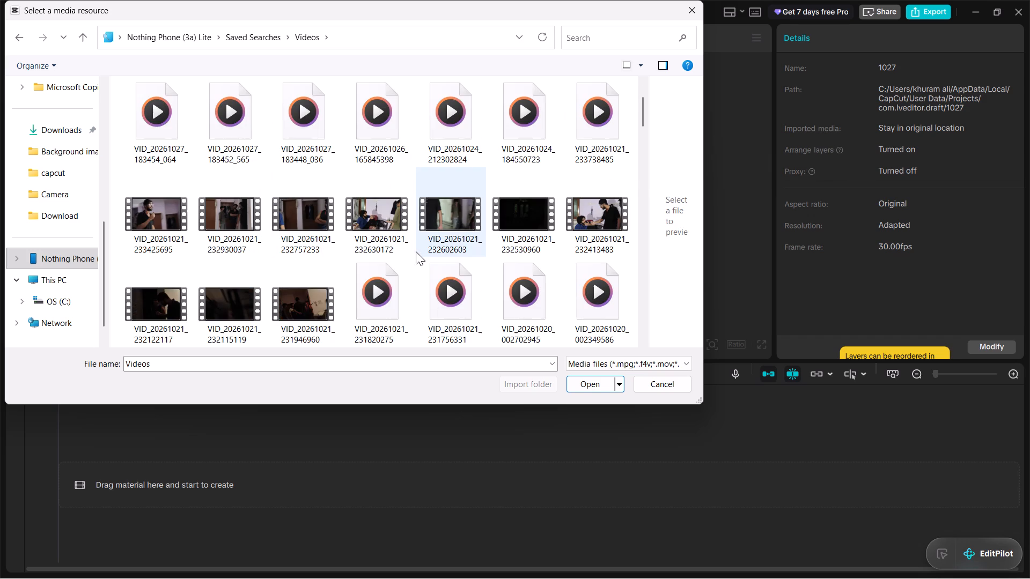
pyautogui.scroll(4, 416, 251)
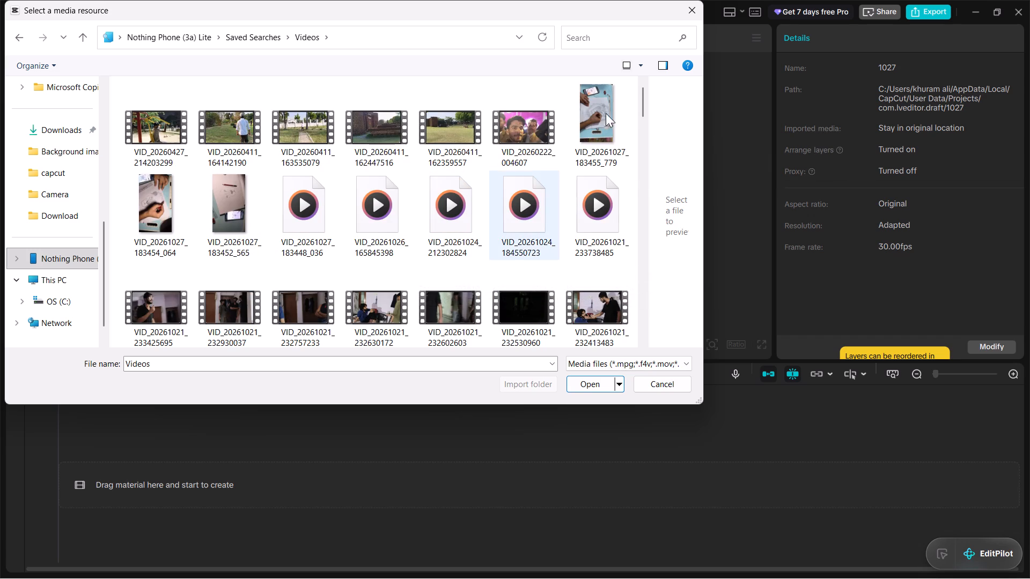
pyautogui.scroll(1, 588, 139)
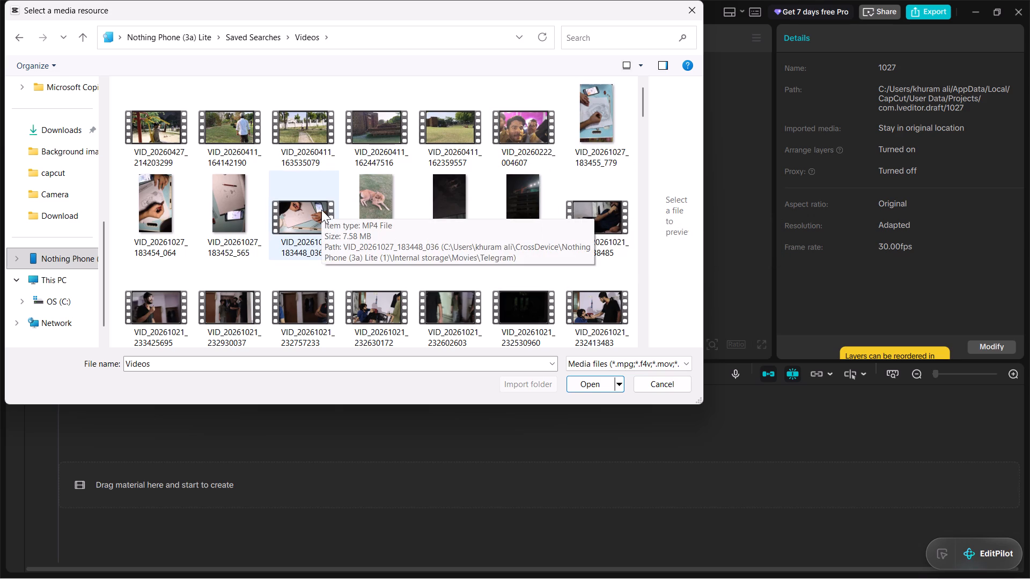
# Import the three videos VID_20261027_183454_064, VID_20261027_183452_565 and VID_20261027_183448_036 together into the project.
pyautogui.click(344, 253)
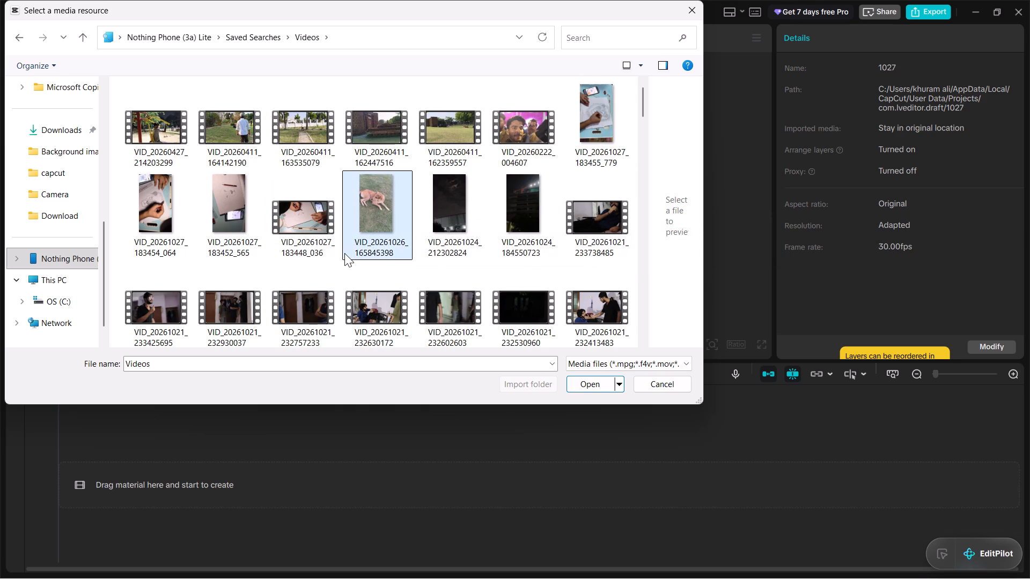
pyautogui.click(334, 258)
pyautogui.moveTo(334, 258); pyautogui.dragTo(234, 242)
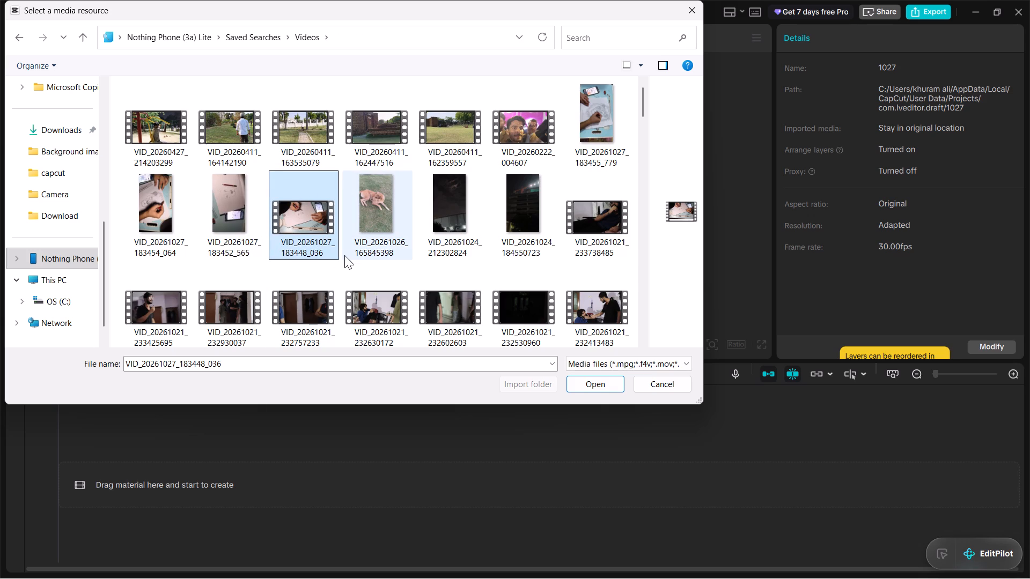
pyautogui.moveTo(340, 261); pyautogui.dragTo(194, 231)
pyautogui.click(156, 259)
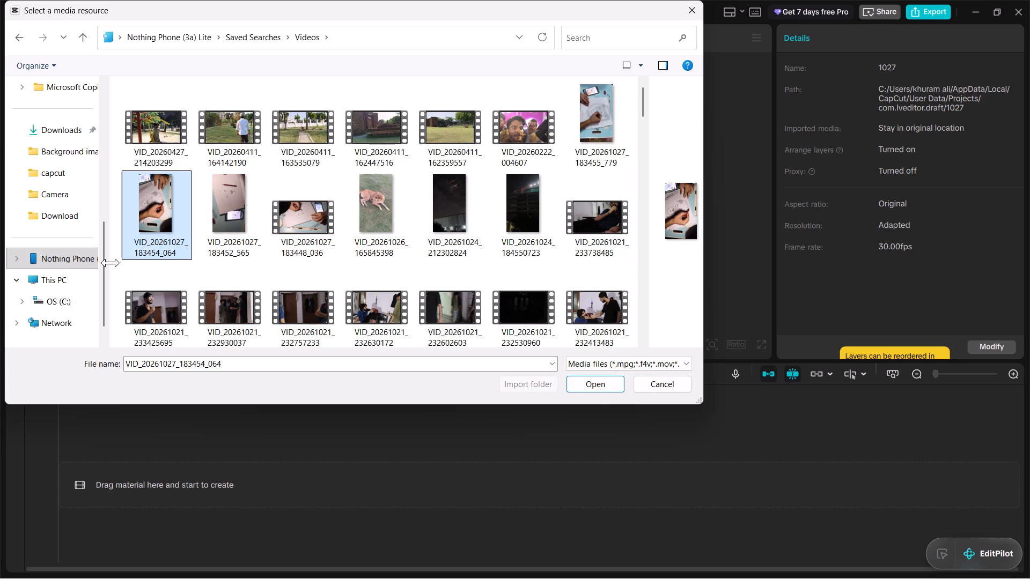
pyautogui.click(115, 265)
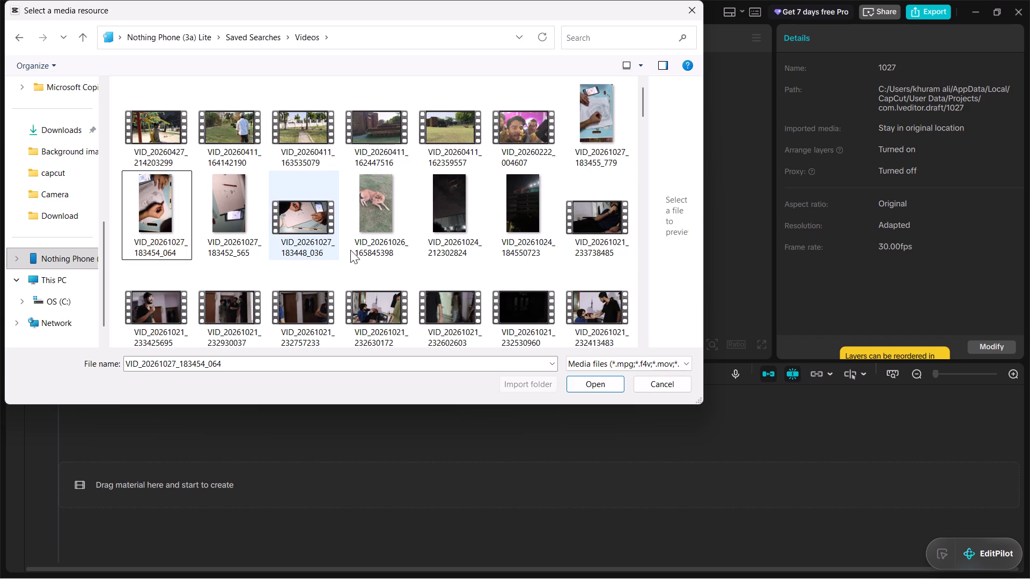
pyautogui.moveTo(340, 259); pyautogui.dragTo(309, 244)
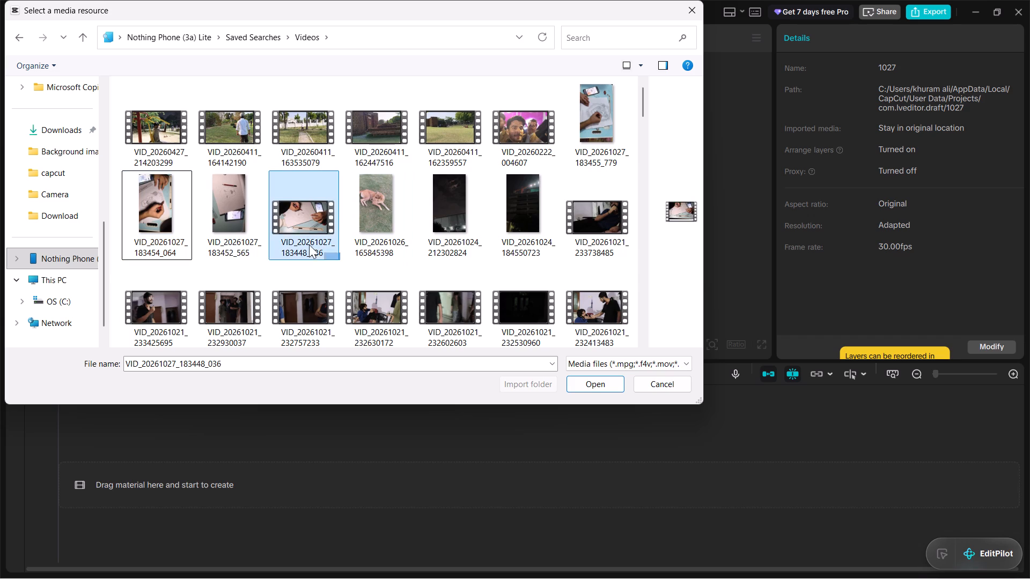
pyautogui.moveTo(309, 244); pyautogui.dragTo(123, 205)
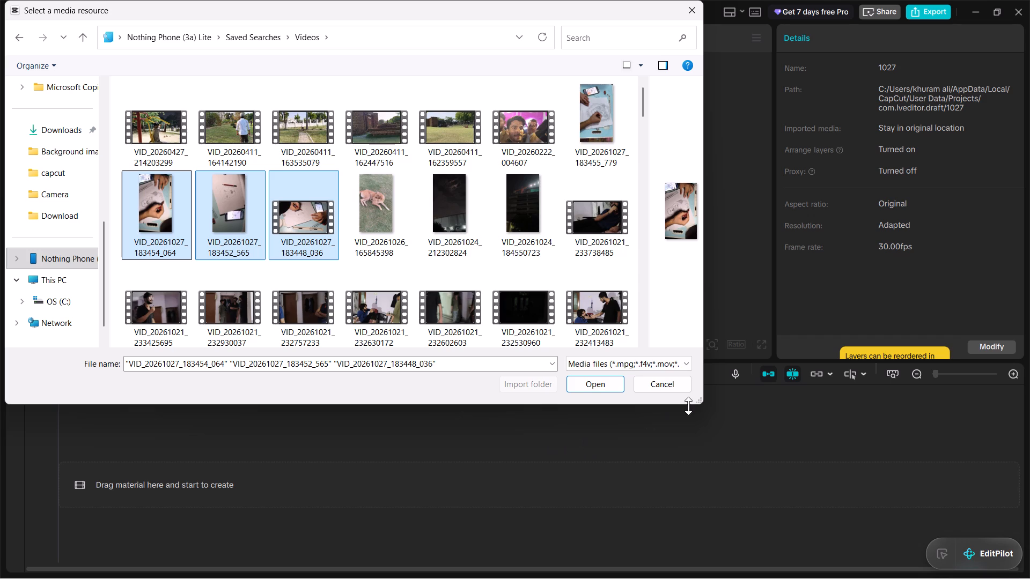
pyautogui.click(592, 381)
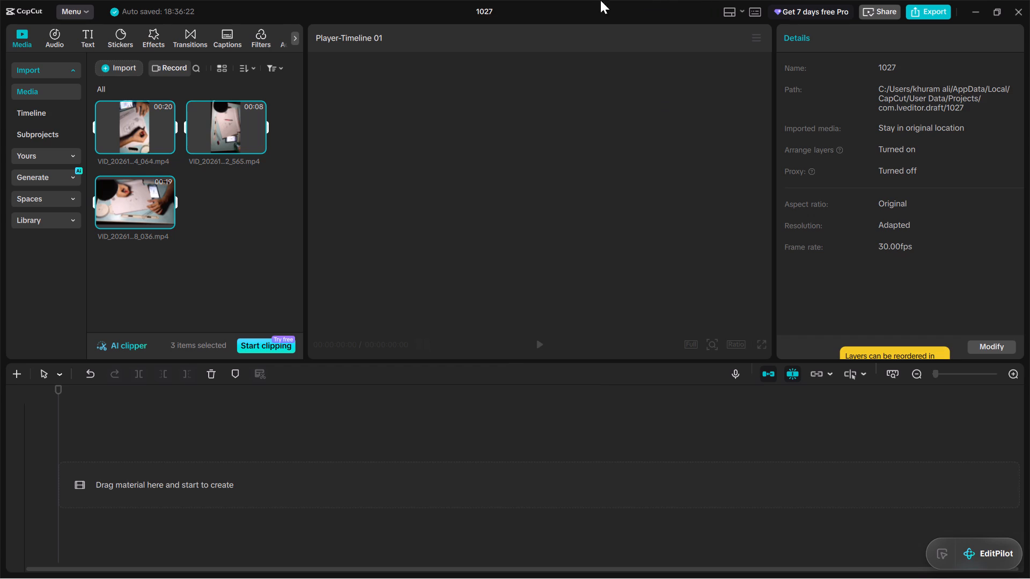
# Import the additional video VID_20261027_183455_779 from the device's Videos collection.
pyautogui.click(125, 66)
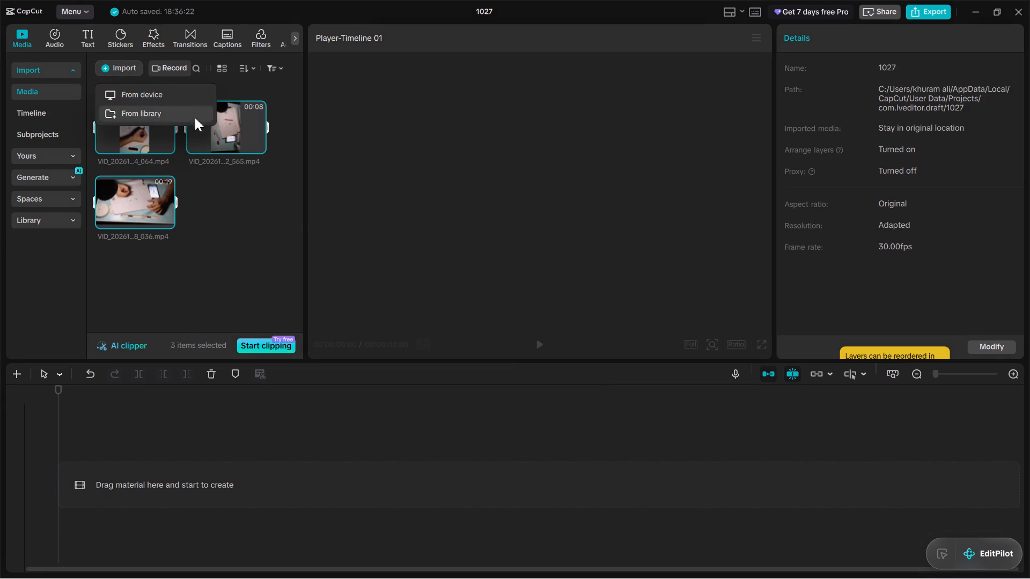
pyautogui.click(151, 89)
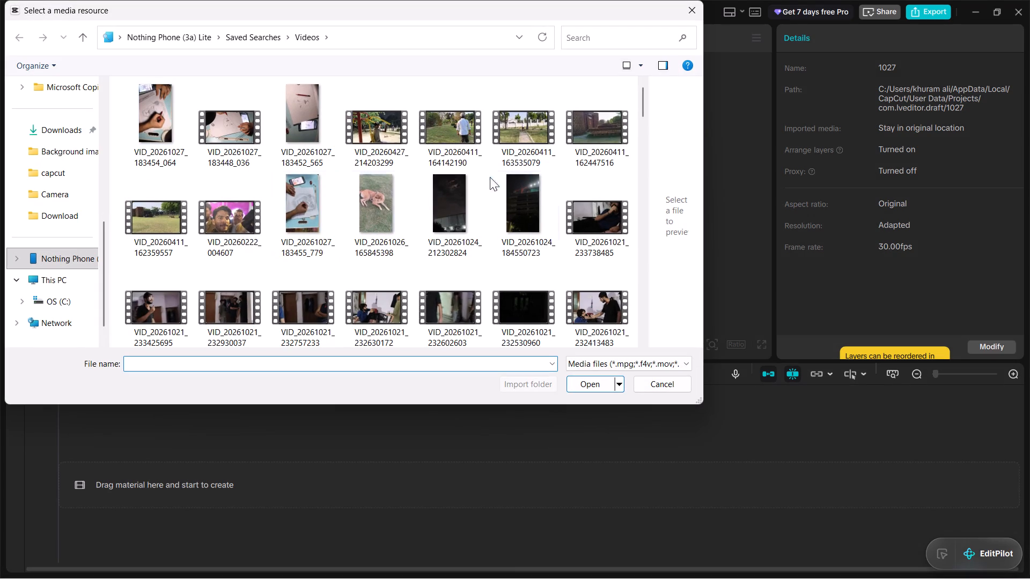
pyautogui.click(303, 226)
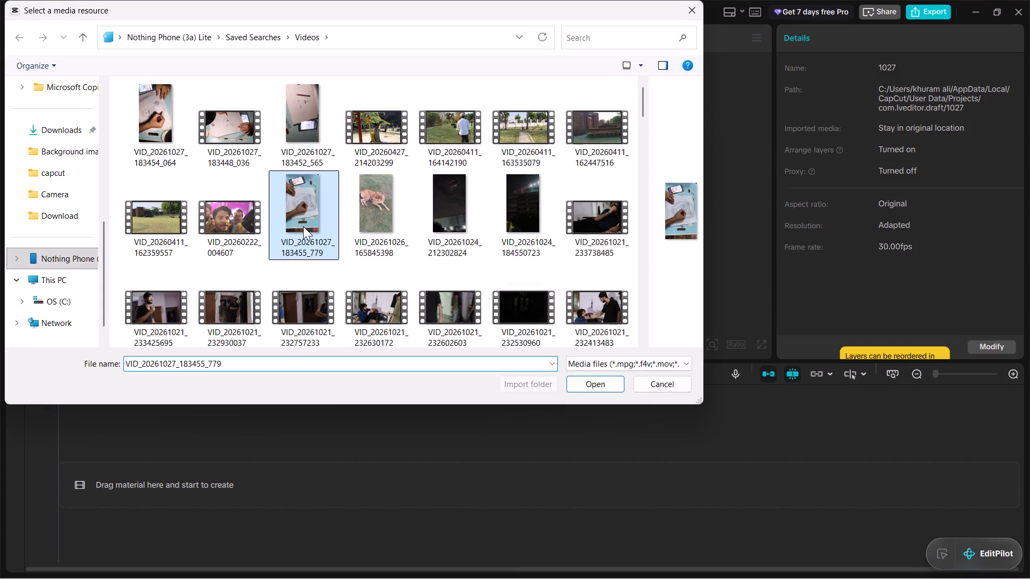
pyautogui.click(584, 387)
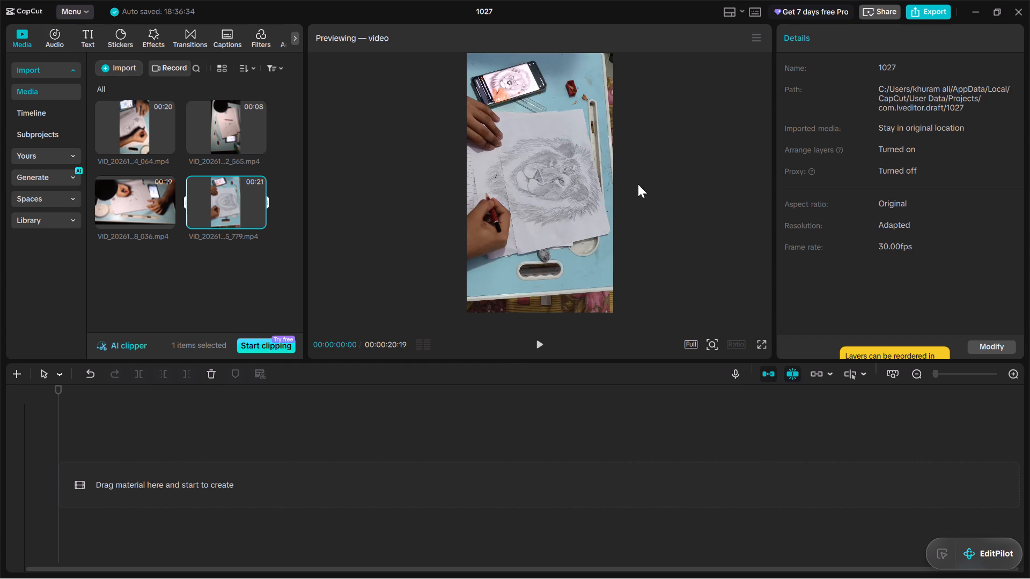
# Add all four imported clips to the timeline track in the order 183452_565, 183454_064, 183448_036, 183455_779.
pyautogui.scroll(-3, 536, 255)
pyautogui.click(257, 145)
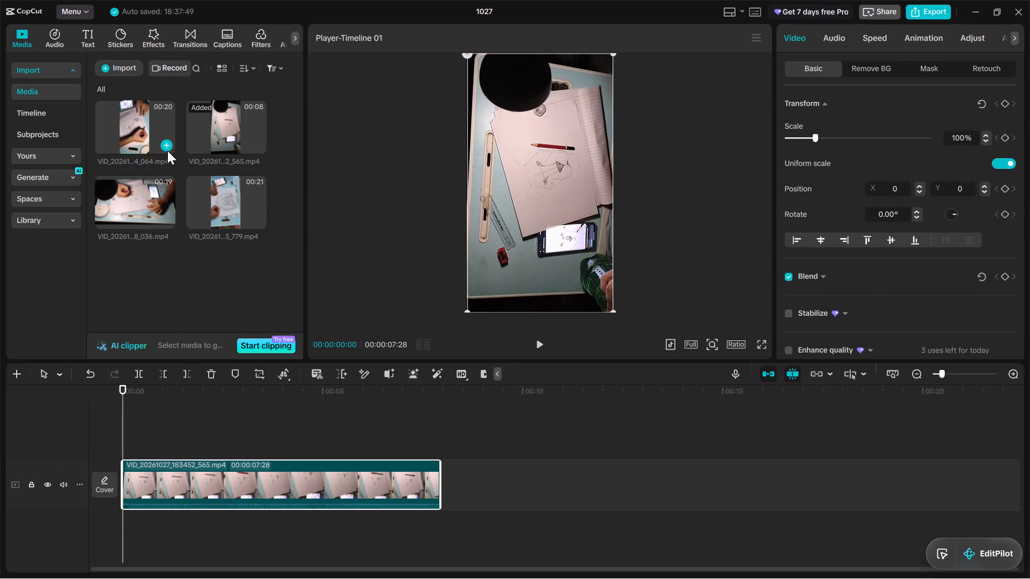
pyautogui.click(163, 146)
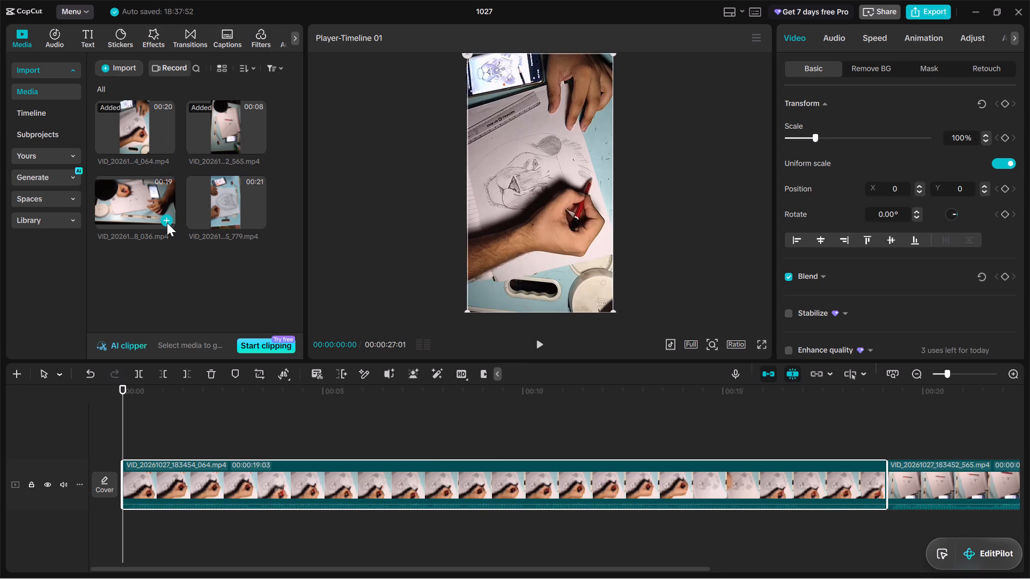
pyautogui.click(167, 224)
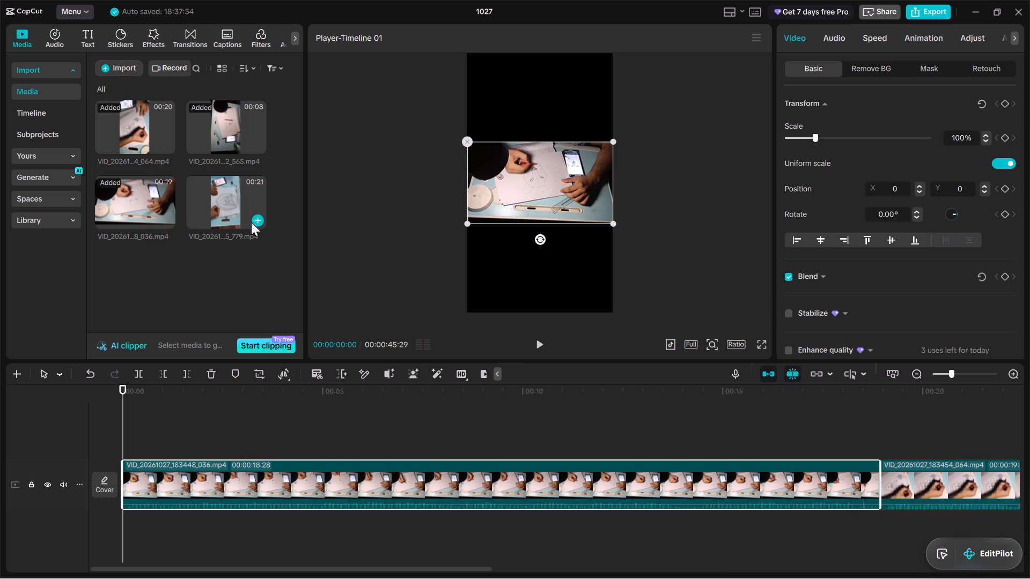
pyautogui.click(255, 223)
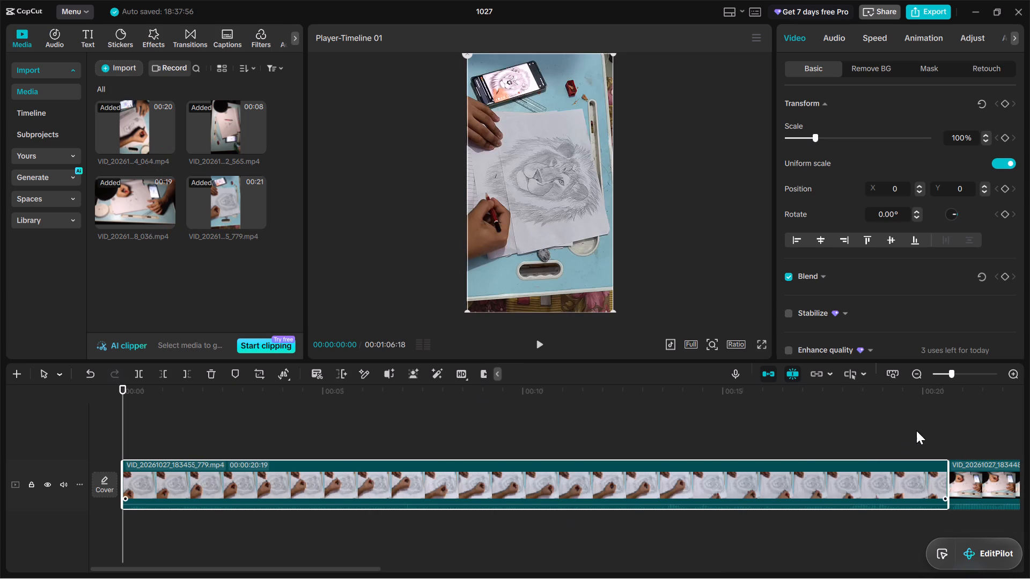
# Move the lion drawing clip VID_20261027_183455_779 from the start of the timeline to the end, after the other three clips.
pyautogui.moveTo(950, 373); pyautogui.dragTo(941, 375)
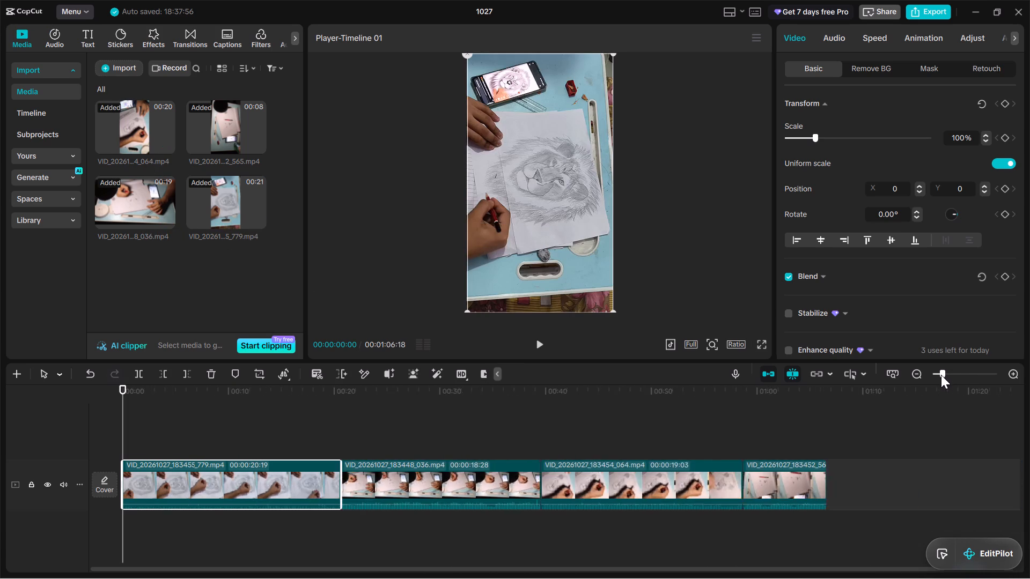
pyautogui.moveTo(941, 375); pyautogui.dragTo(938, 377)
pyautogui.click(292, 482)
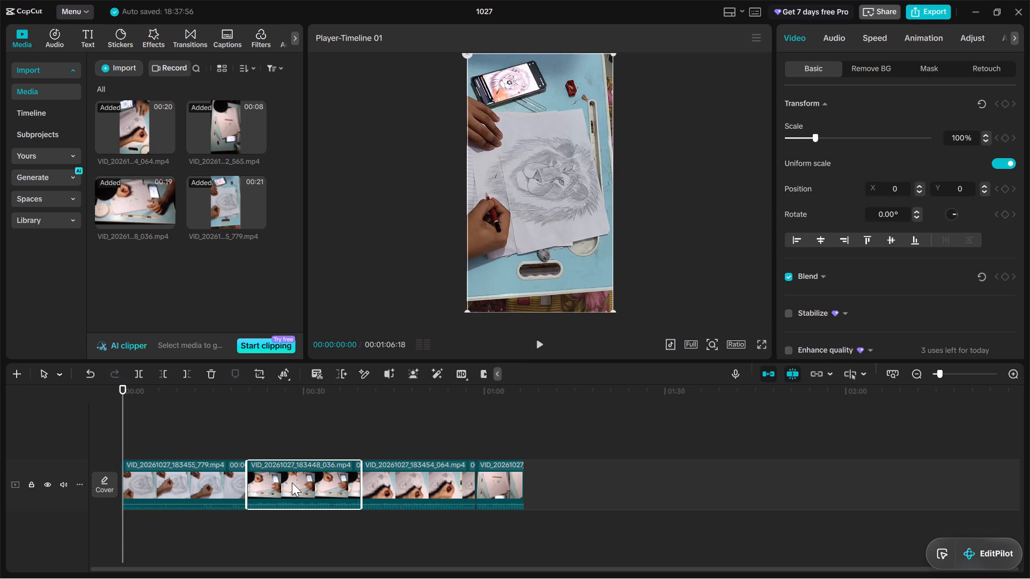
pyautogui.moveTo(123, 392); pyautogui.dragTo(298, 392)
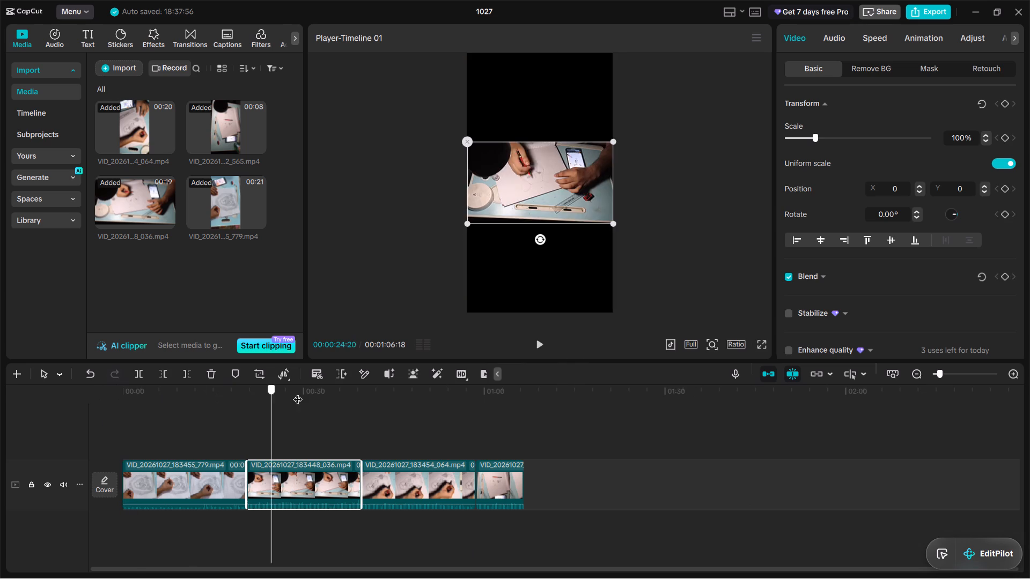
pyautogui.moveTo(298, 392); pyautogui.dragTo(296, 395)
pyautogui.moveTo(159, 484); pyautogui.dragTo(186, 484)
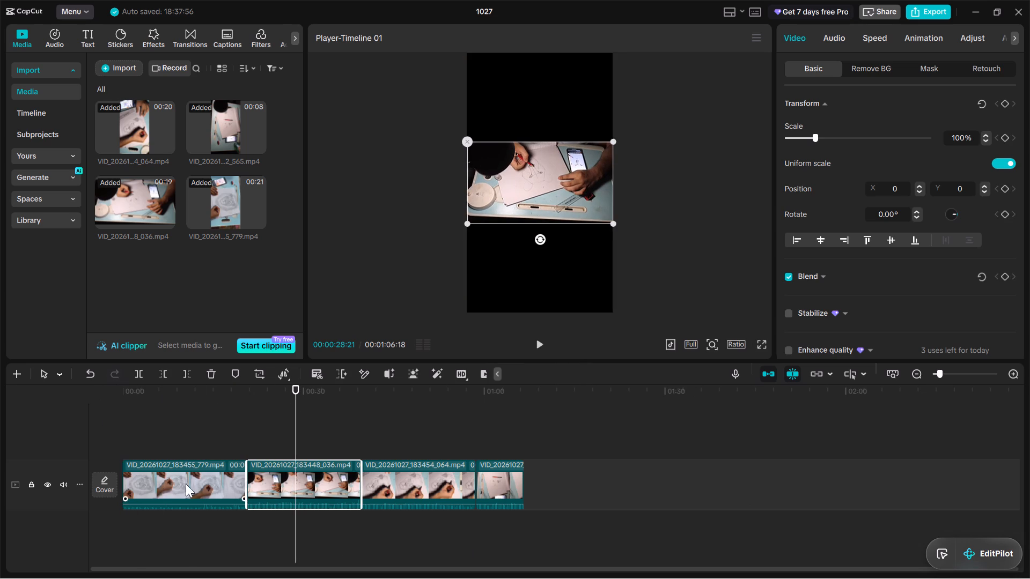
pyautogui.moveTo(186, 484); pyautogui.dragTo(516, 484)
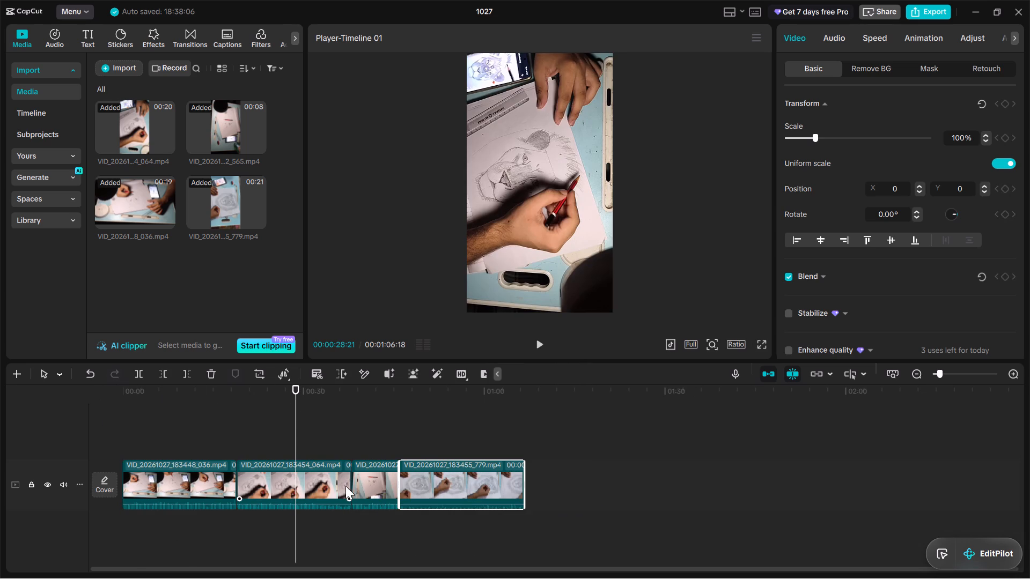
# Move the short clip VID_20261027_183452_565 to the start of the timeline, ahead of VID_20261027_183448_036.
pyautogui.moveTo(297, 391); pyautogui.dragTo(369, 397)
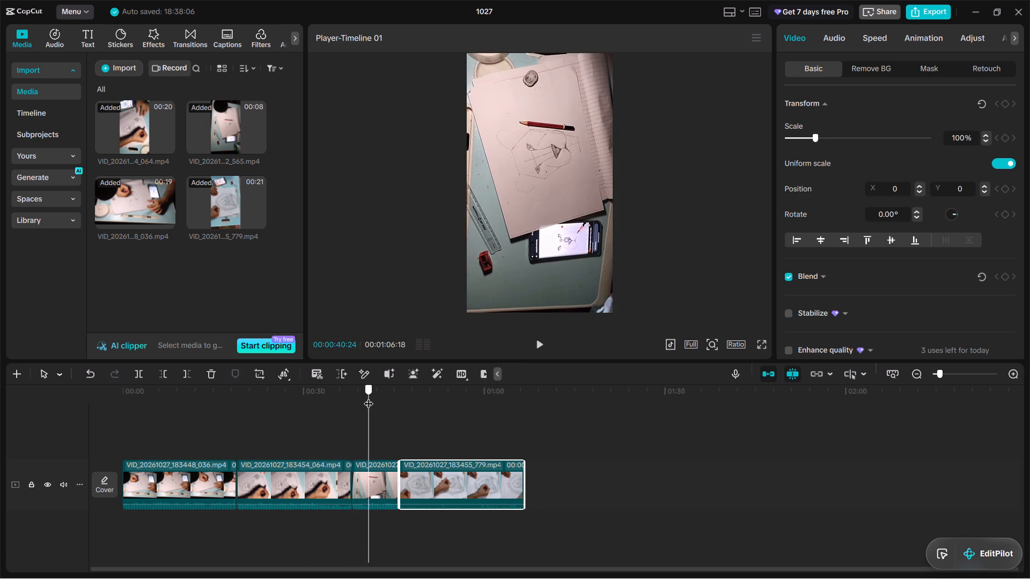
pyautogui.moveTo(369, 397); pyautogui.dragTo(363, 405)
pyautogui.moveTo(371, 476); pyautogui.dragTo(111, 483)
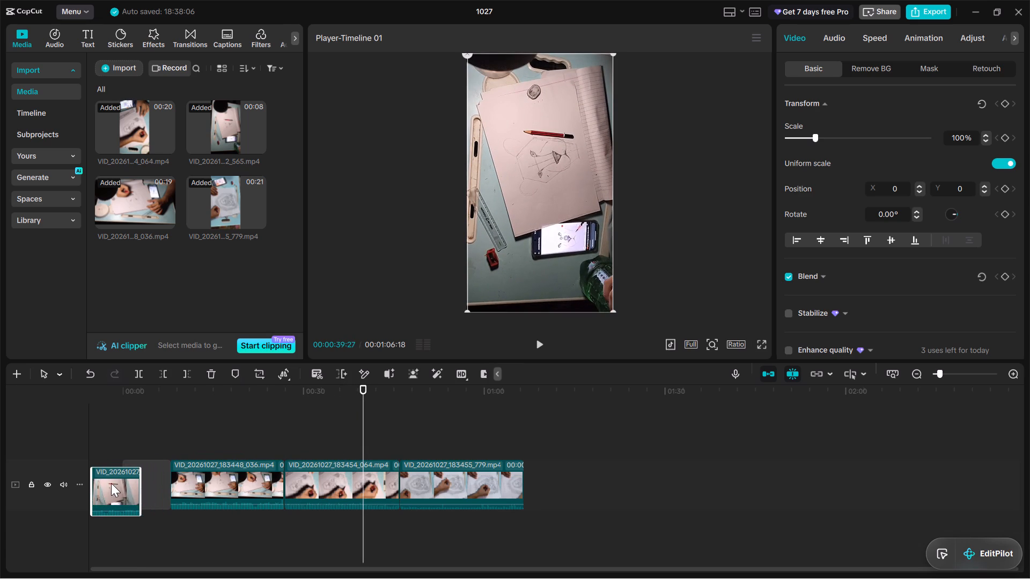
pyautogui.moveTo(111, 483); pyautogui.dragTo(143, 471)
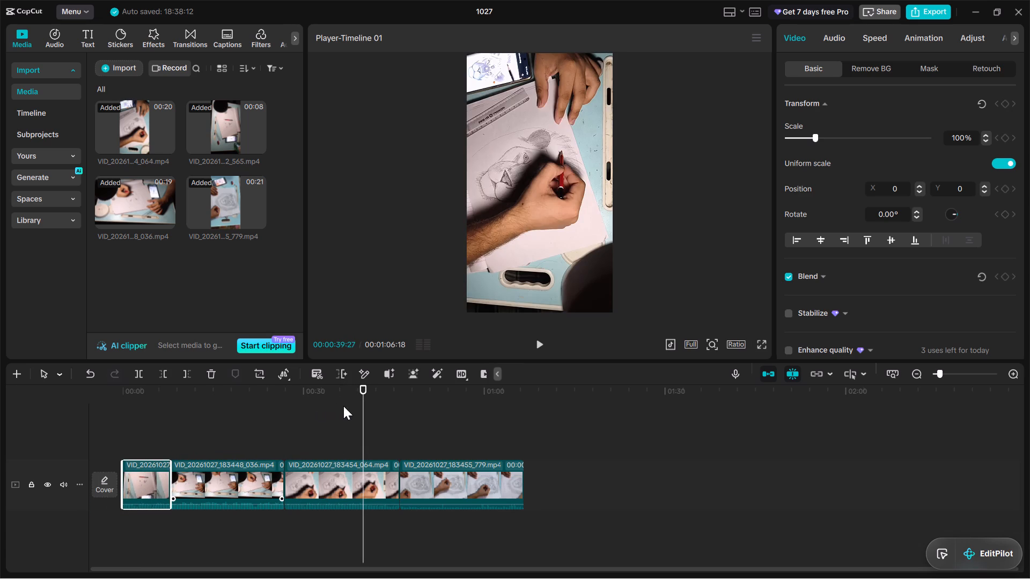
# Preview the opening clips and move VID_20261027_183452_565 to second place, between VID_20261027_183448_036 and VID_20261027_183454_064.
pyautogui.moveTo(365, 392); pyautogui.dragTo(120, 437)
pyautogui.moveTo(122, 388); pyautogui.dragTo(224, 392)
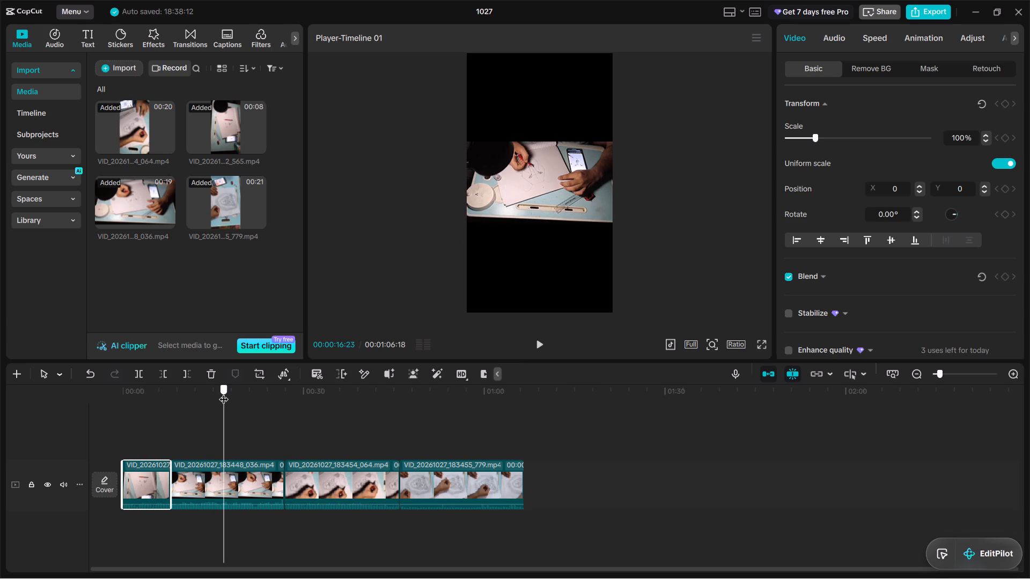
pyautogui.moveTo(224, 392); pyautogui.dragTo(218, 405)
pyautogui.moveTo(142, 483); pyautogui.dragTo(266, 479)
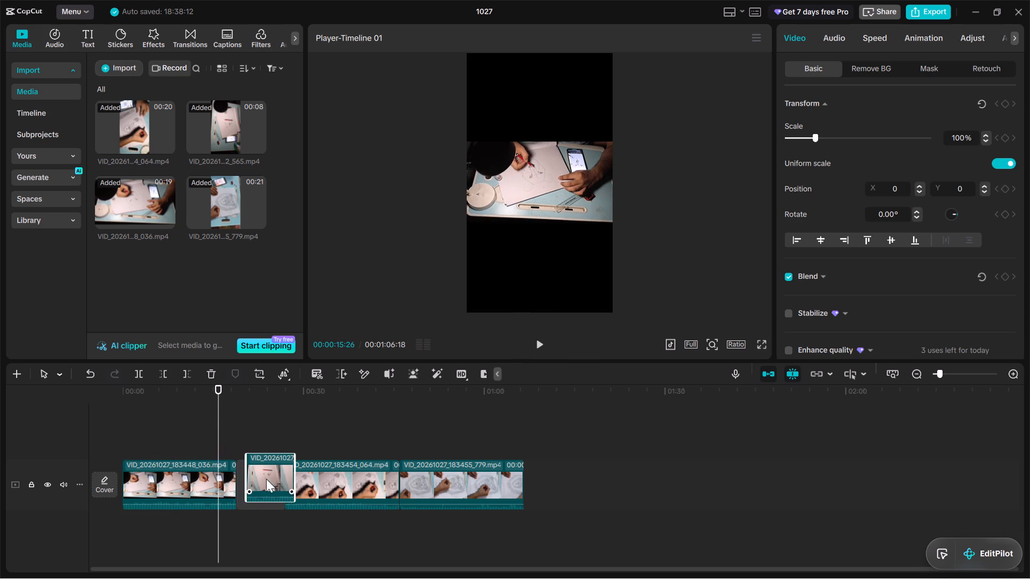
pyautogui.moveTo(266, 479); pyautogui.dragTo(259, 487)
pyautogui.moveTo(214, 384); pyautogui.dragTo(279, 398)
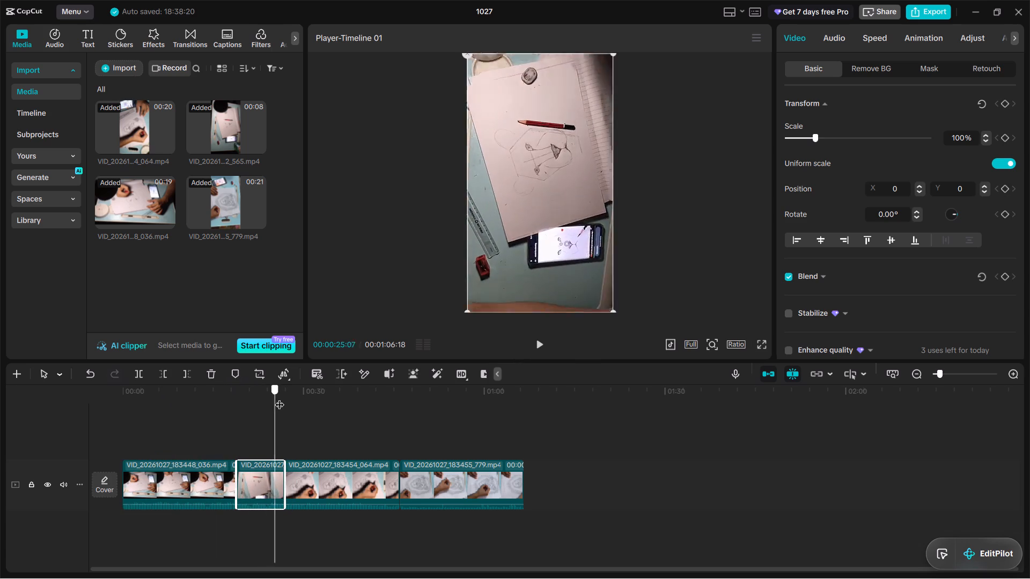
# Import the additional phone video VID_20261027_183836_526 from the Videos folder into the project media.
pyautogui.moveTo(279, 398); pyautogui.dragTo(433, 417)
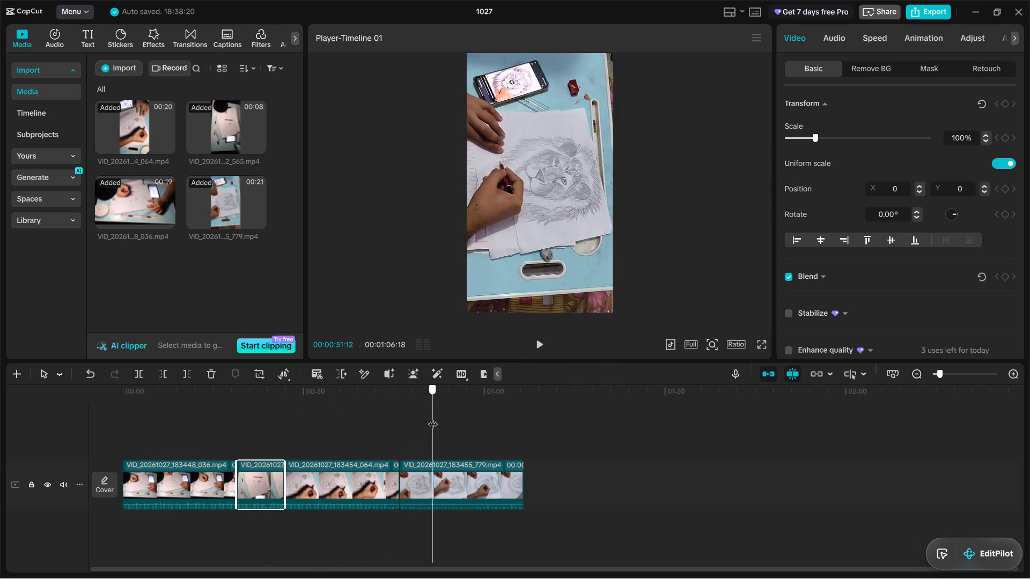
pyautogui.moveTo(433, 417); pyautogui.dragTo(541, 417)
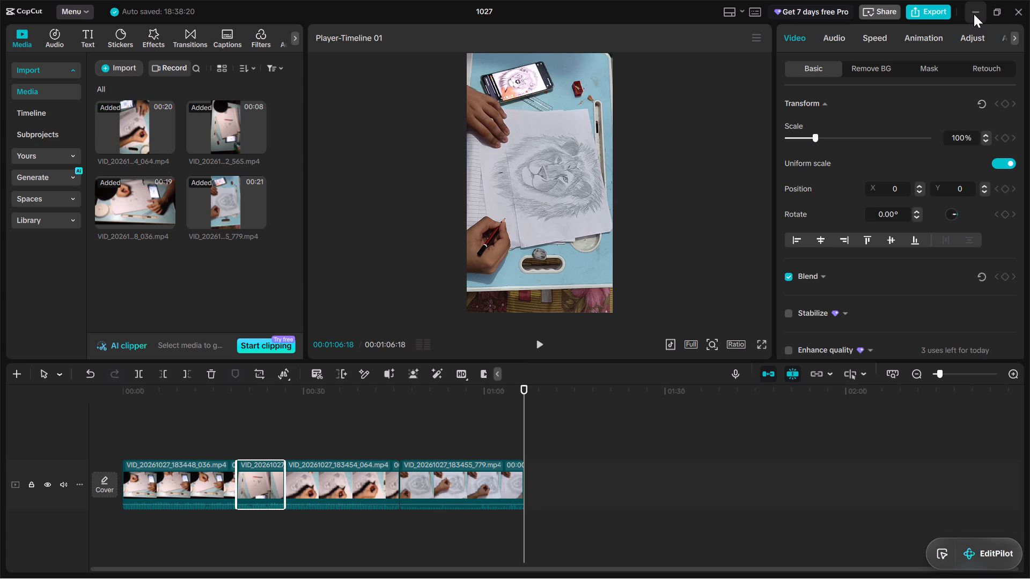
pyautogui.click(107, 63)
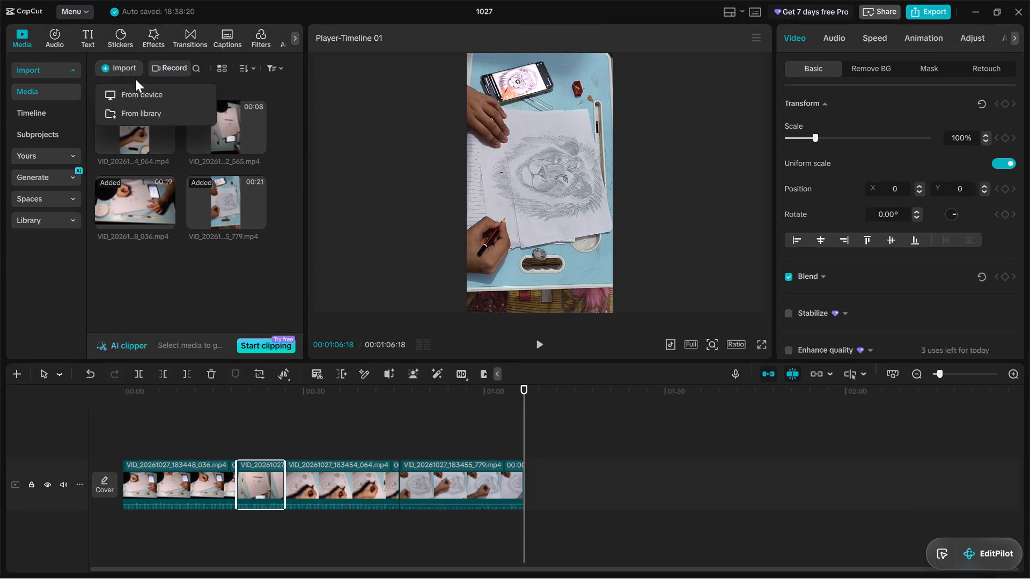
pyautogui.click(131, 99)
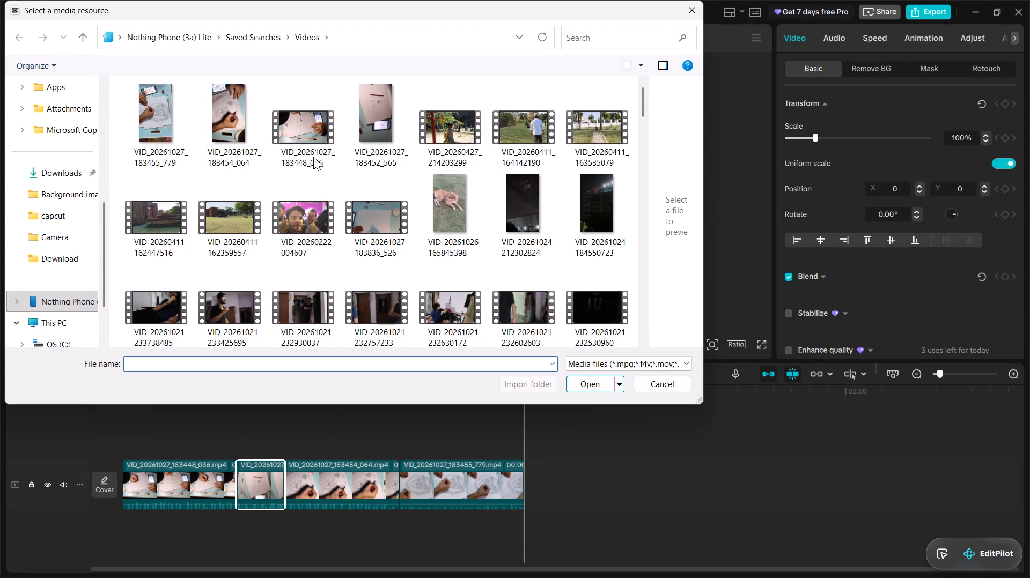
pyautogui.click(377, 213)
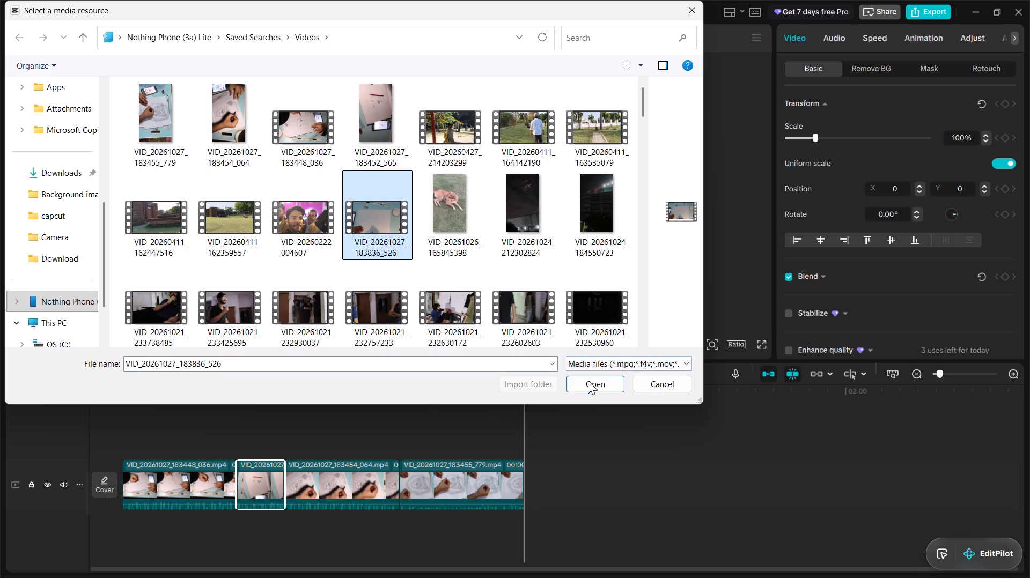
pyautogui.click(603, 382)
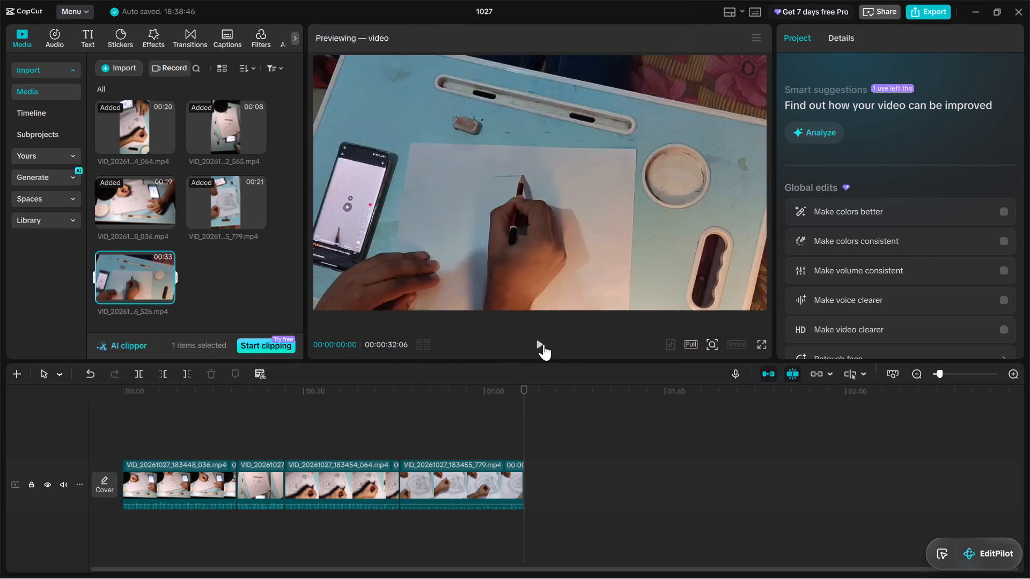
# Add the clip VID_20261027_183836_526 at the very start of the timeline, ahead of VID_20261027_183448_036.
pyautogui.click(521, 402)
pyautogui.click(503, 424)
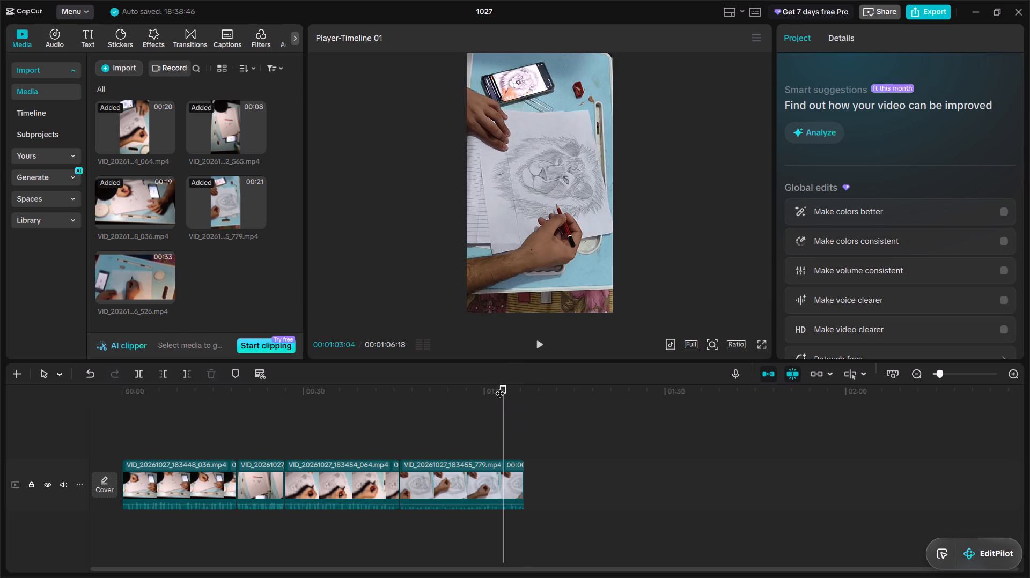
pyautogui.moveTo(499, 384); pyautogui.dragTo(68, 432)
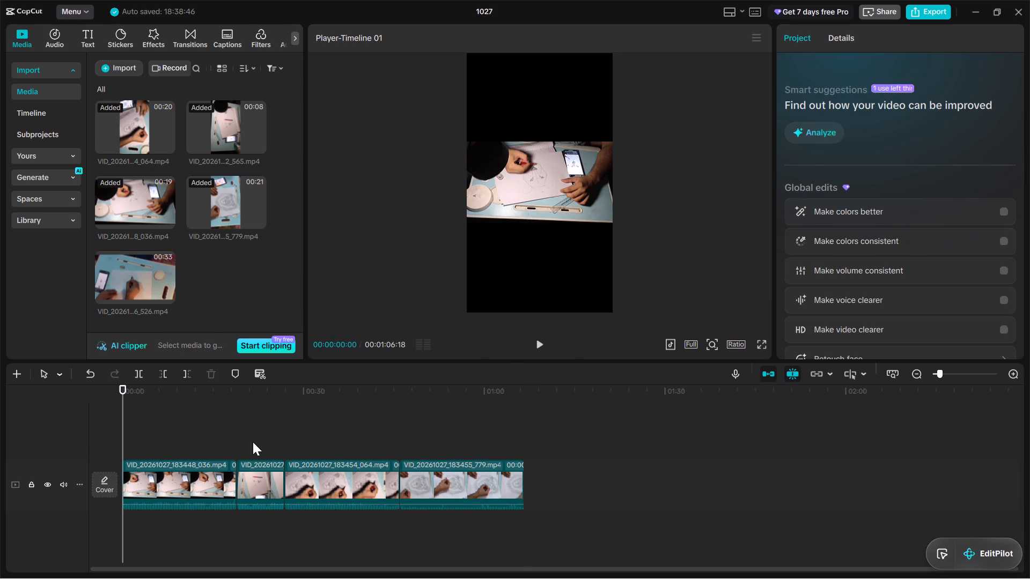
pyautogui.scroll(-1, 145, 273)
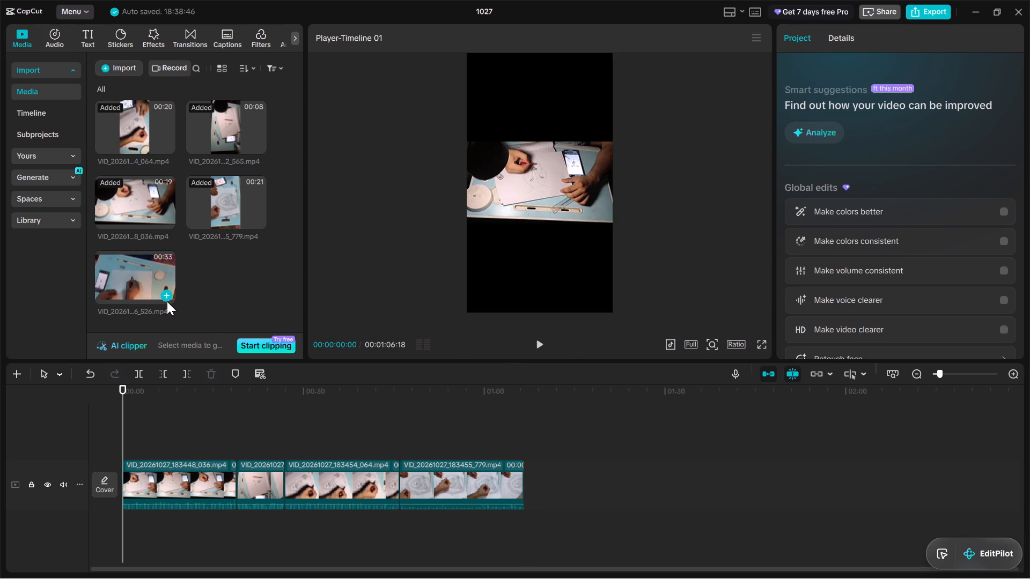
pyautogui.click(168, 298)
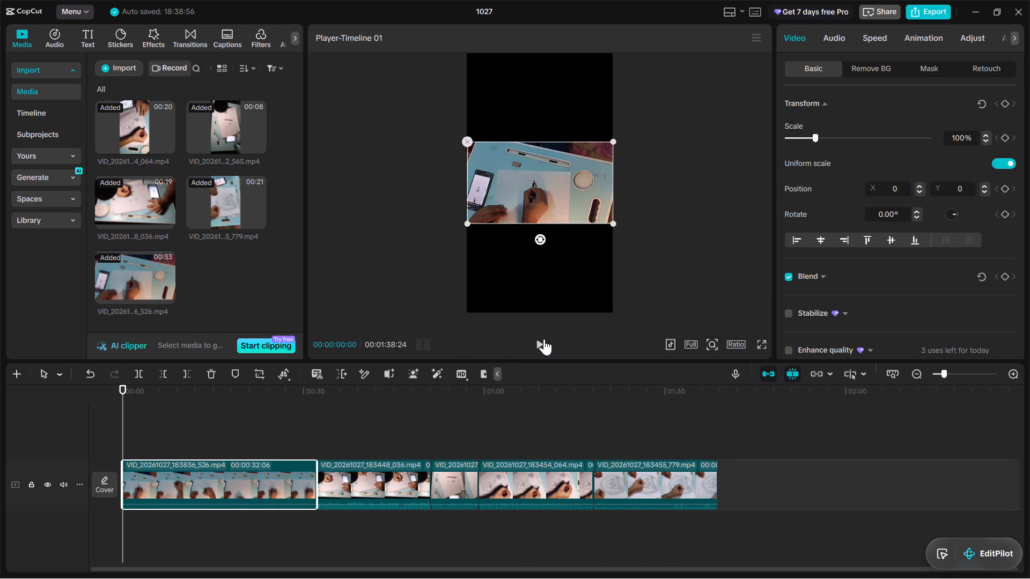
# Preview the sequence from the new opening clip into the VID_20261027_183454_064 clip to check the drawing order, and return to the start.
pyautogui.click(532, 342)
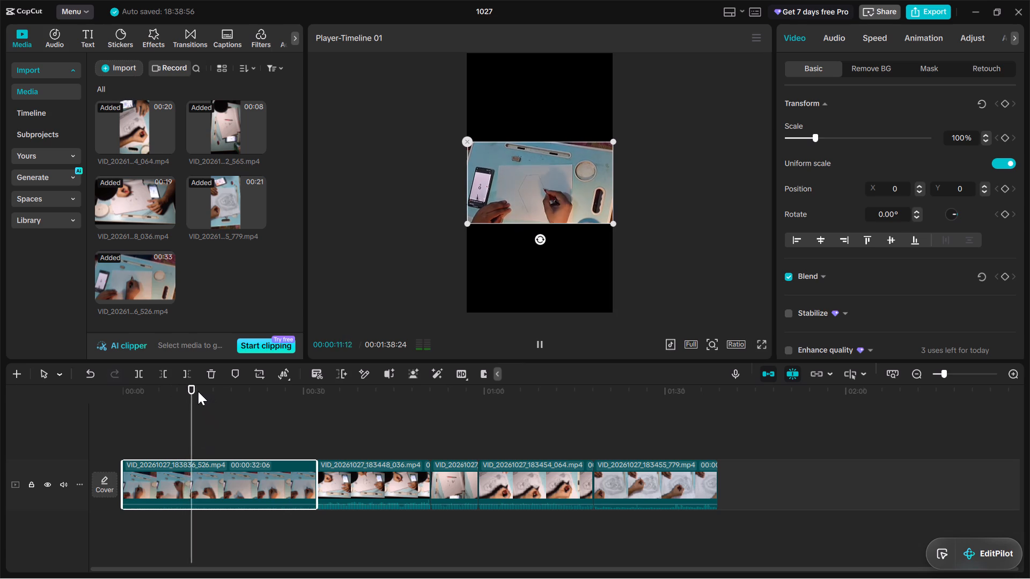
pyautogui.moveTo(196, 390); pyautogui.dragTo(305, 396)
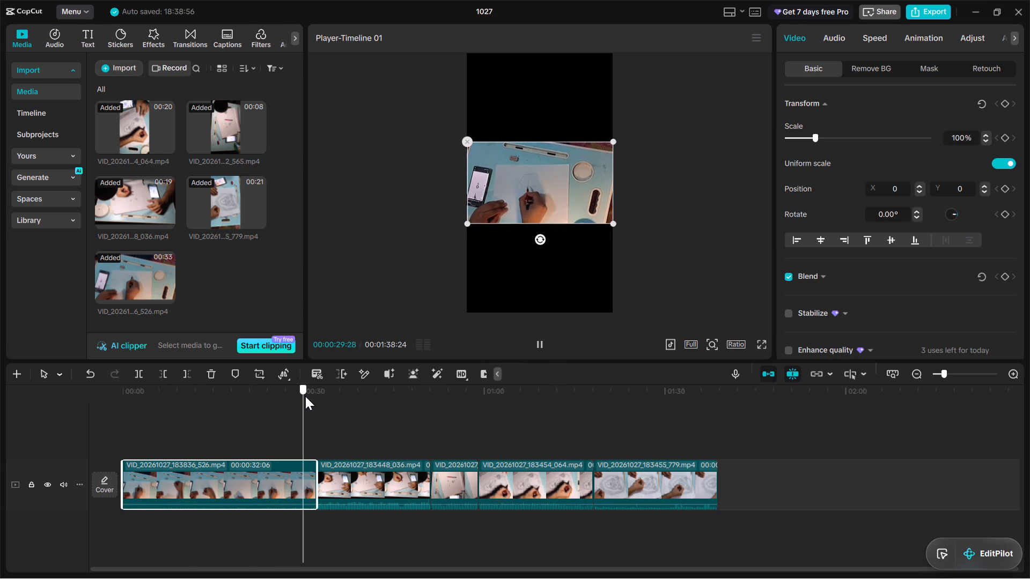
pyautogui.moveTo(305, 396); pyautogui.dragTo(314, 396)
pyautogui.click(542, 342)
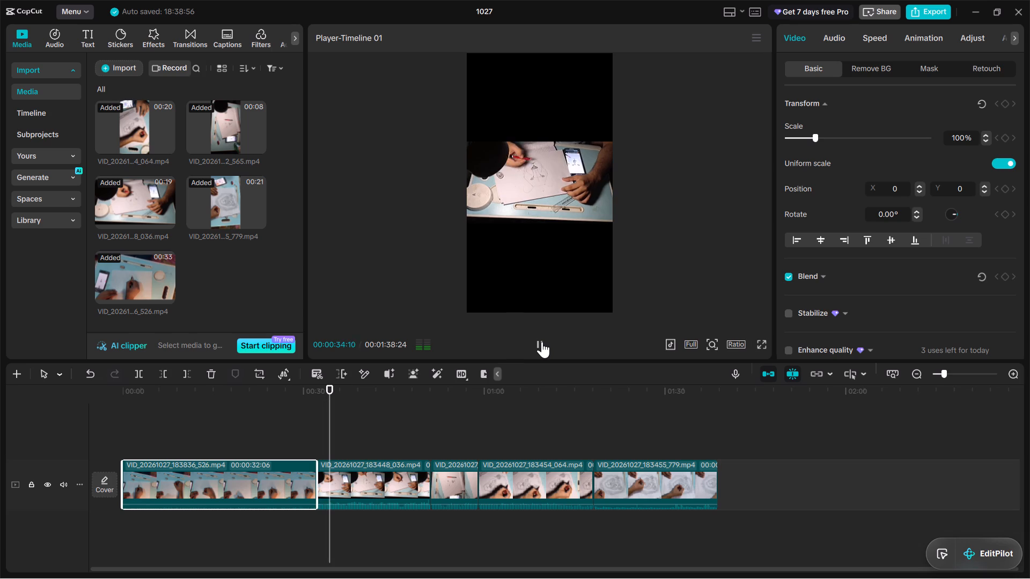
pyautogui.moveTo(336, 395); pyautogui.dragTo(280, 417)
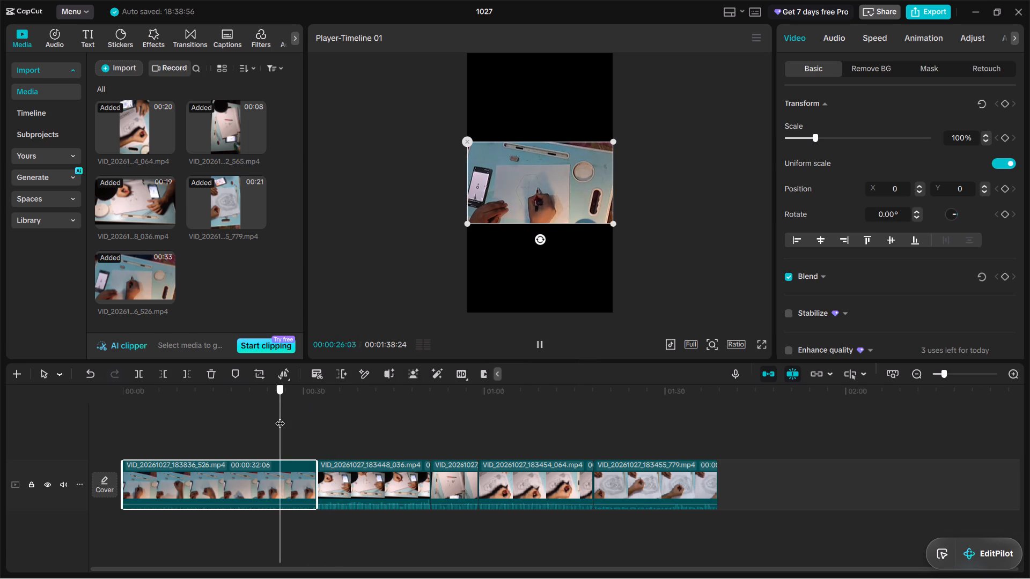
pyautogui.moveTo(280, 417); pyautogui.dragTo(360, 417)
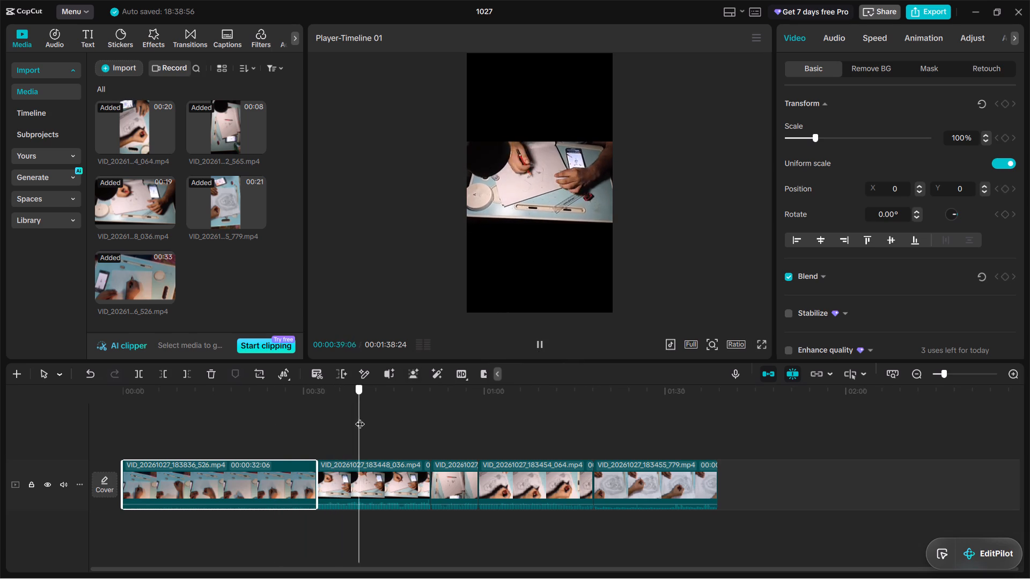
pyautogui.moveTo(360, 417); pyautogui.dragTo(449, 422)
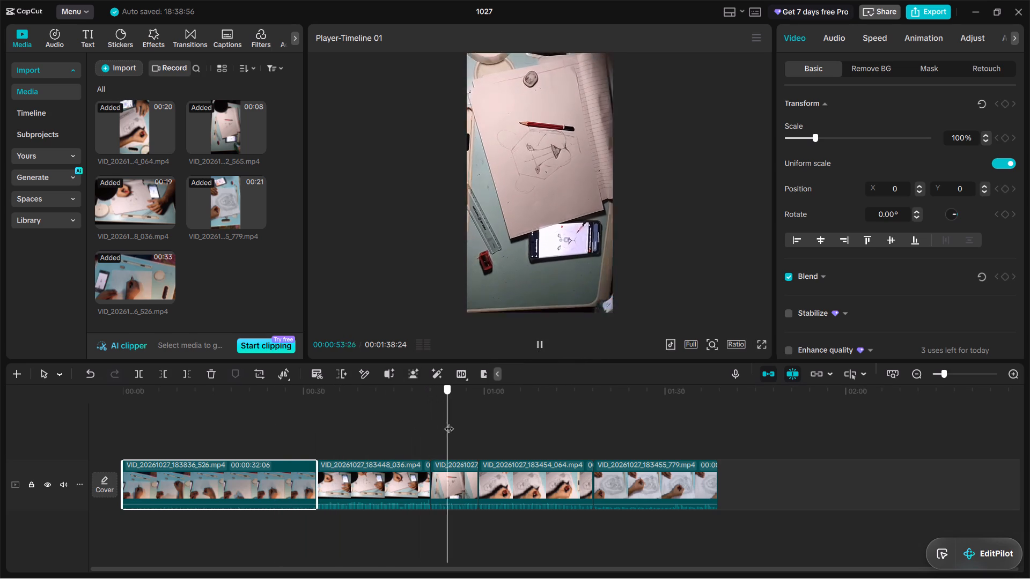
pyautogui.moveTo(449, 422); pyautogui.dragTo(543, 434)
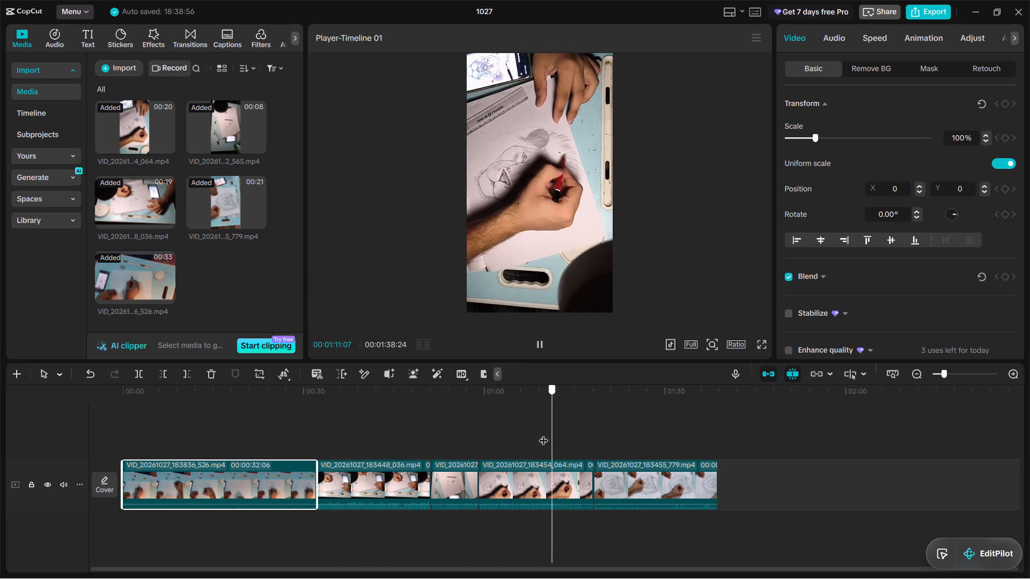
pyautogui.moveTo(543, 434); pyautogui.dragTo(37, 480)
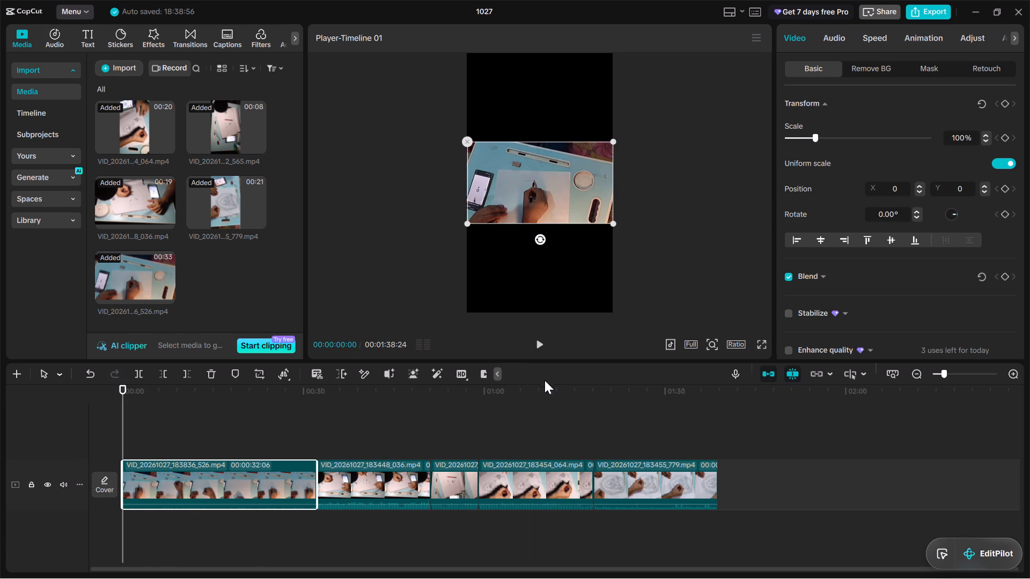
# Select all five clips on the timeline and set the video's aspect ratio to 16:9.
pyautogui.moveTo(103, 437); pyautogui.dragTo(785, 523)
pyautogui.click(736, 343)
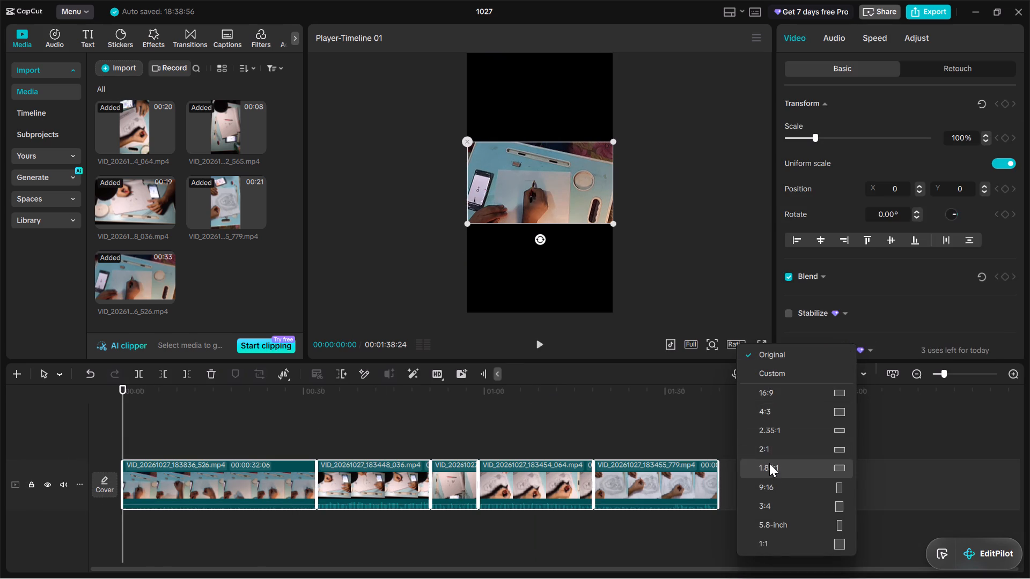
pyautogui.click(770, 396)
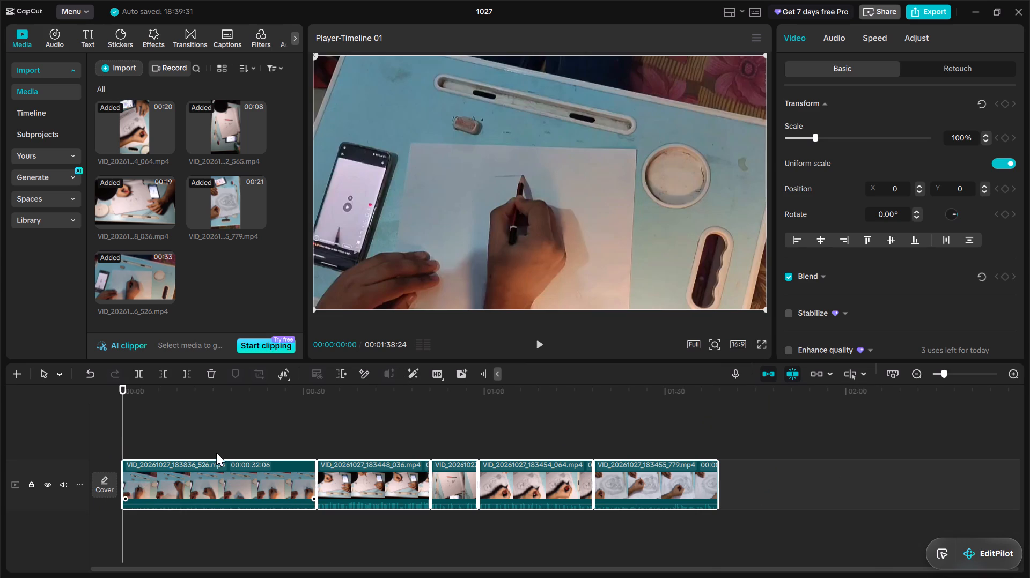
# Extract the audio from all five selected clips onto a separate audio track.
pyautogui.rightClick(237, 486)
pyautogui.click(296, 253)
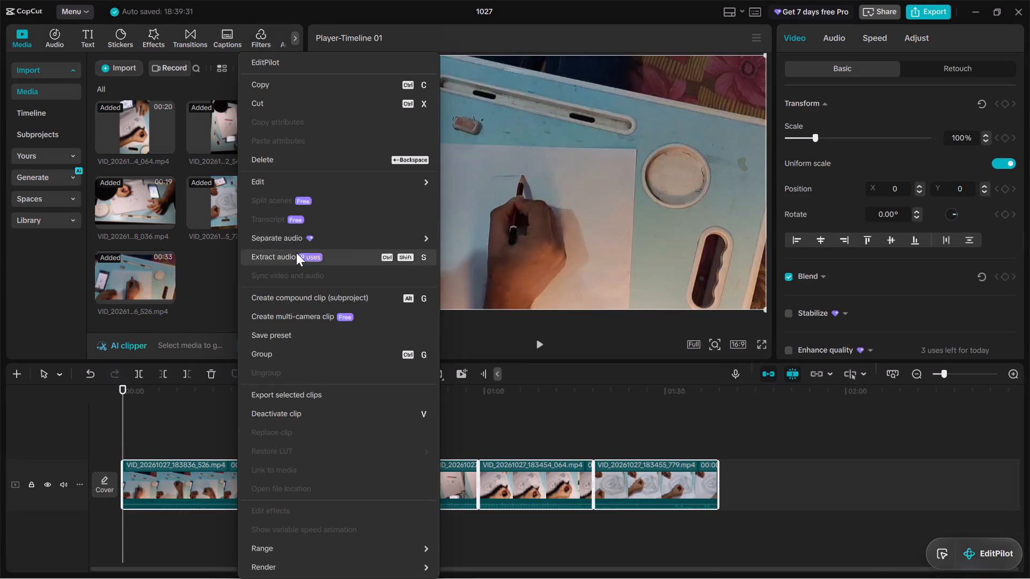
pyautogui.click(199, 550)
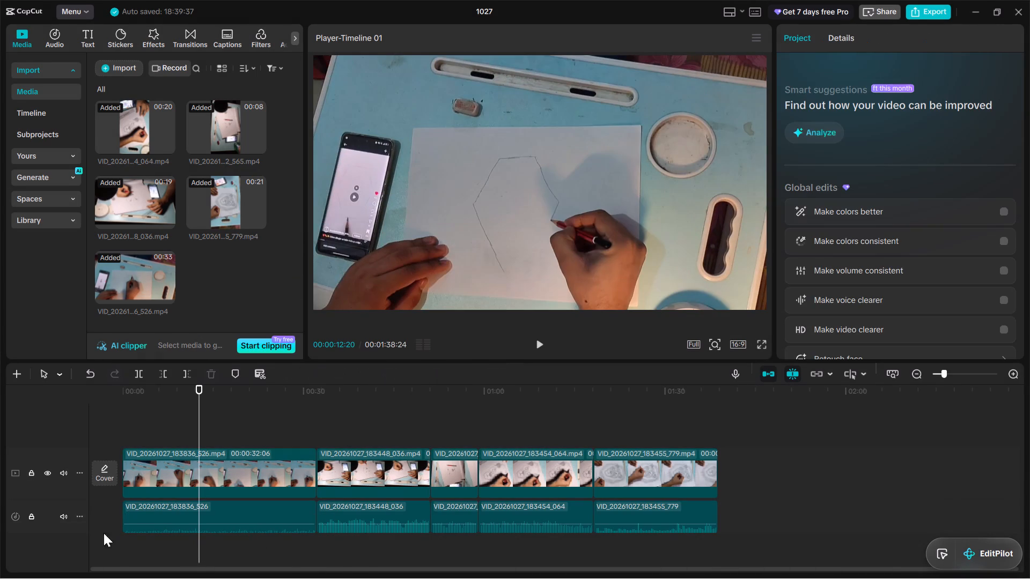
# Select all five extracted audio clips beneath the video track and delete them.
pyautogui.click(107, 514)
pyautogui.moveTo(109, 514); pyautogui.dragTo(266, 515)
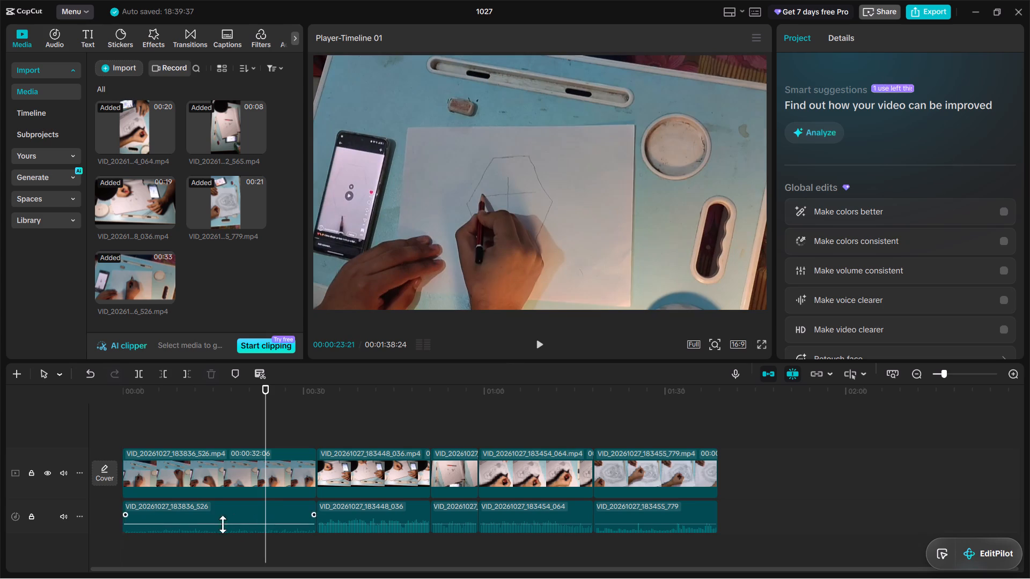
pyautogui.moveTo(116, 531); pyautogui.dragTo(320, 523)
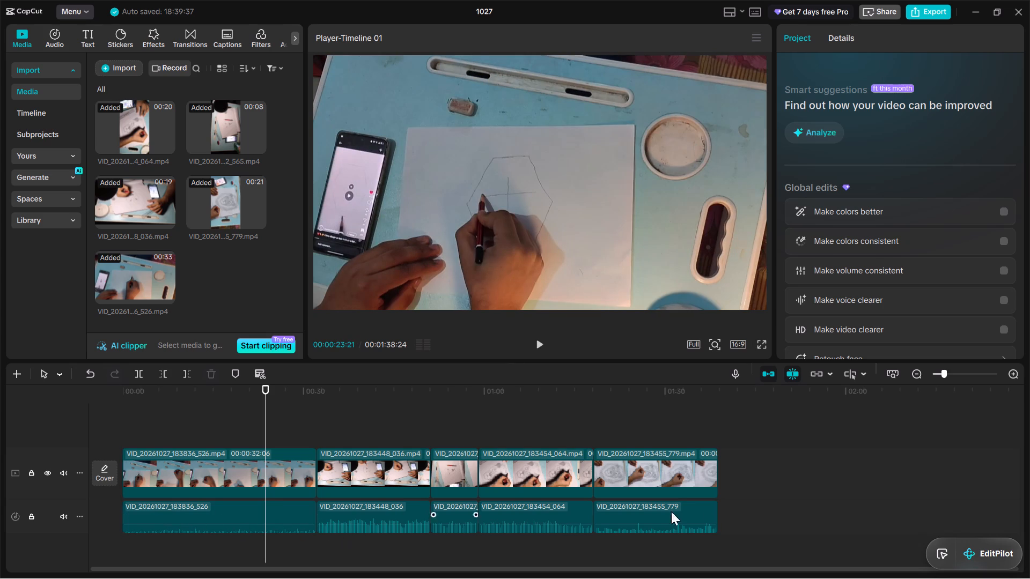
pyautogui.moveTo(733, 535); pyautogui.dragTo(185, 517)
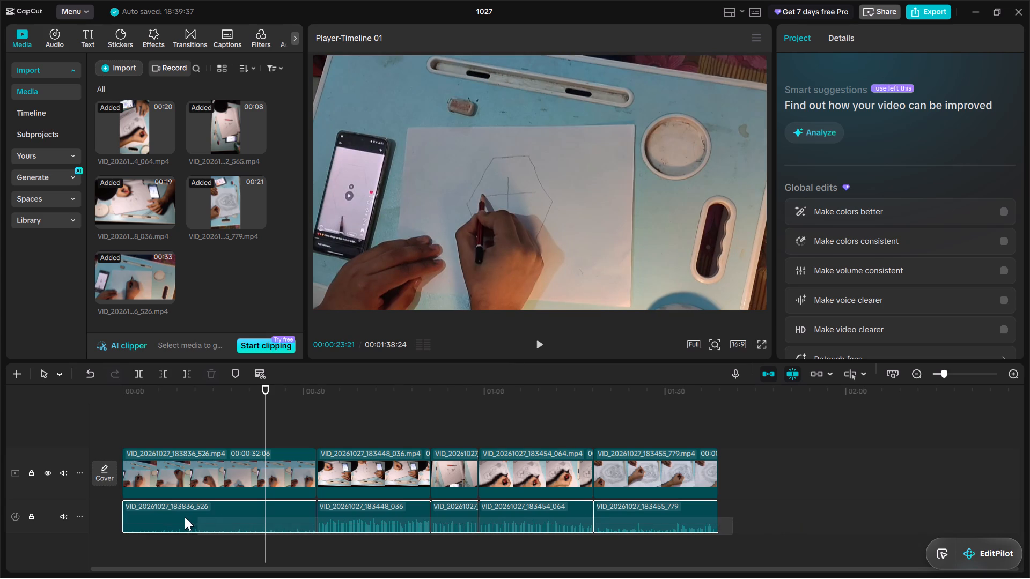
pyautogui.moveTo(185, 517); pyautogui.dragTo(171, 517)
pyautogui.click(209, 372)
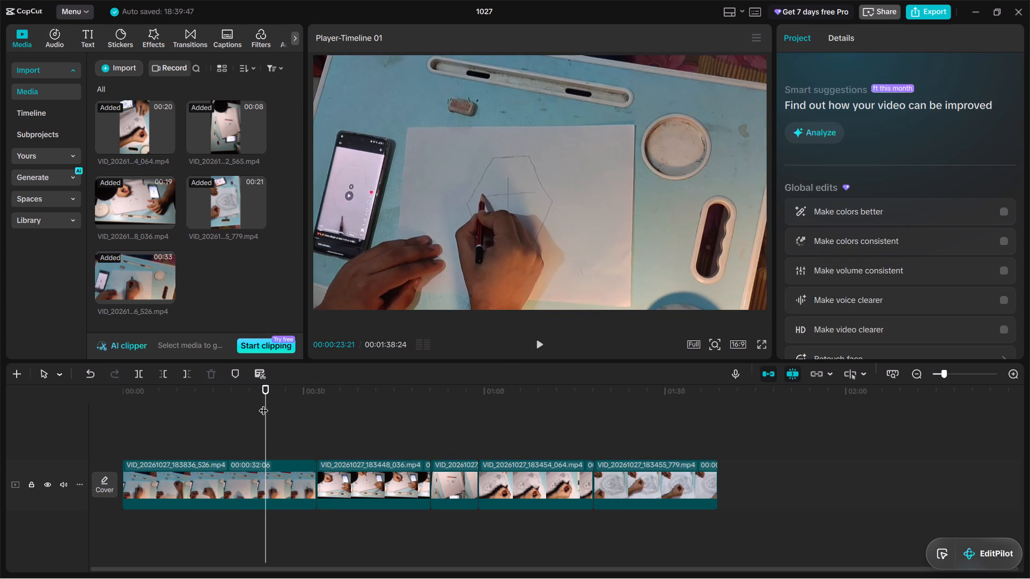
# Rotate the second timeline clip, VID_20261027_183448_036, by 90°.
pyautogui.moveTo(264, 396); pyautogui.dragTo(57, 428)
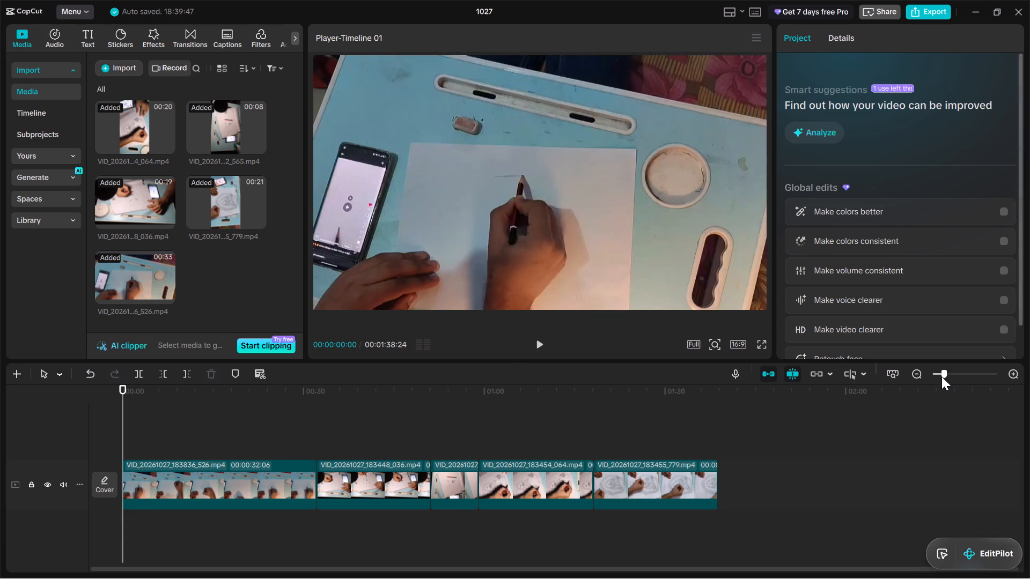
pyautogui.moveTo(941, 375); pyautogui.dragTo(944, 375)
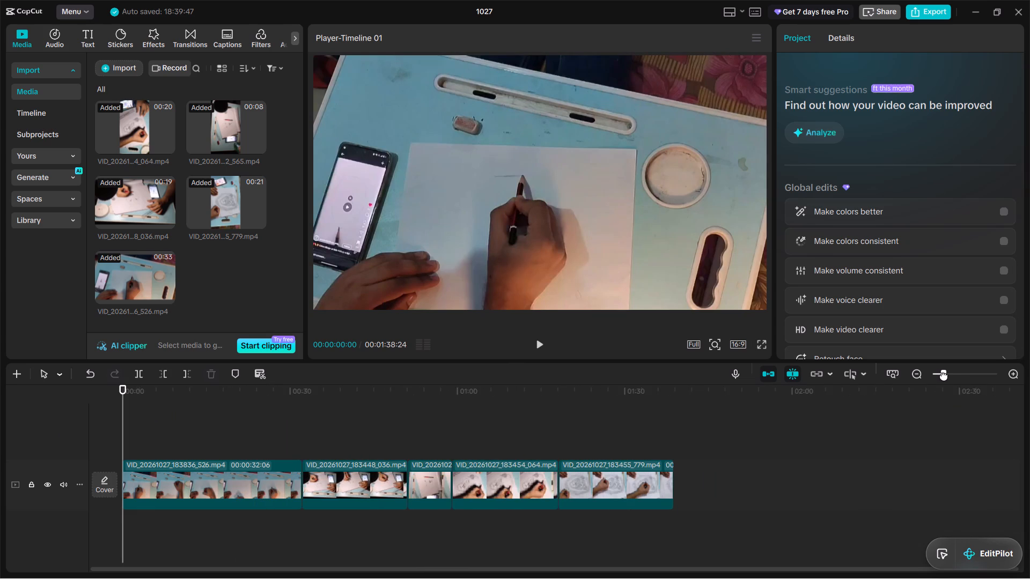
pyautogui.moveTo(944, 375); pyautogui.dragTo(945, 375)
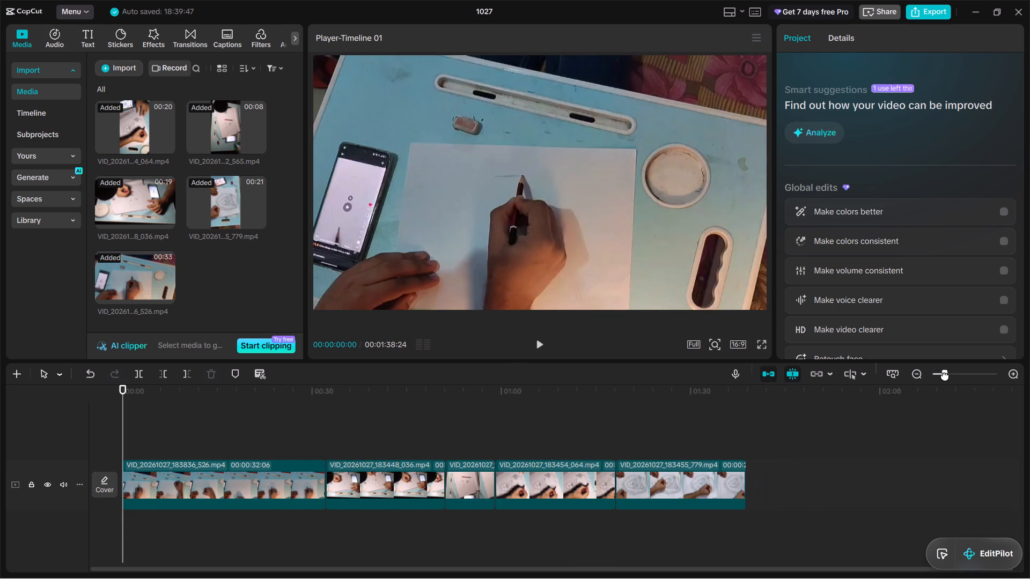
pyautogui.moveTo(945, 375); pyautogui.dragTo(947, 375)
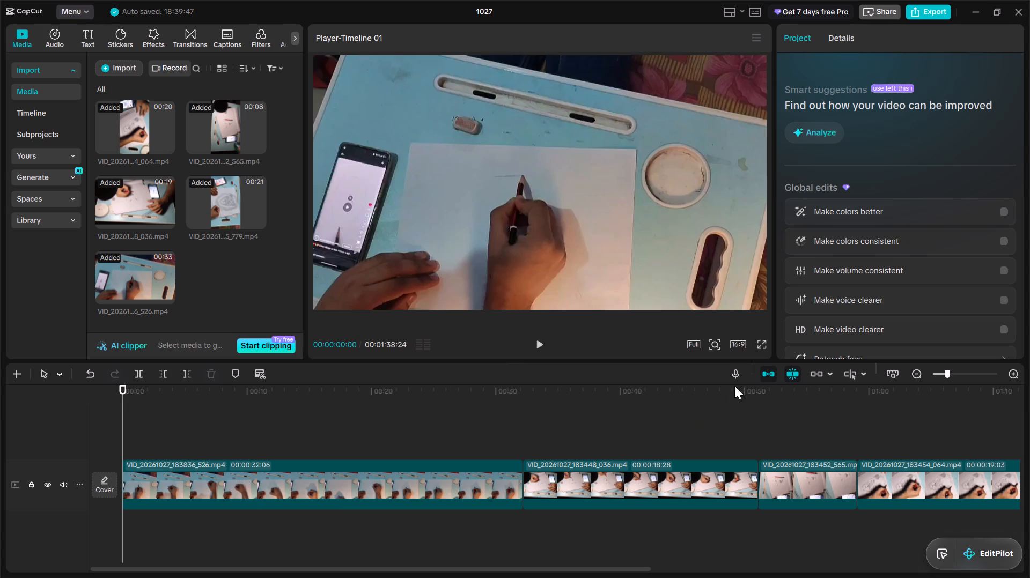
pyautogui.moveTo(123, 392); pyautogui.dragTo(468, 420)
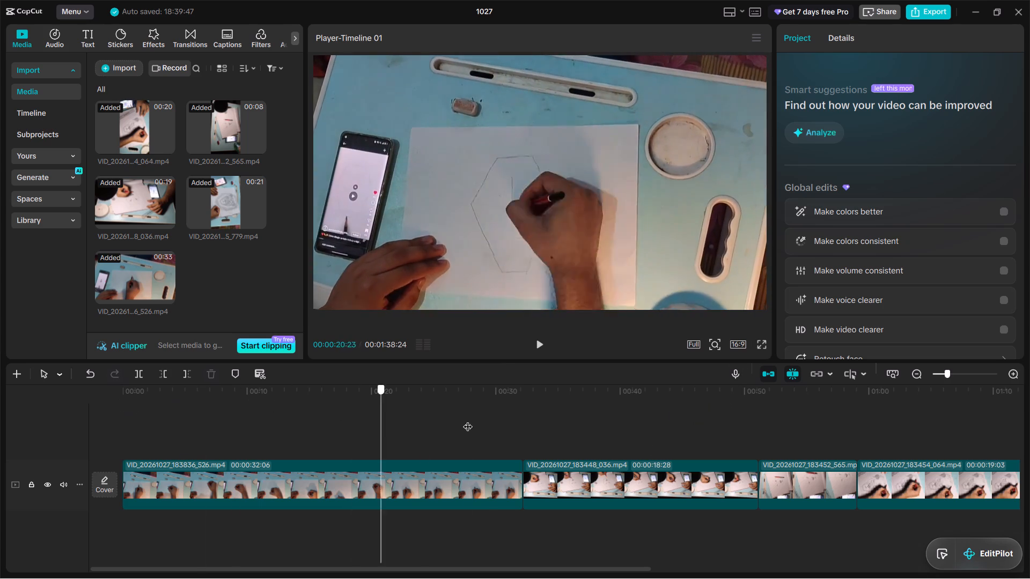
pyautogui.moveTo(468, 420); pyautogui.dragTo(760, 434)
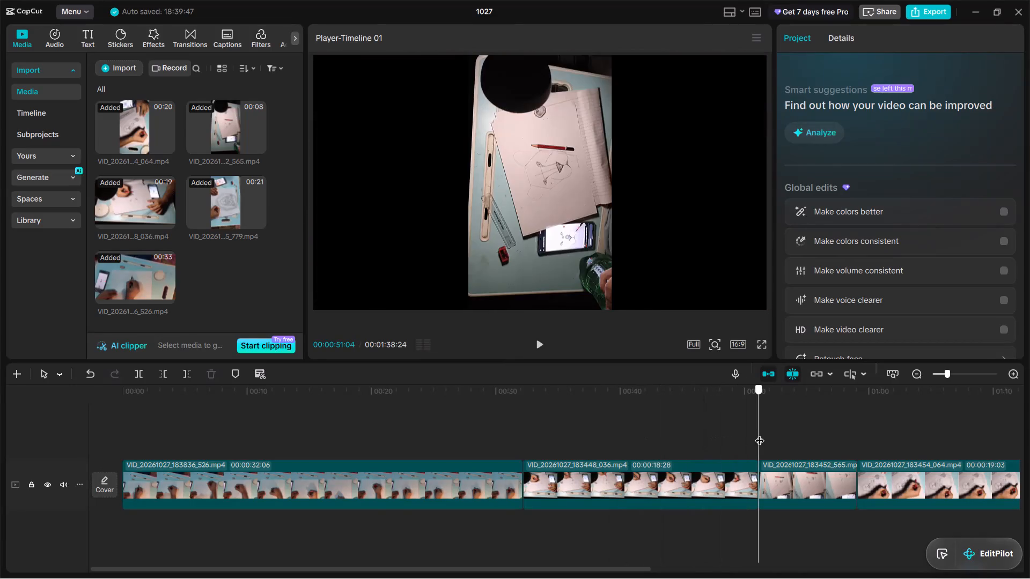
pyautogui.moveTo(760, 434); pyautogui.dragTo(526, 481)
pyautogui.click(580, 470)
pyautogui.rightClick(578, 470)
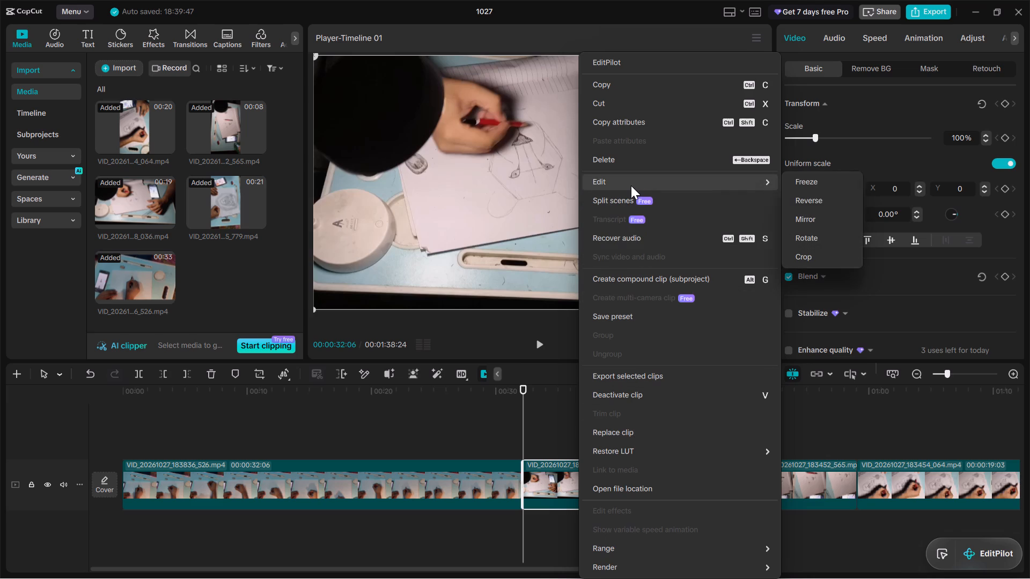
pyautogui.click(813, 240)
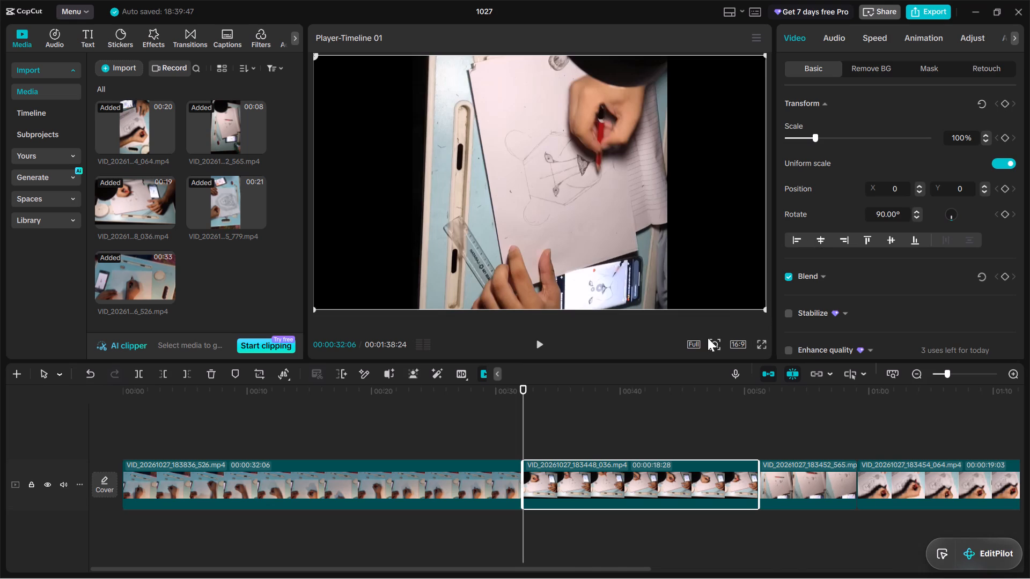
# Rotate the second timeline clip, VID_20261027_183448_036, a further 90° to 180° and play back the transition into it.
pyautogui.rightClick(631, 482)
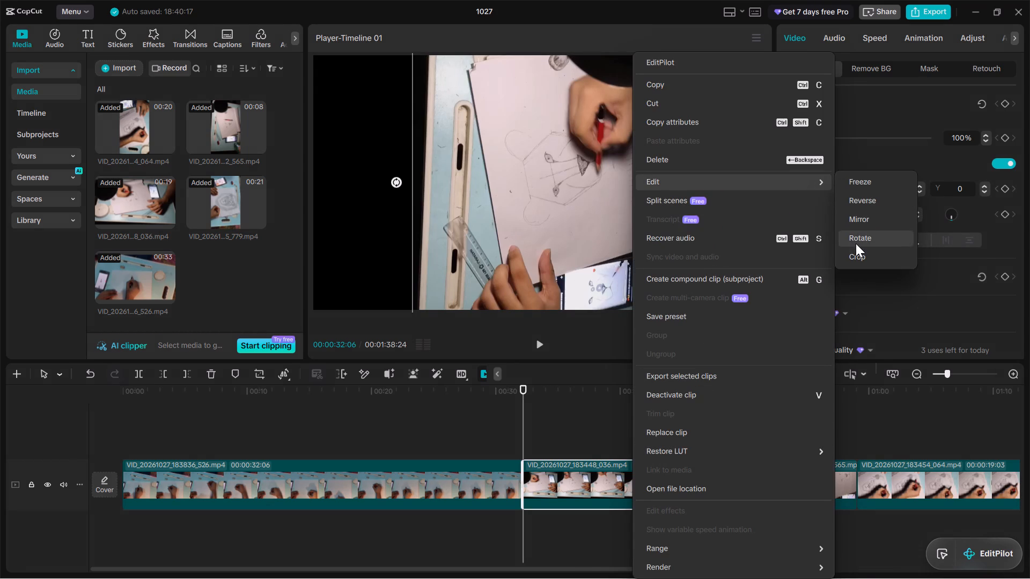
pyautogui.click(856, 243)
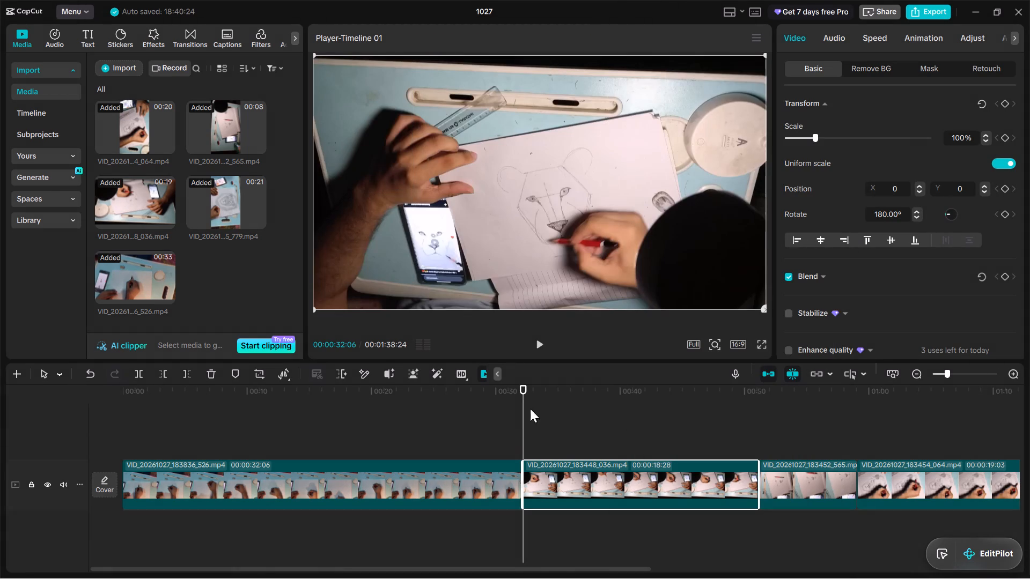
pyautogui.moveTo(523, 399); pyautogui.dragTo(435, 399)
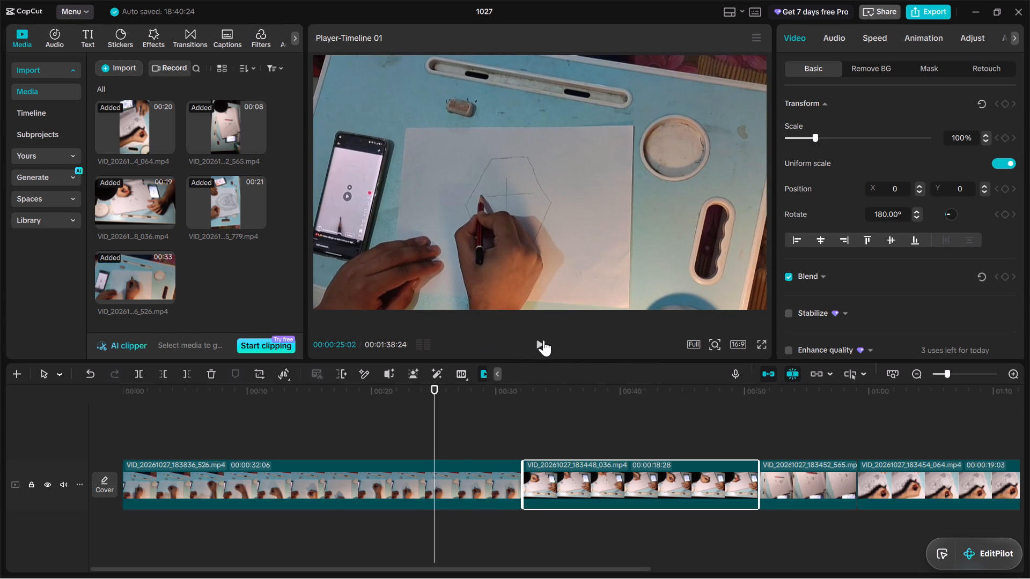
pyautogui.click(539, 343)
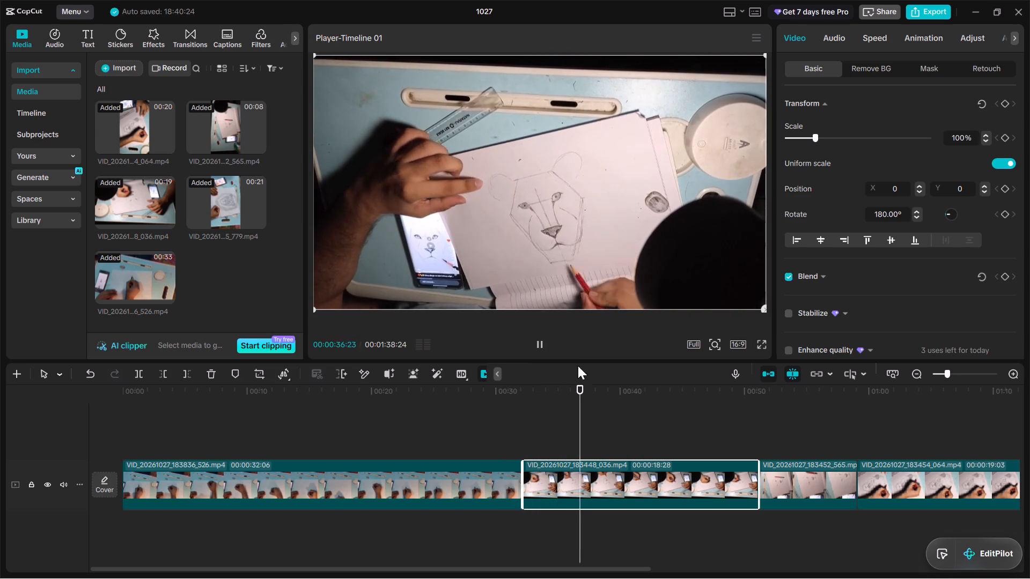
# Rotate the third timeline clip, VID_20261027_183452_565, to 90°.
pyautogui.moveTo(588, 387); pyautogui.dragTo(771, 399)
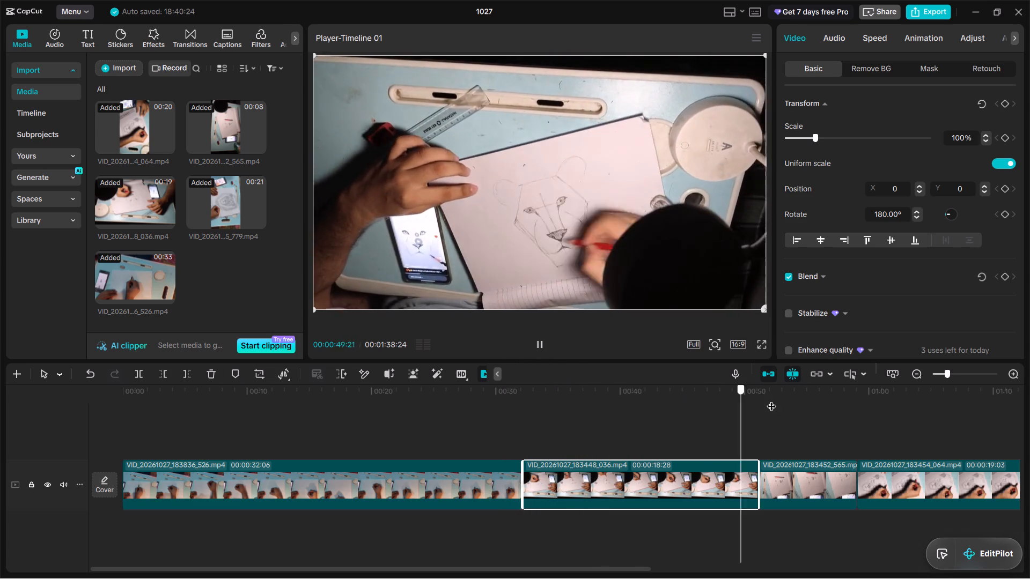
pyautogui.moveTo(771, 399); pyautogui.dragTo(760, 420)
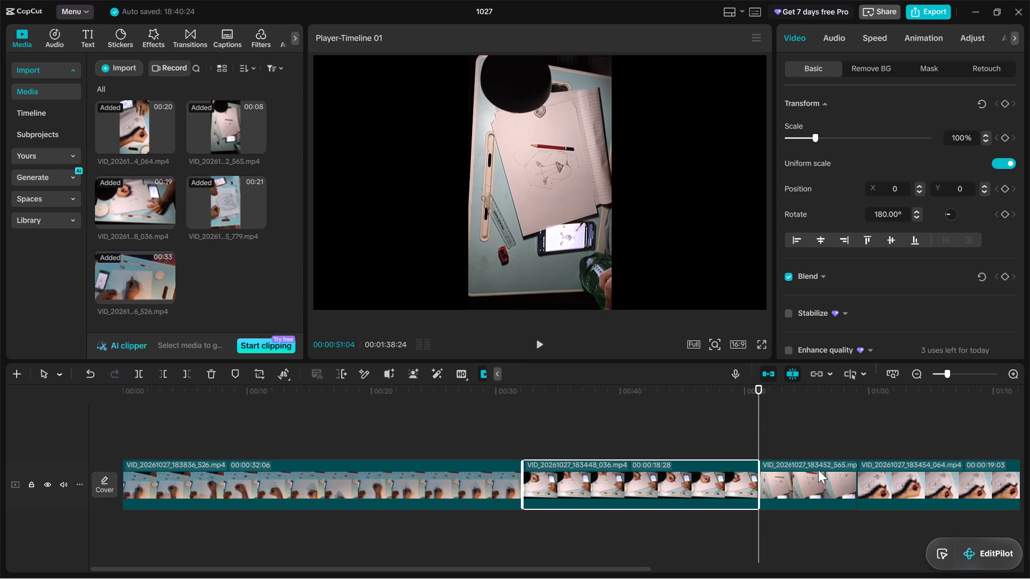
pyautogui.click(818, 470)
pyautogui.hscroll(-2, 813, 468)
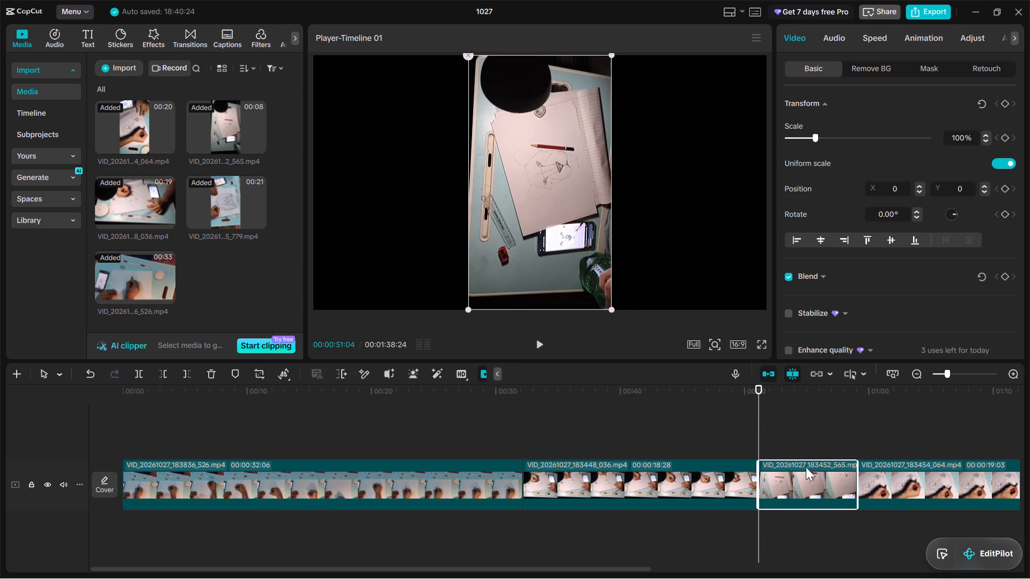
pyautogui.hscroll(-2, 797, 486)
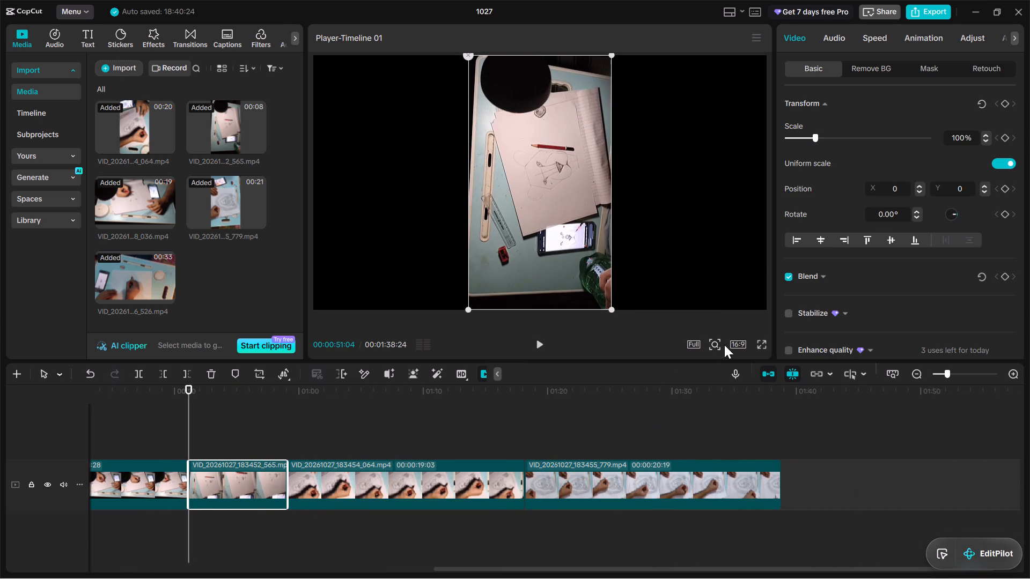
pyautogui.rightClick(252, 485)
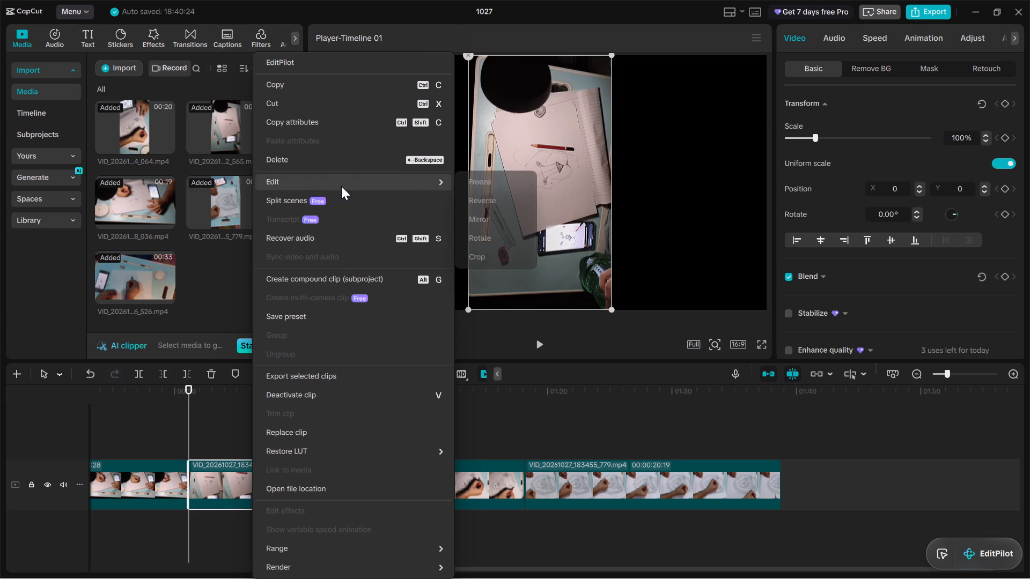
pyautogui.click(489, 236)
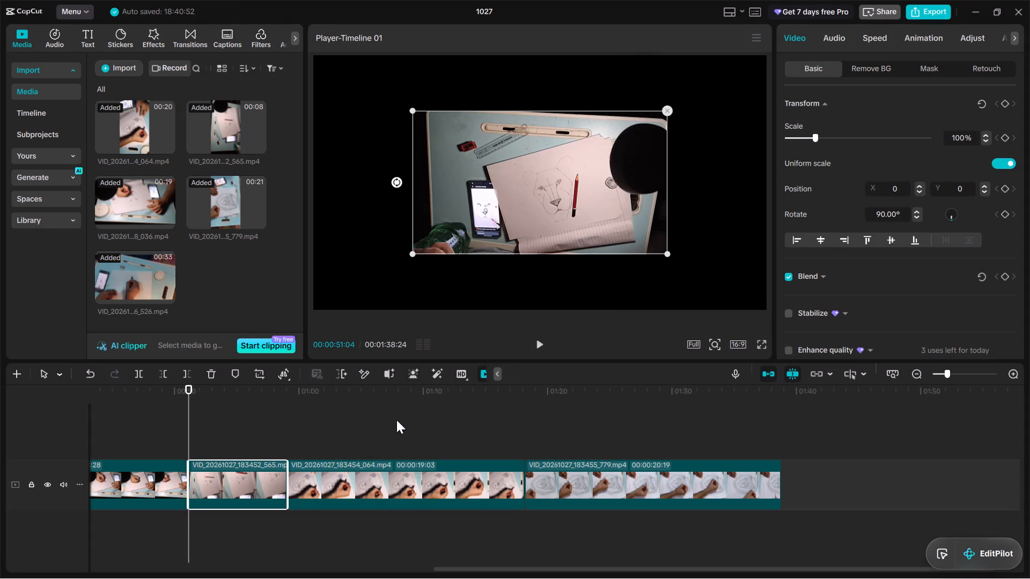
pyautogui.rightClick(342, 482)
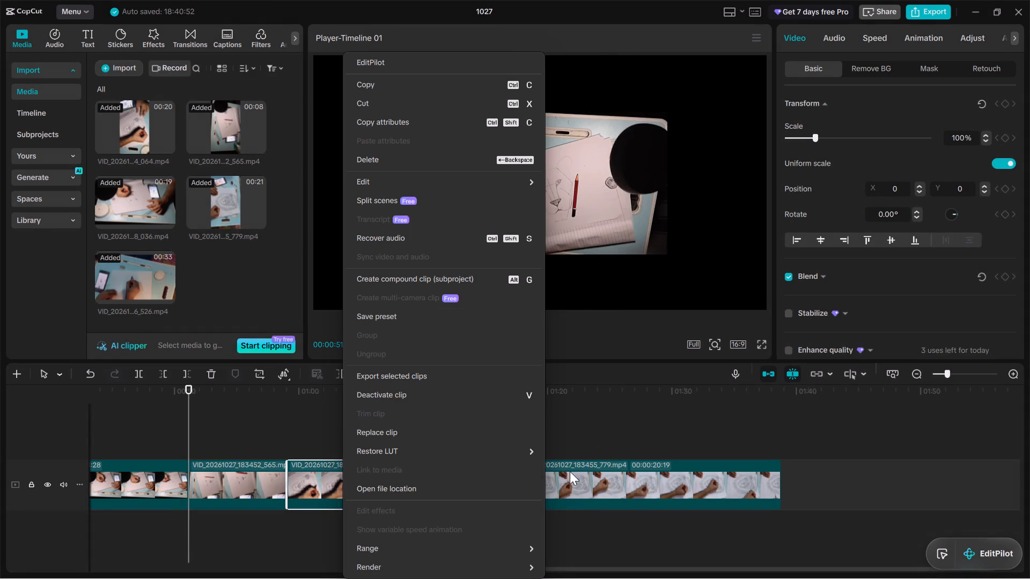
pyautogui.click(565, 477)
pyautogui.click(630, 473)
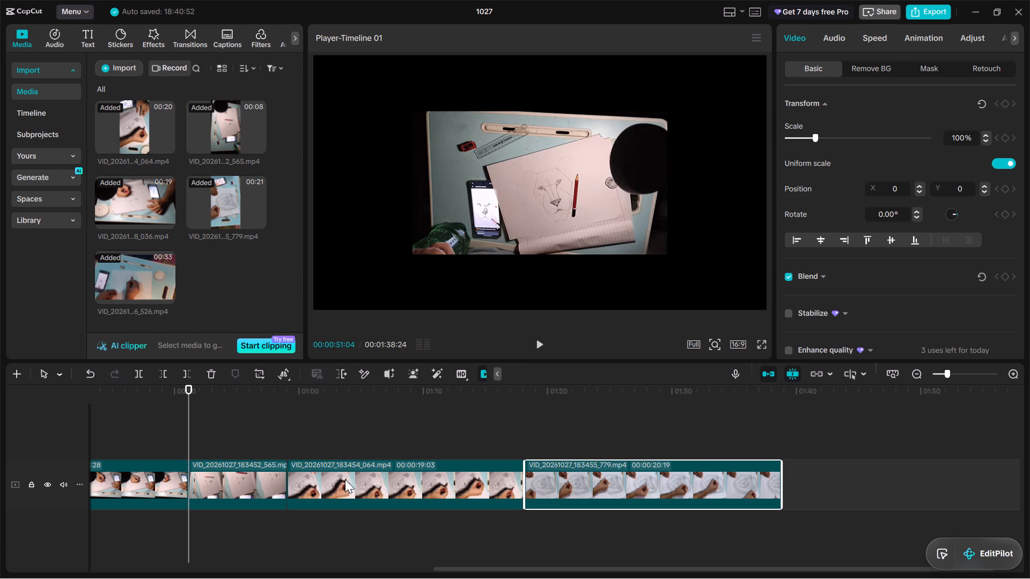
# Rotate the fourth timeline clip, VID_20261027_183454_064, in 90° increments to 270° so the drawing is upright.
pyautogui.click(354, 481)
pyautogui.moveTo(183, 392); pyautogui.dragTo(166, 396)
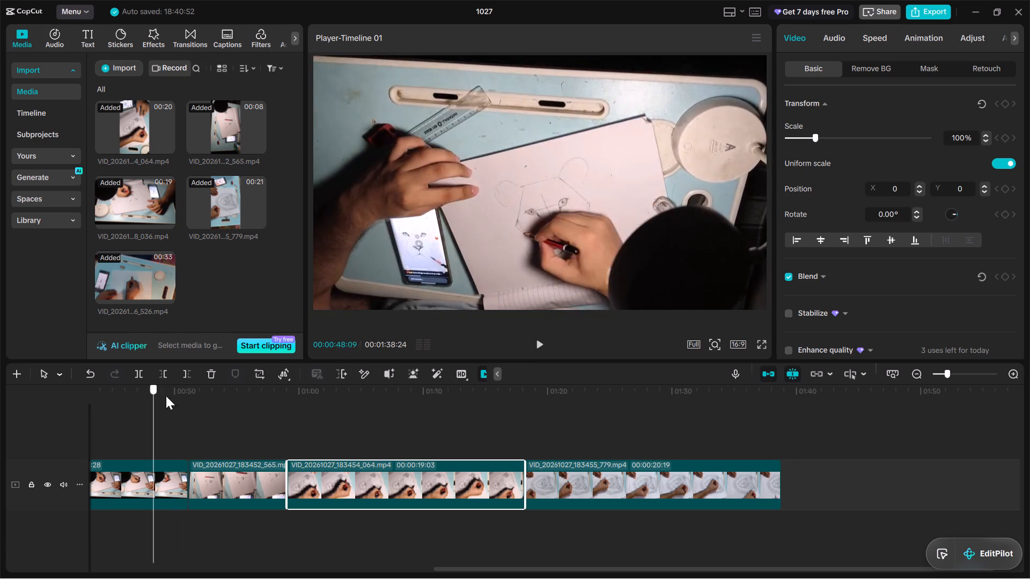
pyautogui.moveTo(166, 396); pyautogui.dragTo(304, 404)
pyautogui.click(356, 502)
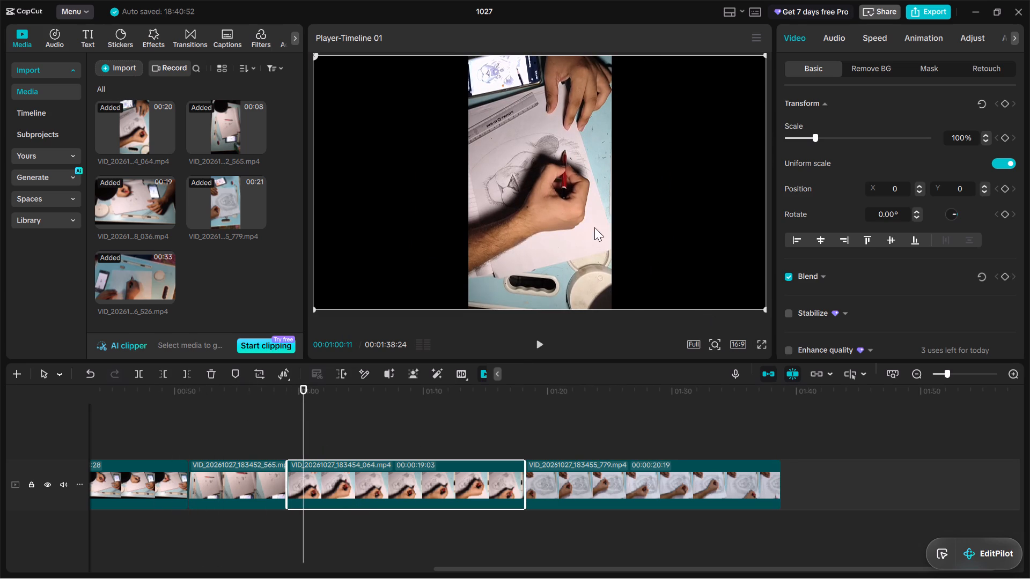
pyautogui.rightClick(451, 485)
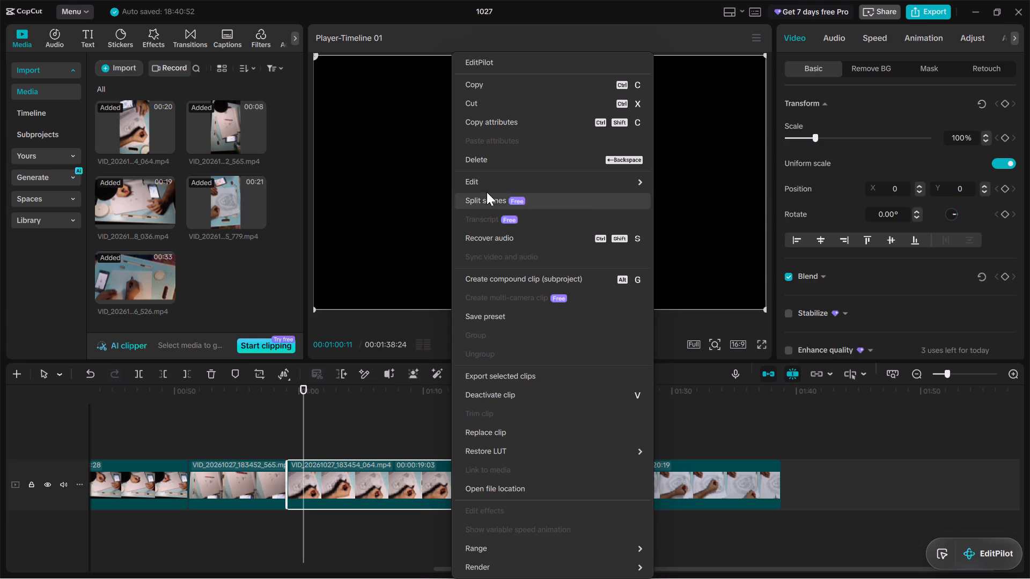
pyautogui.click(490, 185)
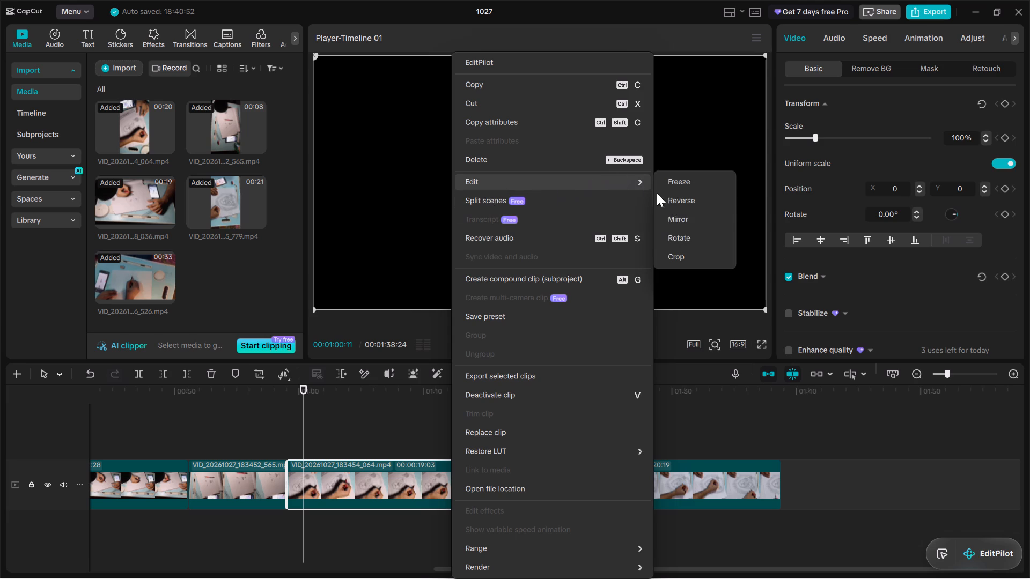
pyautogui.click(681, 242)
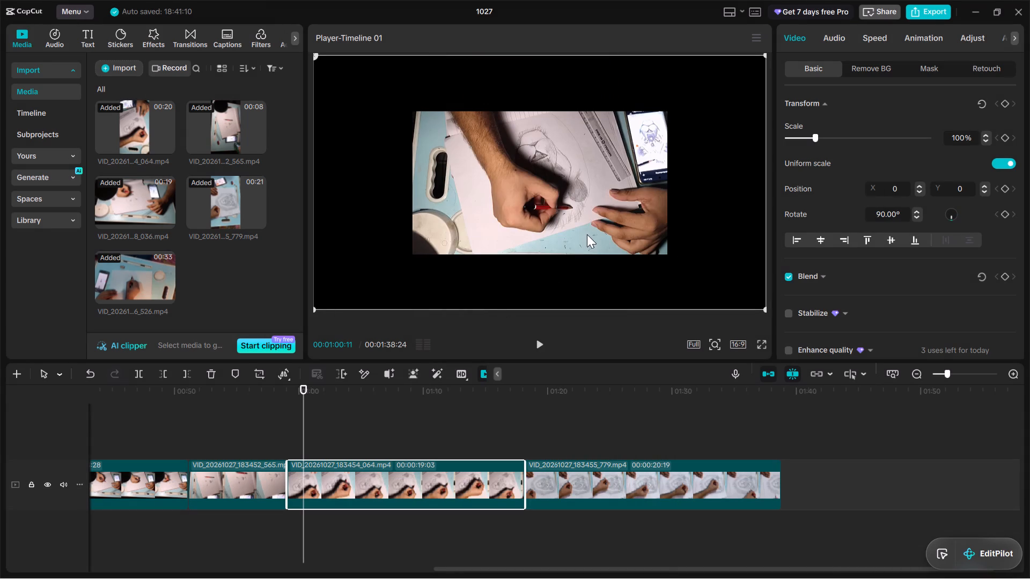
pyautogui.rightClick(377, 487)
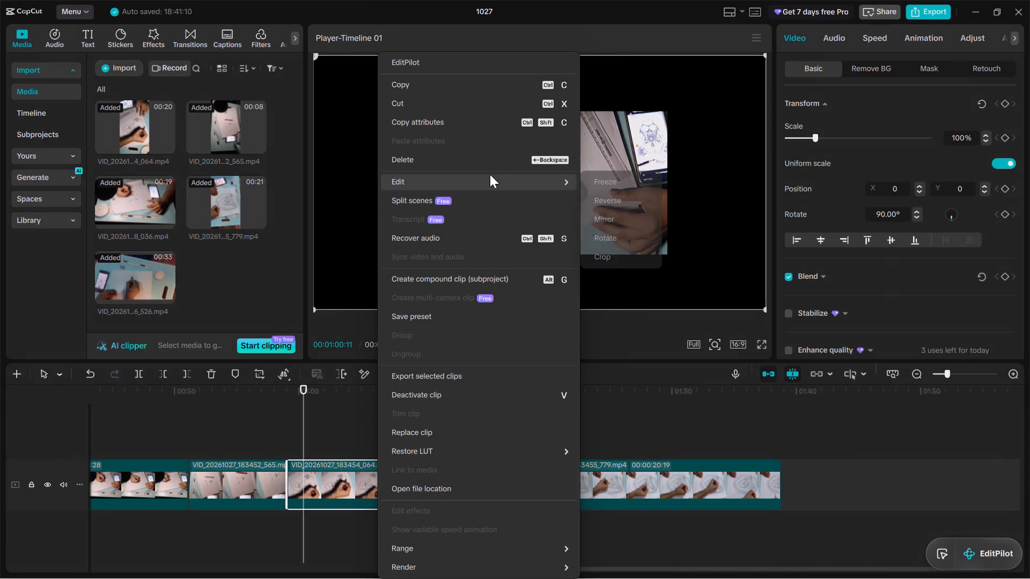
pyautogui.click(490, 174)
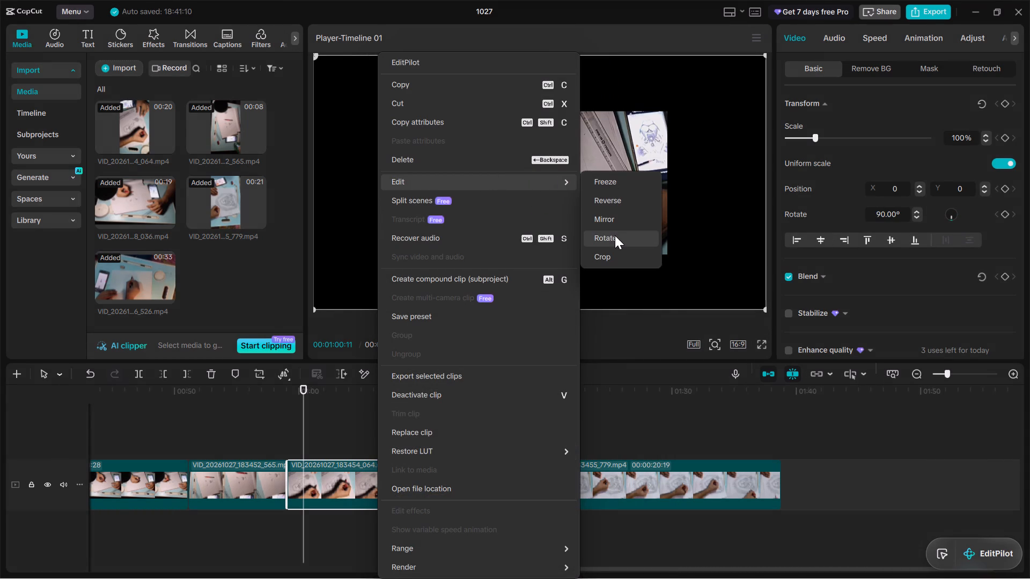
pyautogui.click(615, 235)
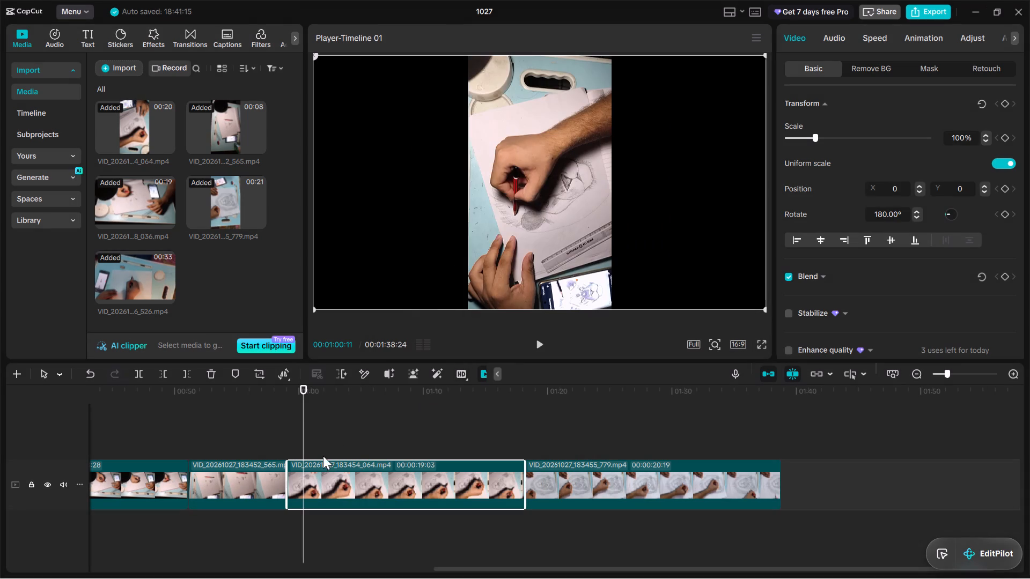
pyautogui.rightClick(351, 478)
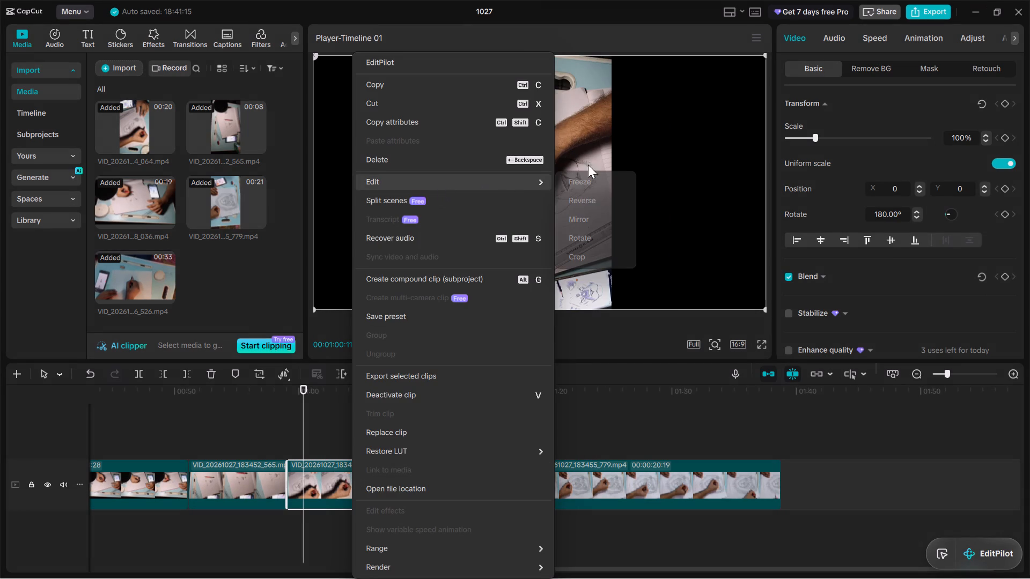
pyautogui.click(585, 241)
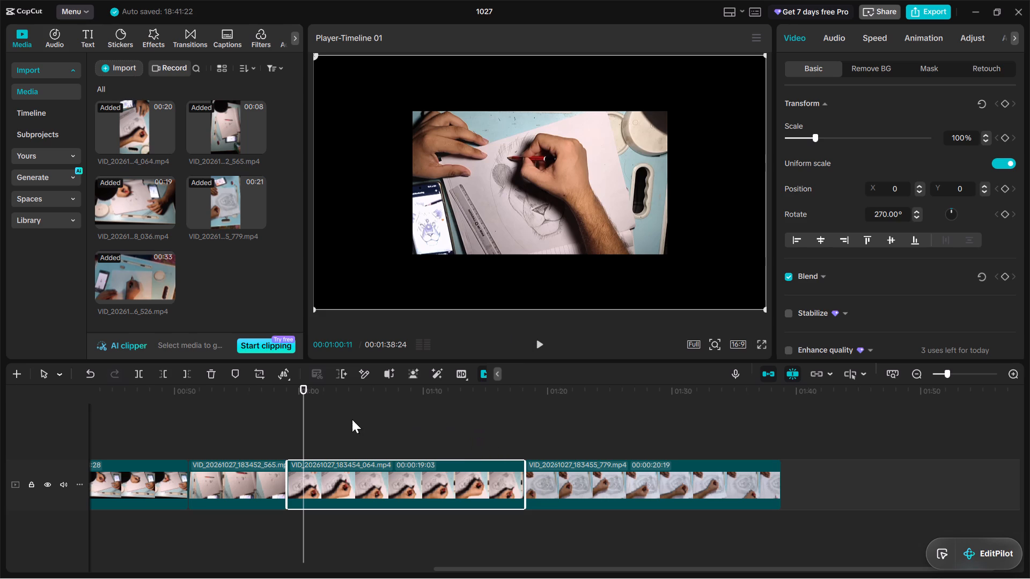
# Rotate the fifth timeline clip, VID_20261027_183455_779, in 90° increments to 270° so the lion is upright.
pyautogui.moveTo(304, 392); pyautogui.dragTo(469, 393)
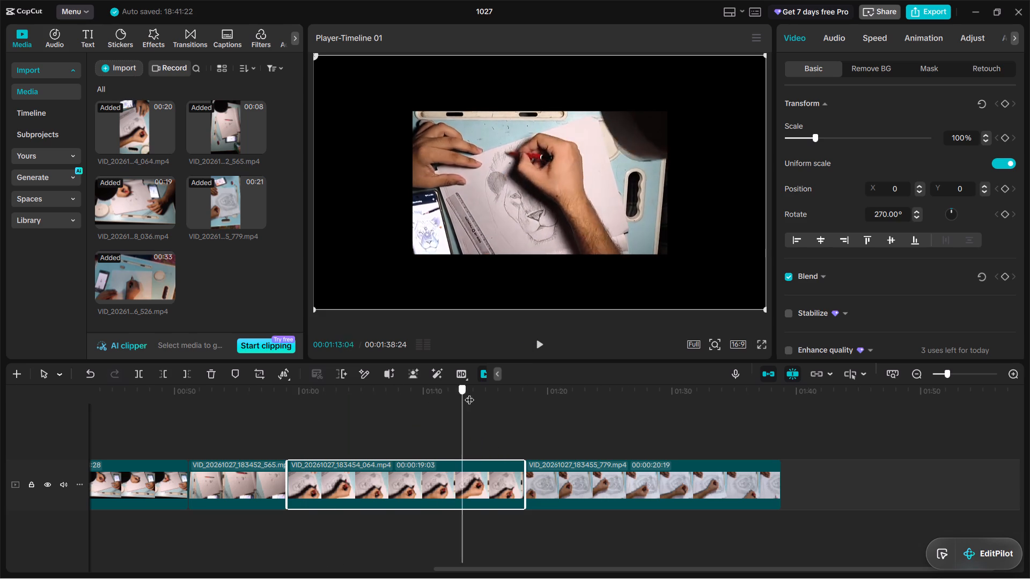
pyautogui.moveTo(469, 393); pyautogui.dragTo(539, 396)
pyautogui.click(568, 472)
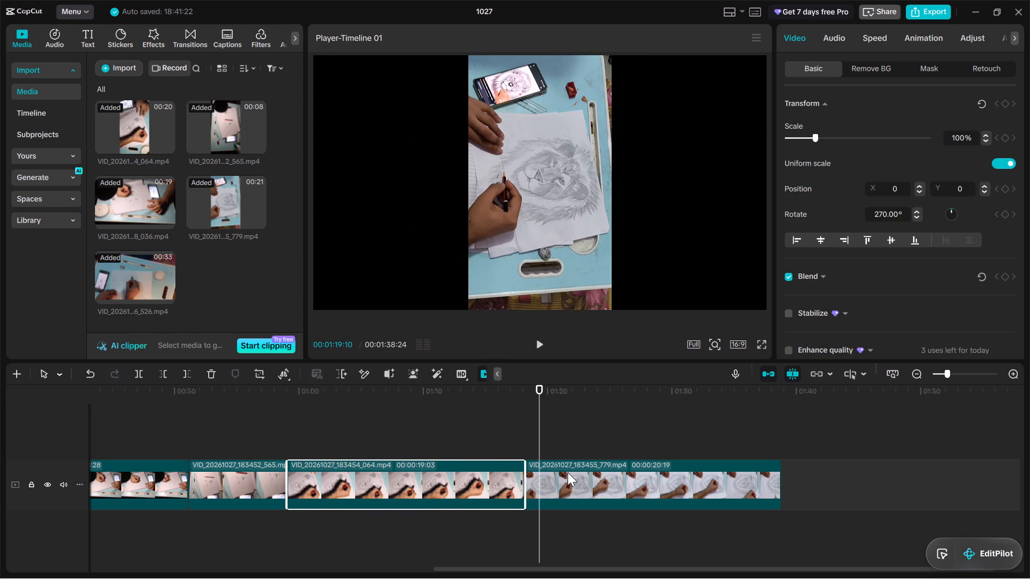
pyautogui.rightClick(586, 481)
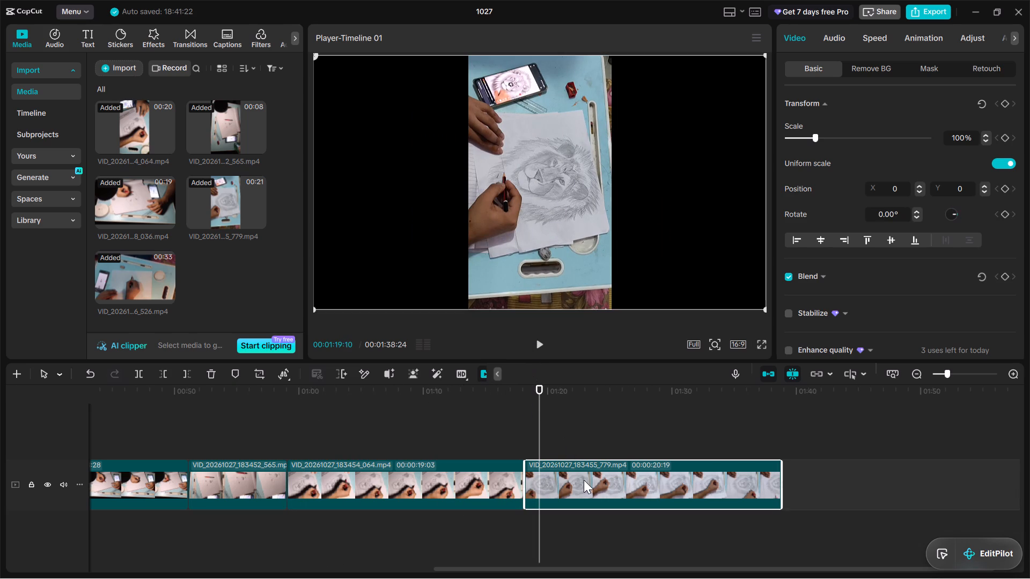
pyautogui.rightClick(630, 188)
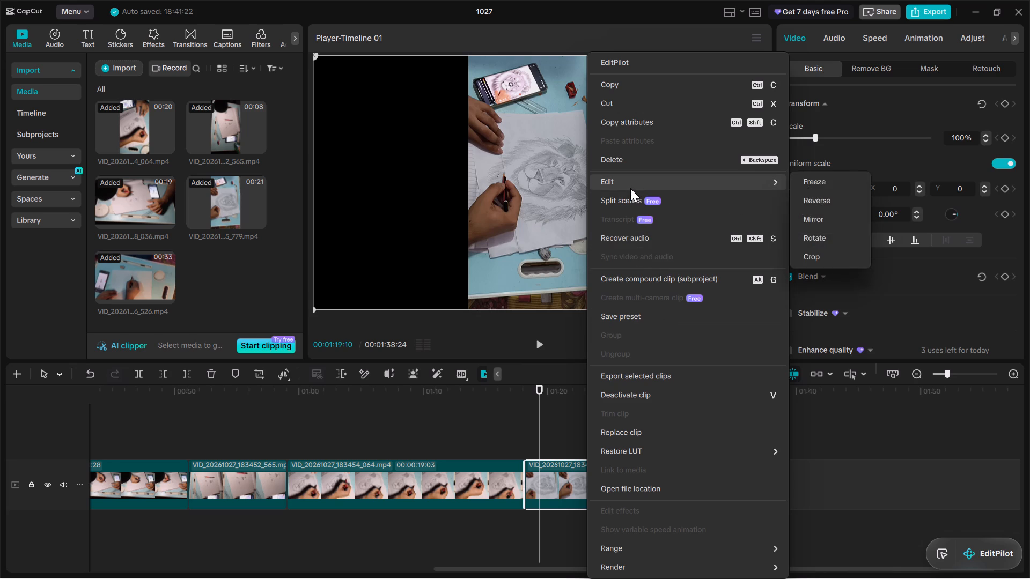
pyautogui.click(815, 241)
pyautogui.rightClick(533, 227)
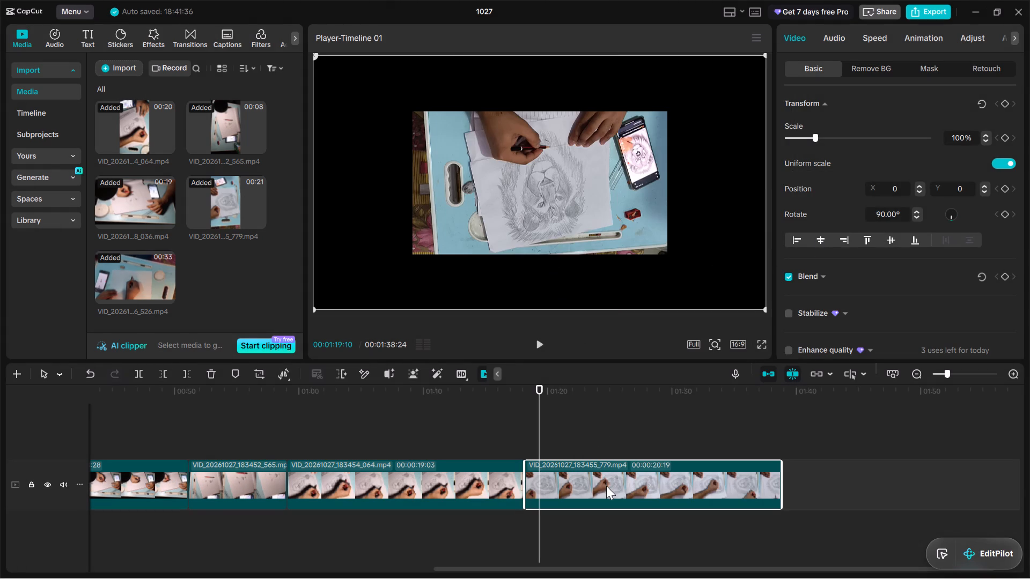
pyautogui.rightClick(606, 486)
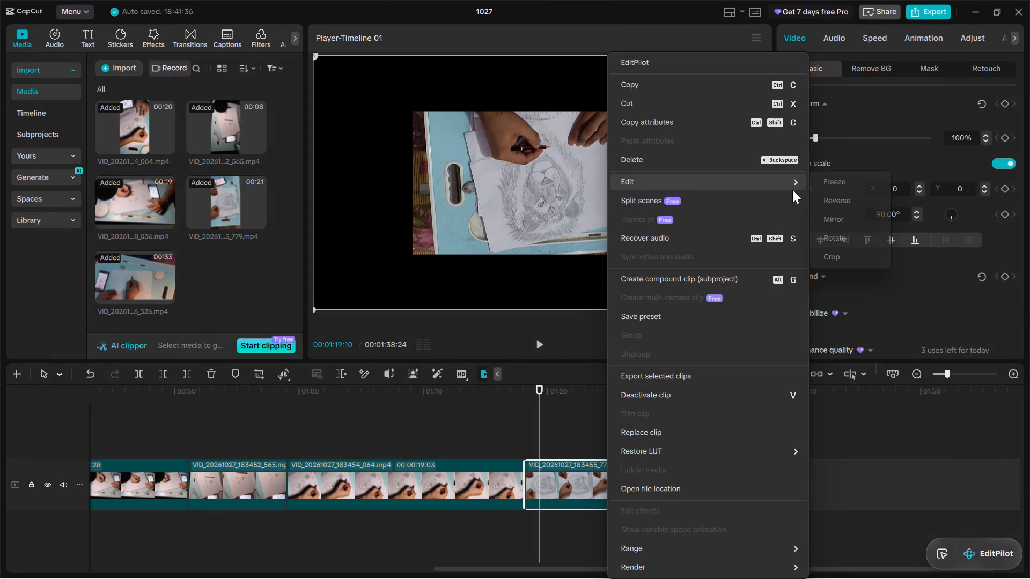
pyautogui.click(838, 242)
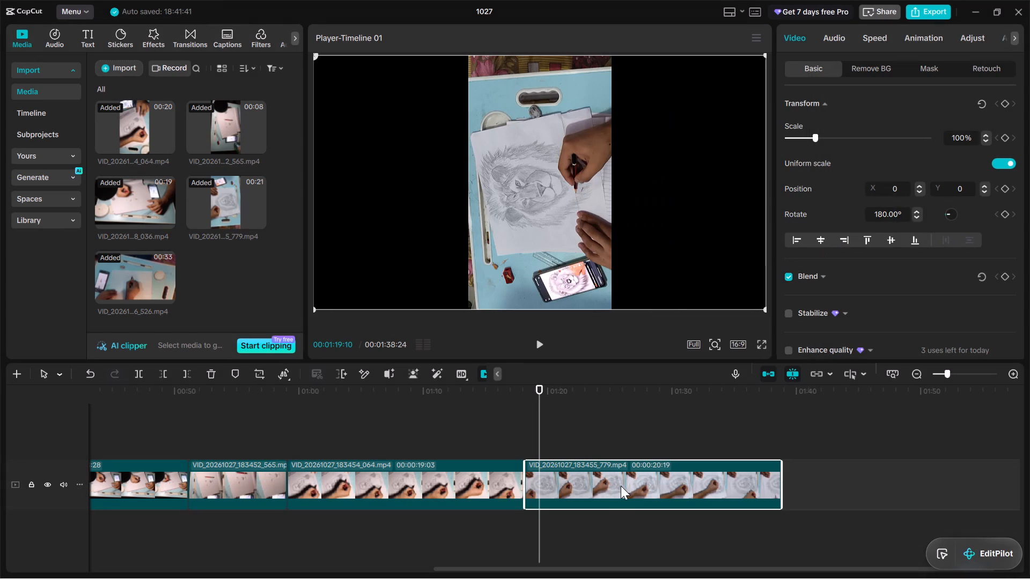
pyautogui.rightClick(593, 479)
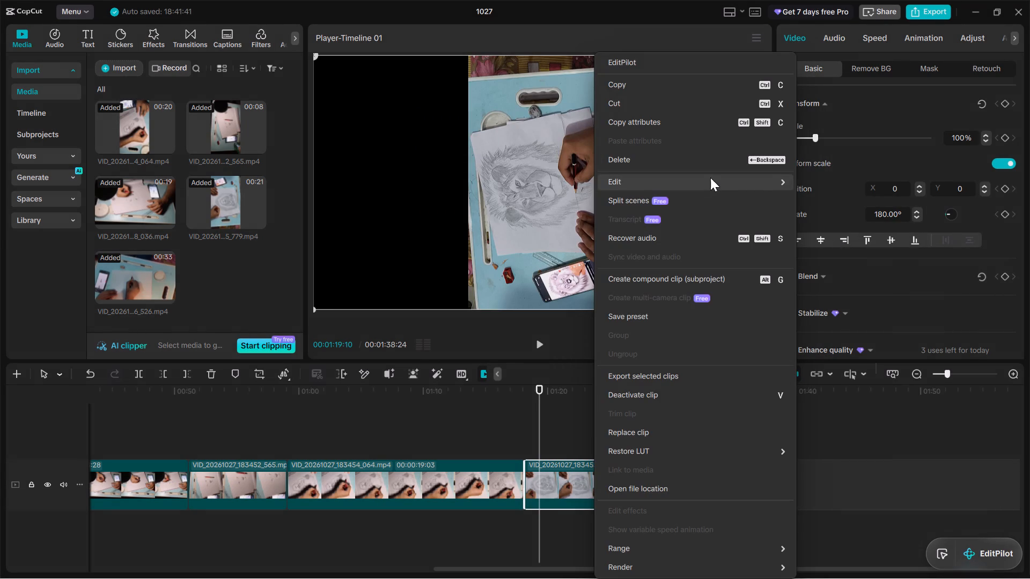
pyautogui.click(833, 234)
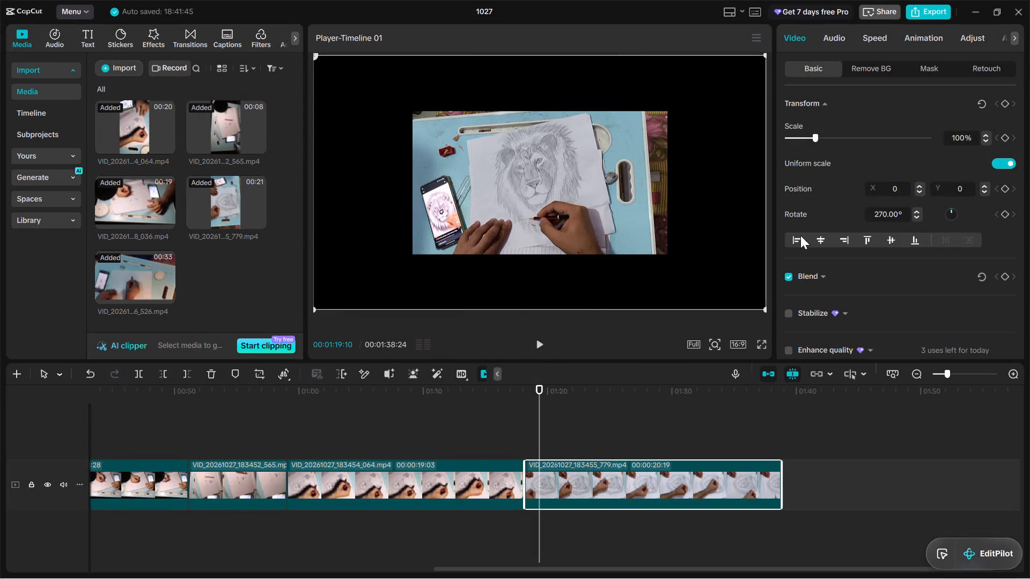
# Return the playhead to the start, select all five timeline clips and change the video's aspect ratio to 9:16.
pyautogui.moveTo(539, 389); pyautogui.dragTo(415, 398)
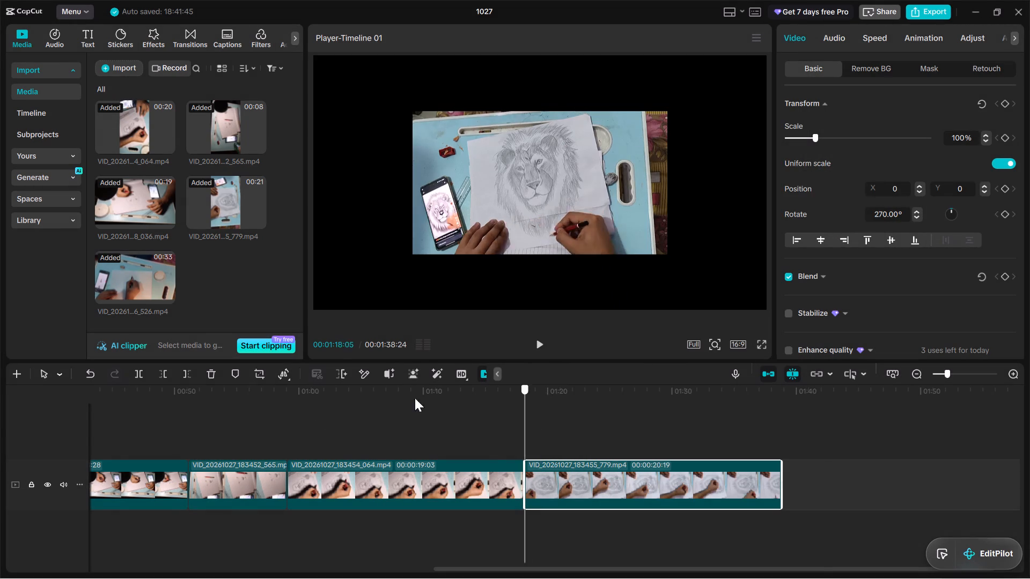
pyautogui.moveTo(415, 398); pyautogui.dragTo(0, 451)
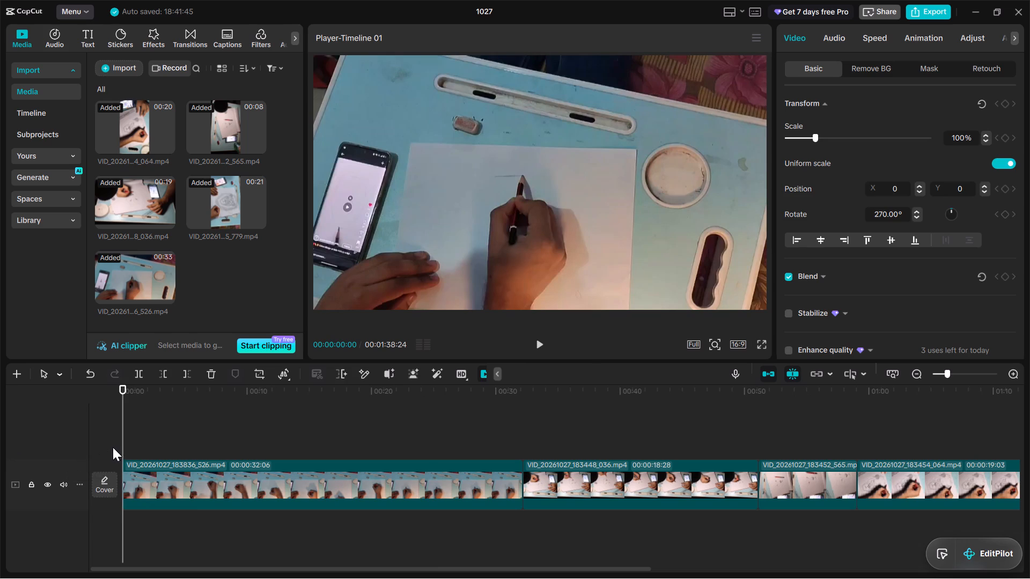
pyautogui.moveTo(112, 447); pyautogui.dragTo(1029, 527)
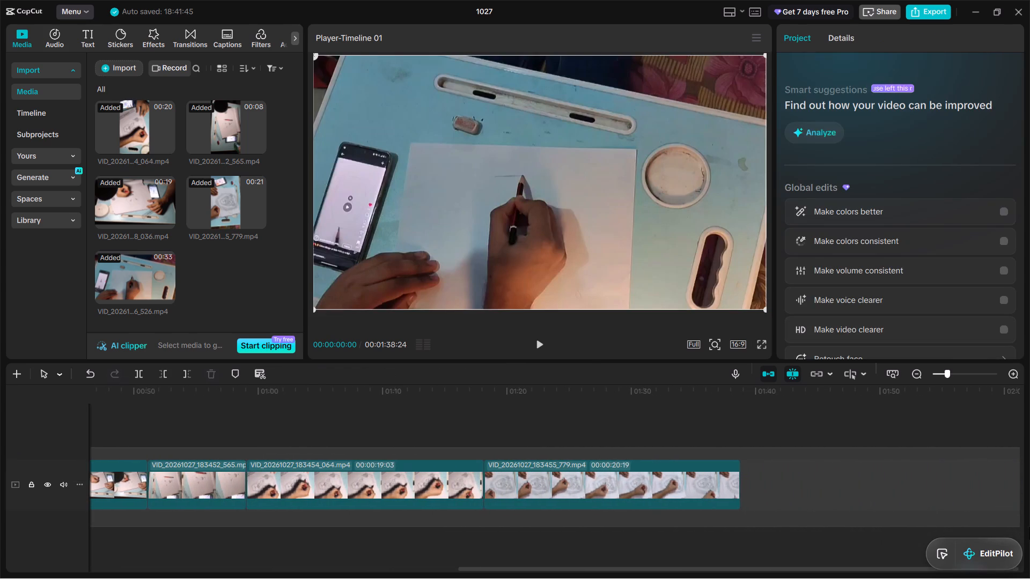
pyautogui.moveTo(1029, 527); pyautogui.dragTo(751, 521)
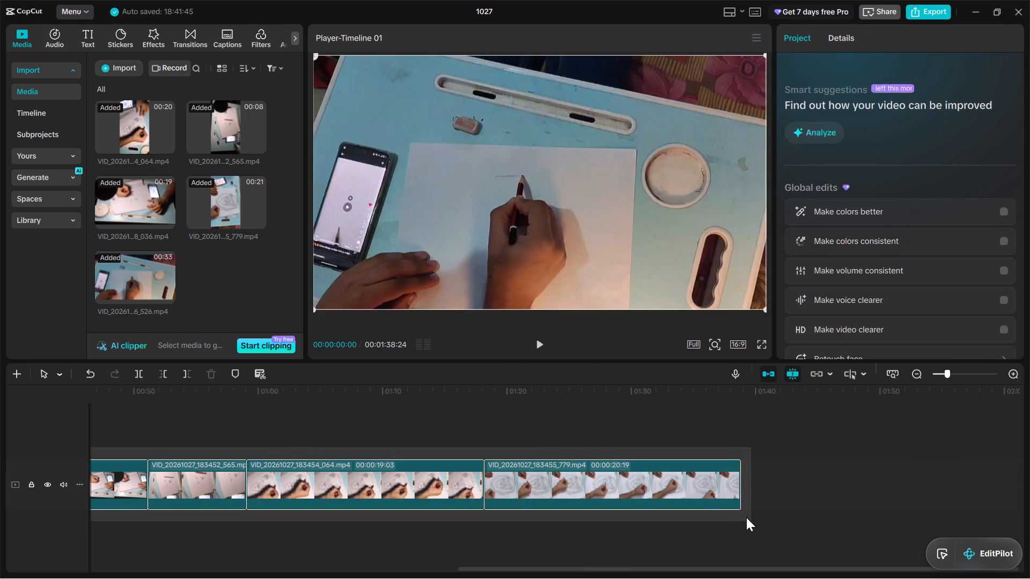
pyautogui.click(745, 346)
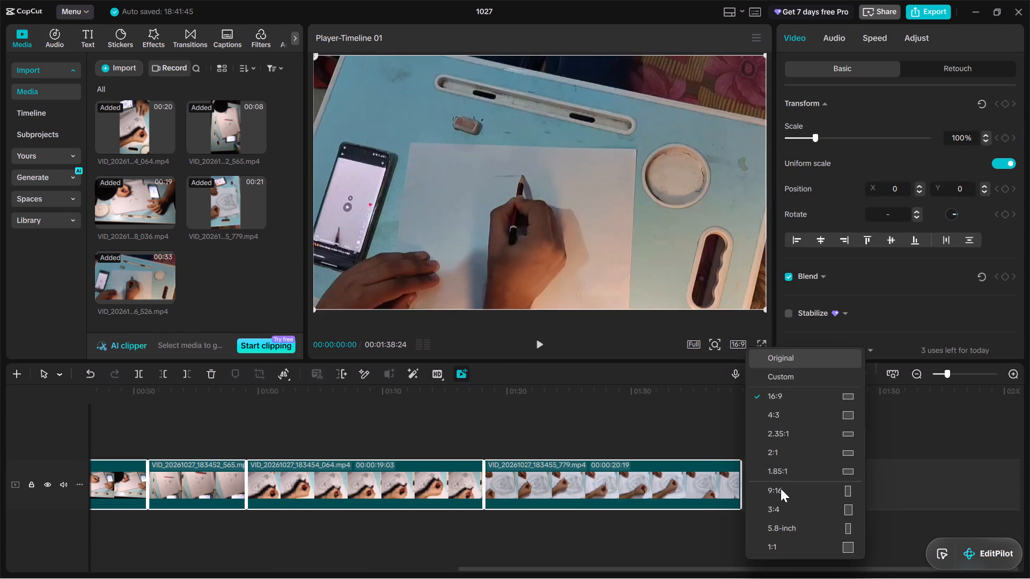
pyautogui.click(779, 489)
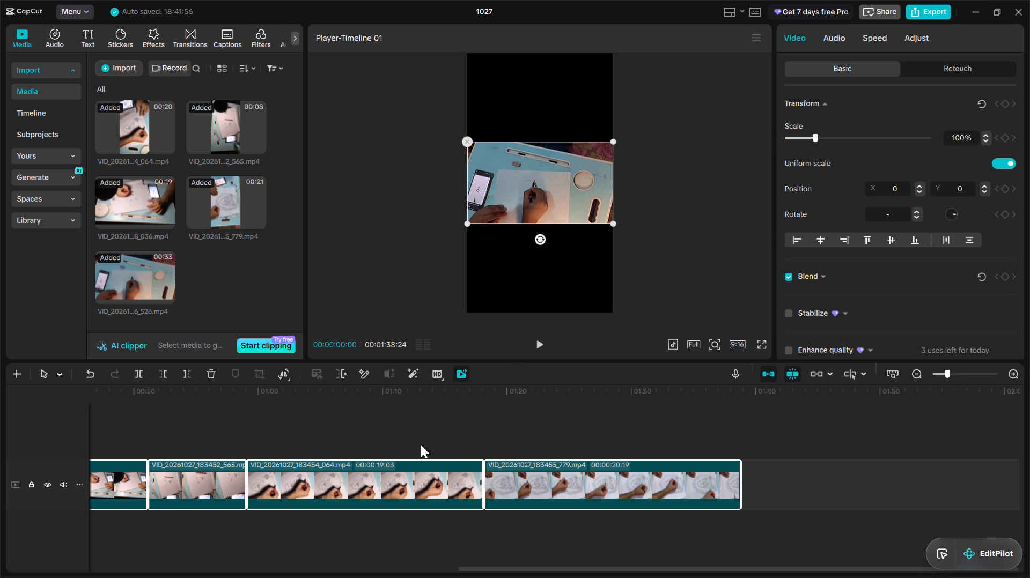
# Play the vertical video from the beginning and overlay the social media preview that has like and dislike icons.
pyautogui.hscroll(3, 527, 501)
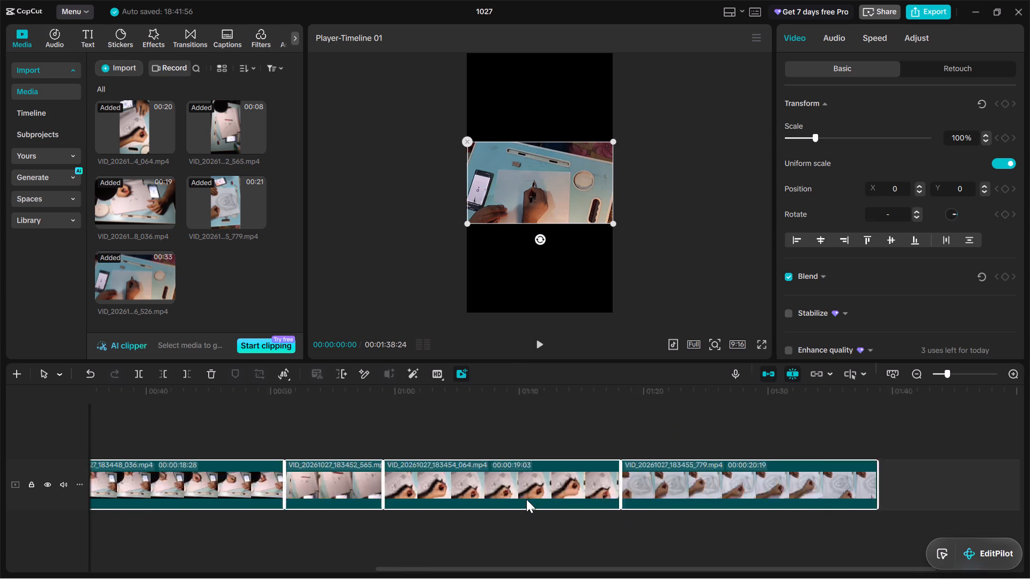
pyautogui.hscroll(5, 526, 499)
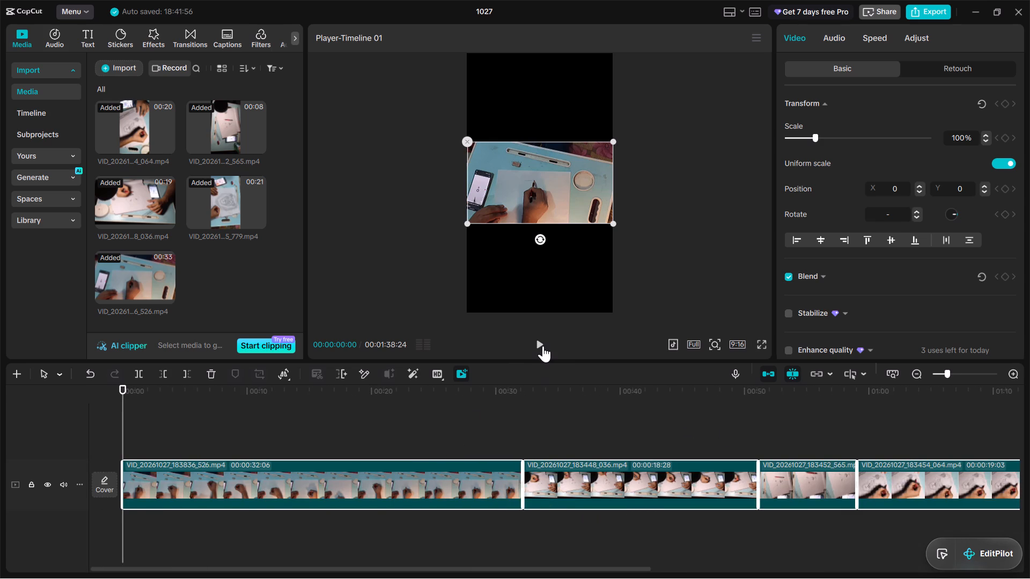
pyautogui.click(540, 344)
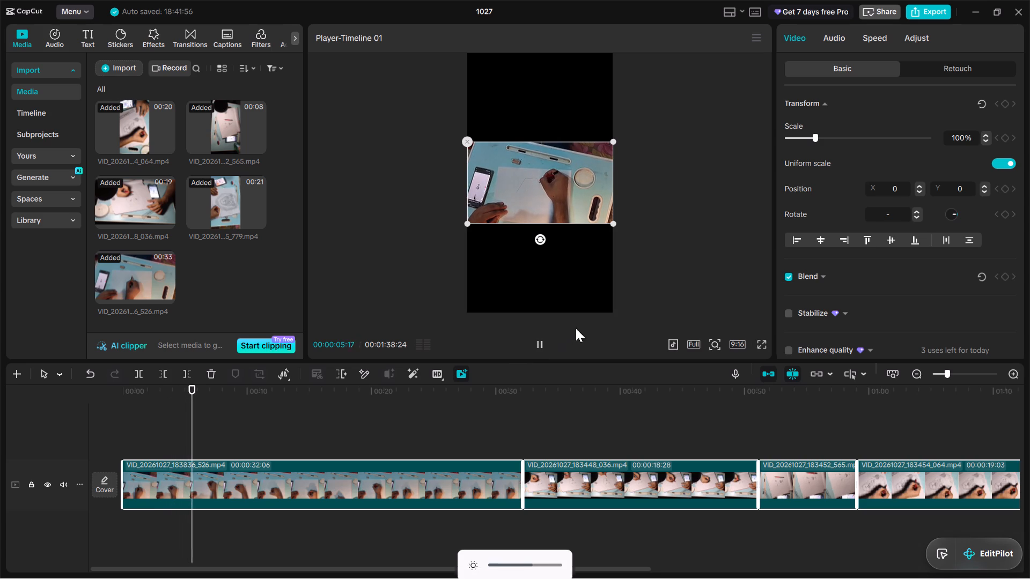
pyautogui.click(675, 346)
pyautogui.click(708, 415)
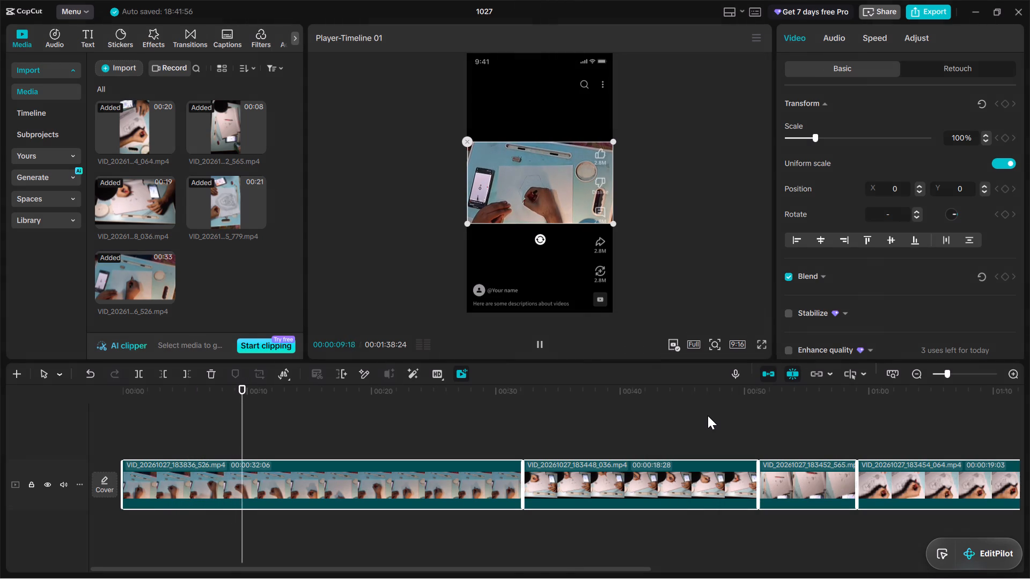
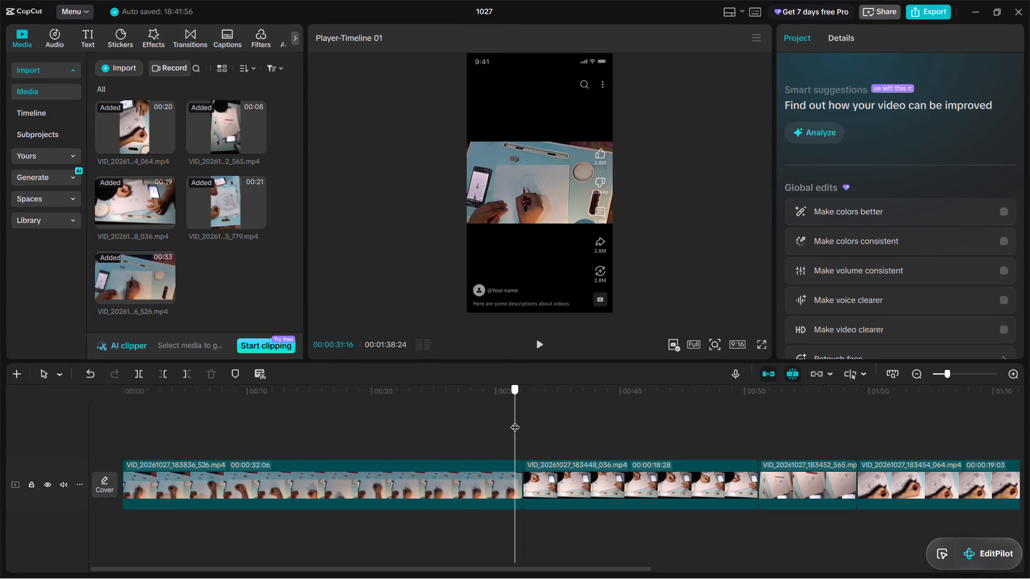
# Play the vertical video from the end of the first clip through to the last clip to check the framing.
pyautogui.click(532, 346)
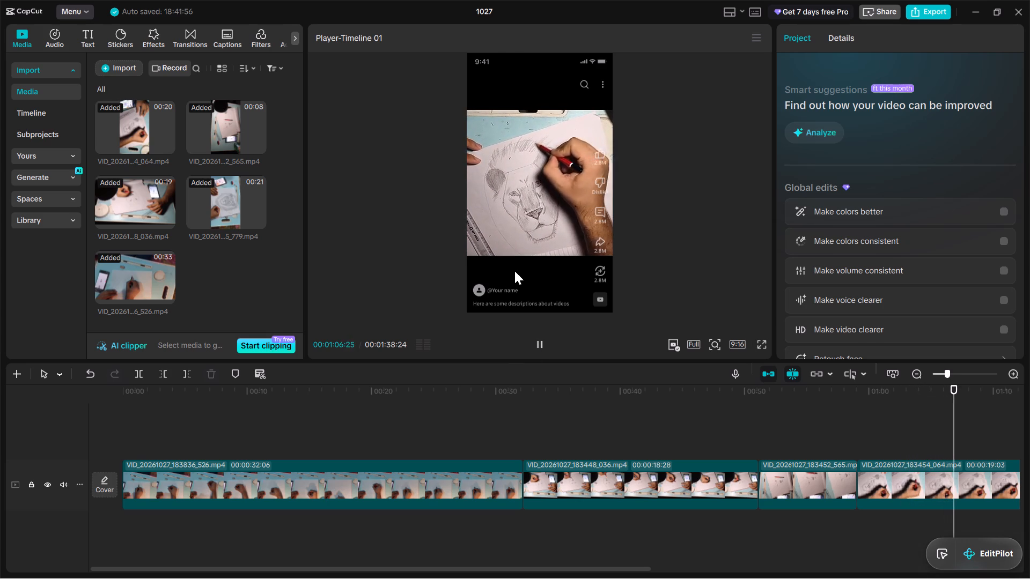
pyautogui.hscroll(-1, 888, 492)
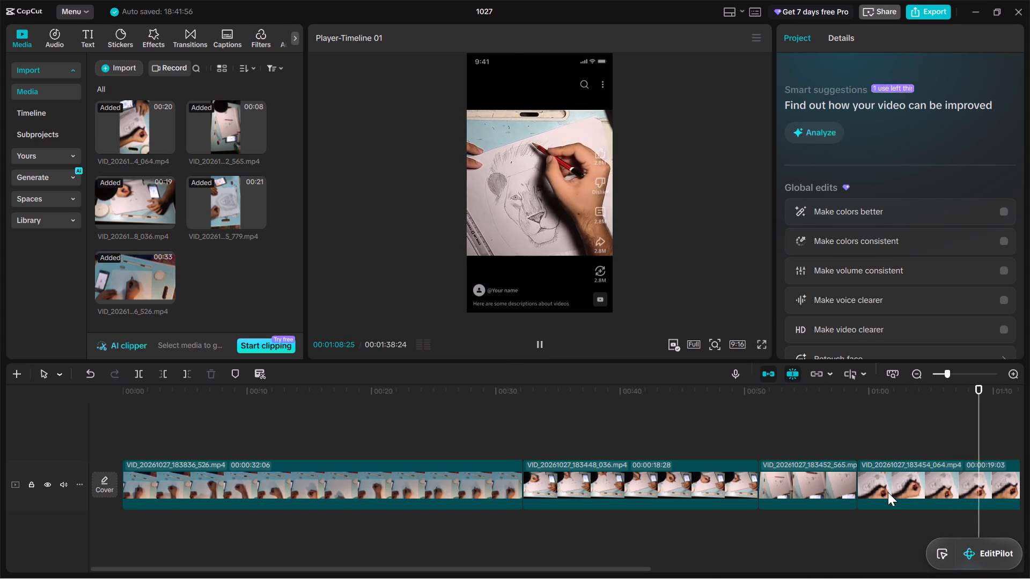
pyautogui.hscroll(-1, 888, 492)
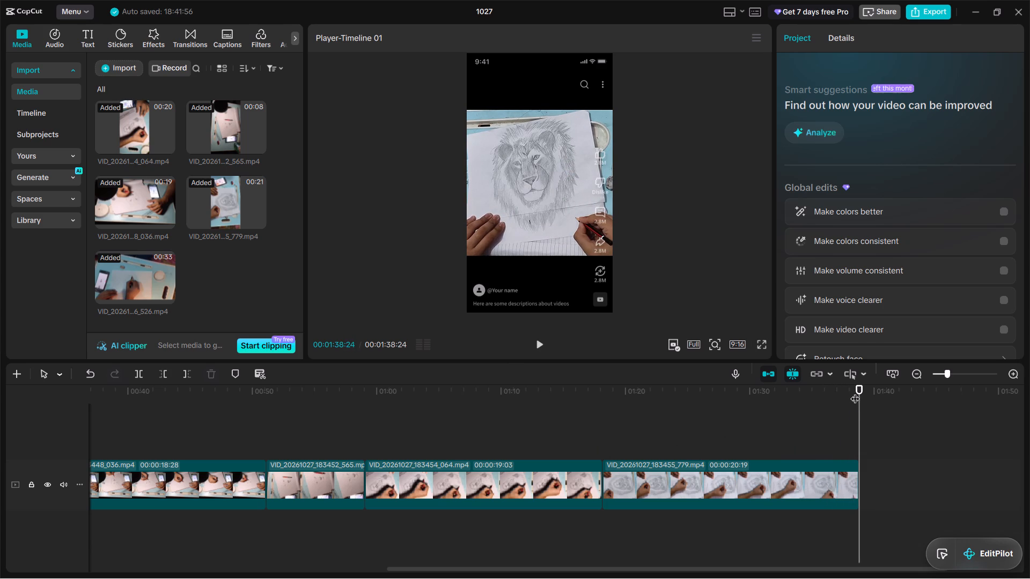
# Return the playhead to the start, select all five timeline clips and apply the lightest Blur canvas background.
pyautogui.moveTo(861, 387); pyautogui.dragTo(0, 528)
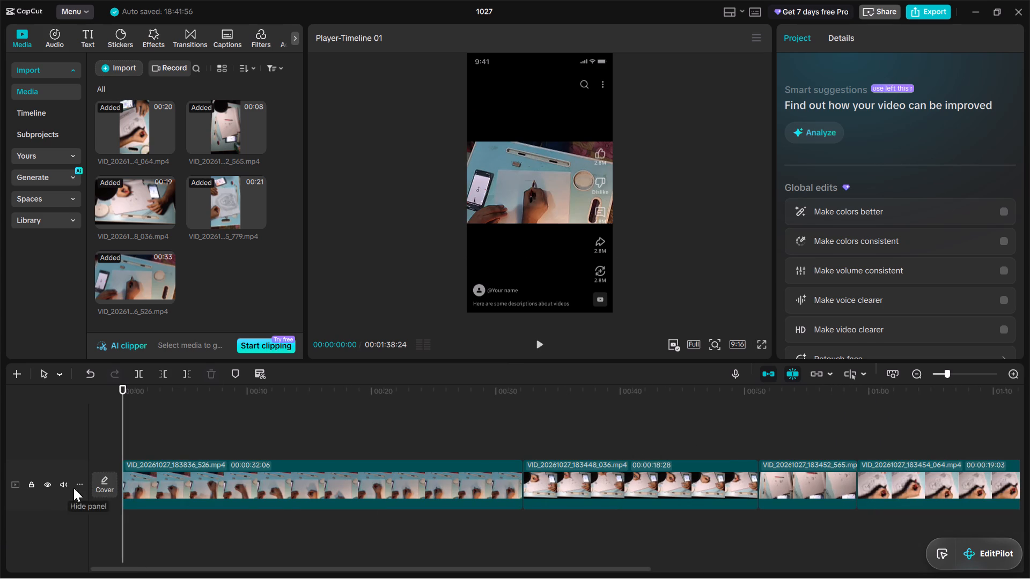
pyautogui.moveTo(112, 444); pyautogui.dragTo(1029, 506)
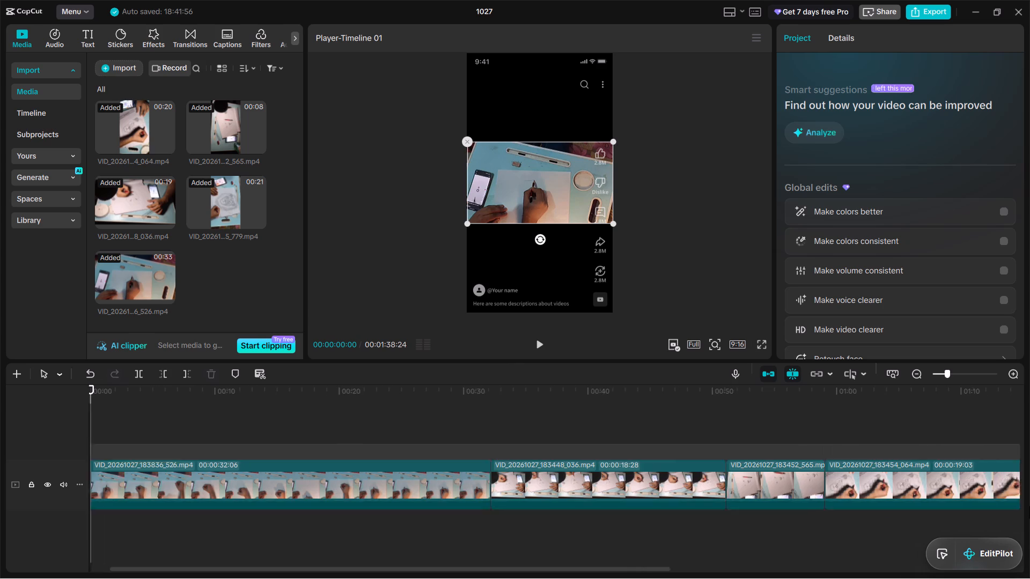
pyautogui.moveTo(1029, 506); pyautogui.dragTo(770, 526)
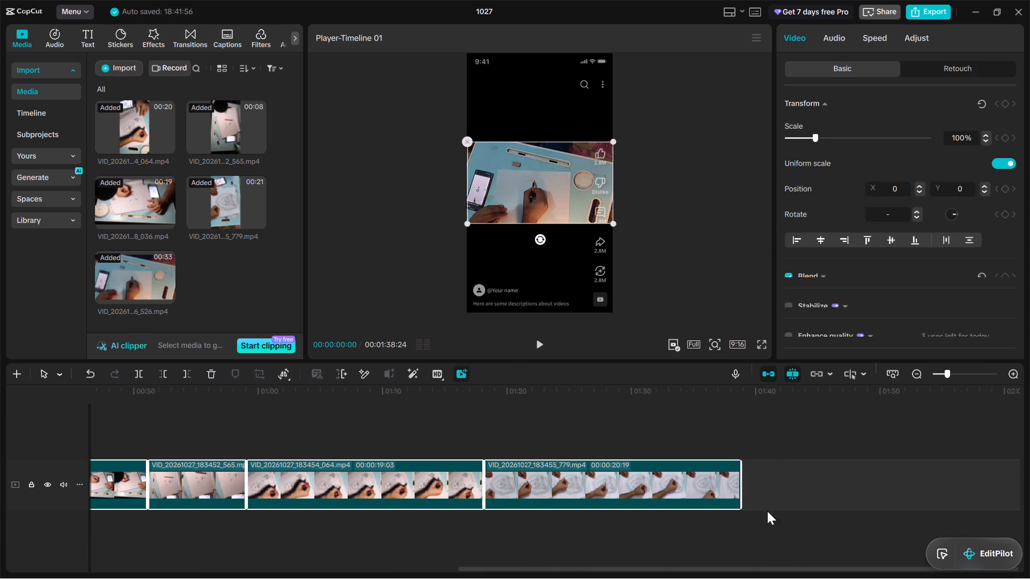
pyautogui.scroll(-6, 825, 325)
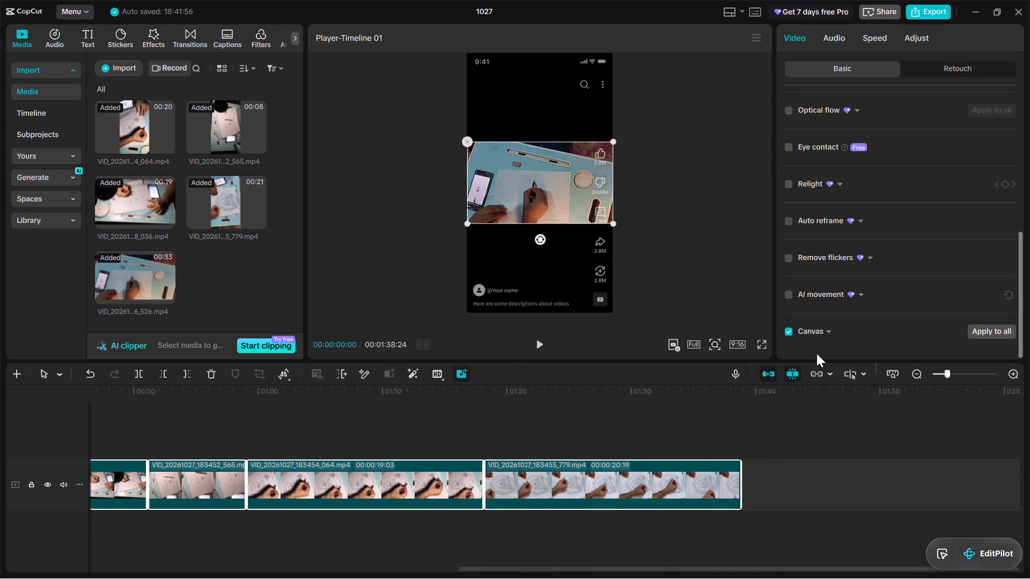
pyautogui.scroll(-1, 816, 353)
pyautogui.click(830, 329)
pyautogui.scroll(-3, 842, 348)
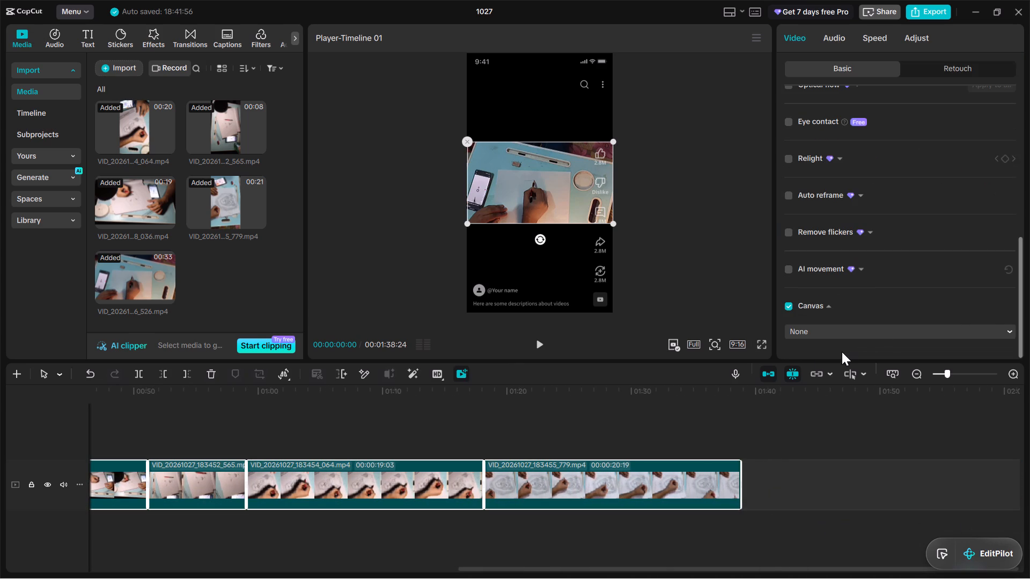
pyautogui.click(1010, 330)
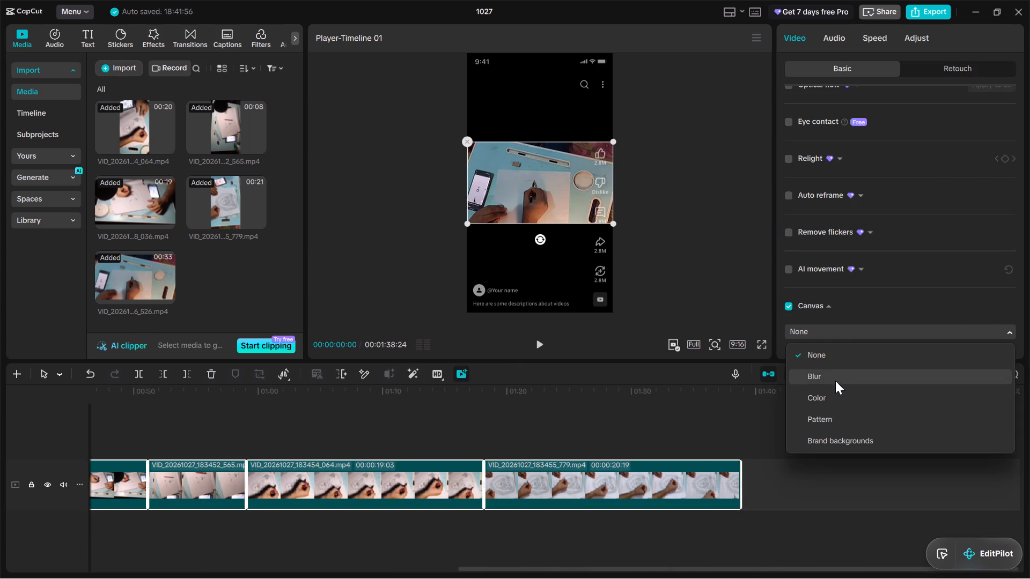
pyautogui.click(827, 381)
pyautogui.scroll(-4, 826, 366)
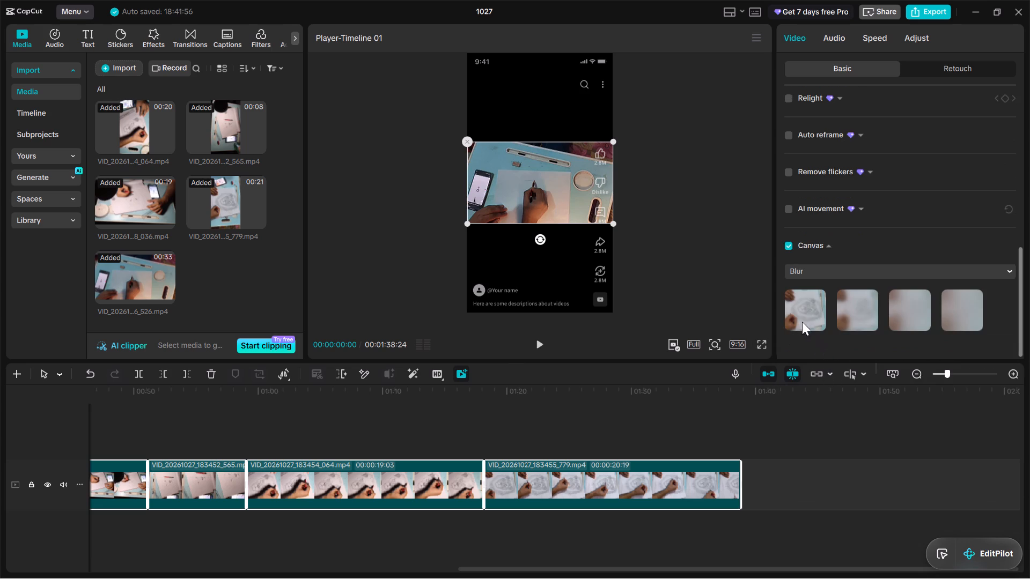
pyautogui.click(801, 319)
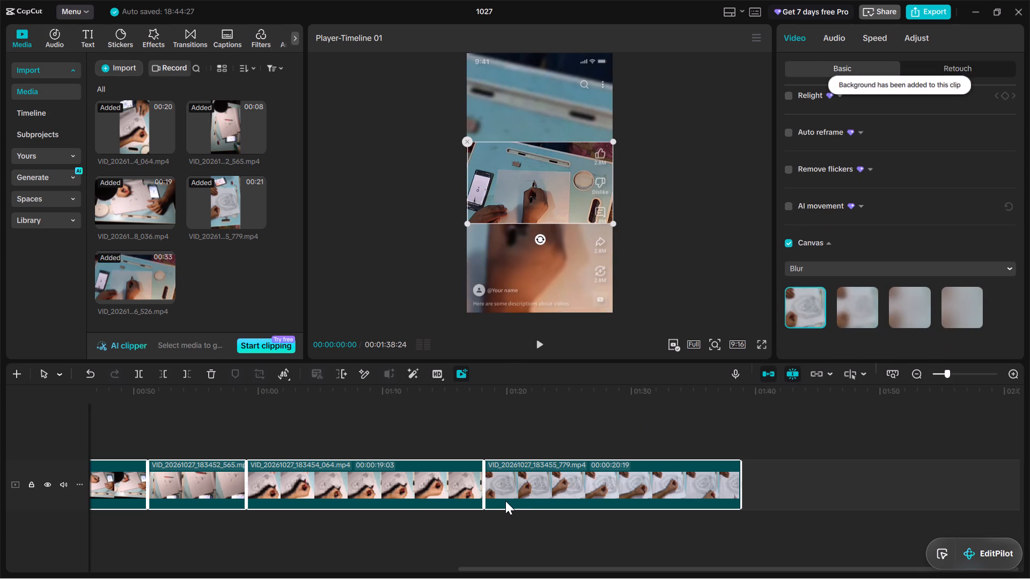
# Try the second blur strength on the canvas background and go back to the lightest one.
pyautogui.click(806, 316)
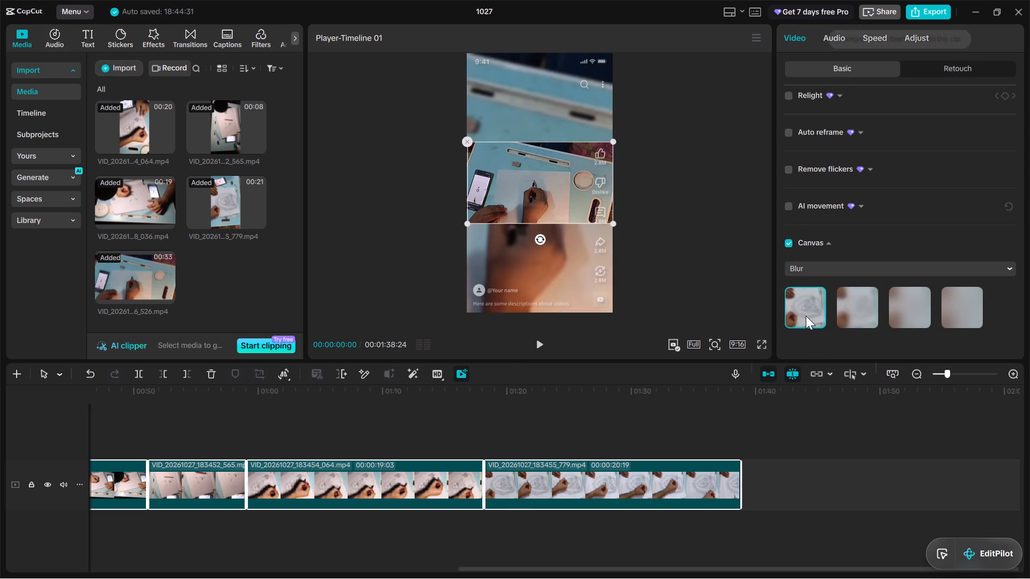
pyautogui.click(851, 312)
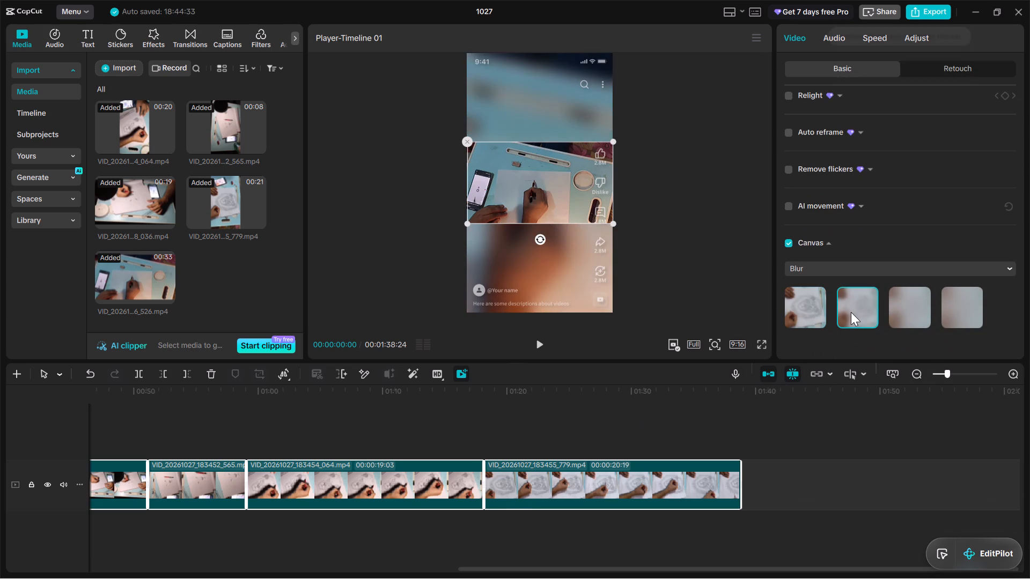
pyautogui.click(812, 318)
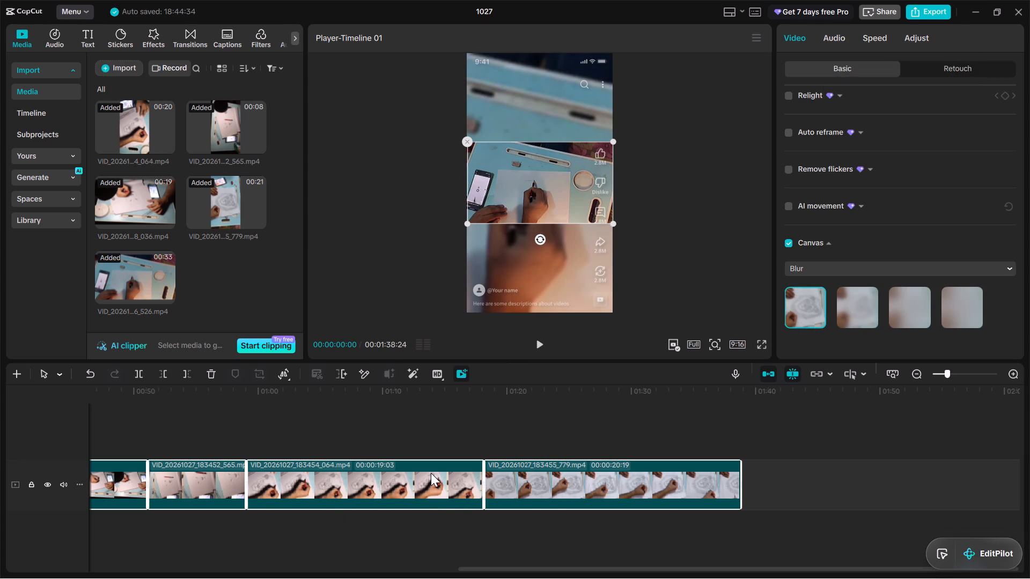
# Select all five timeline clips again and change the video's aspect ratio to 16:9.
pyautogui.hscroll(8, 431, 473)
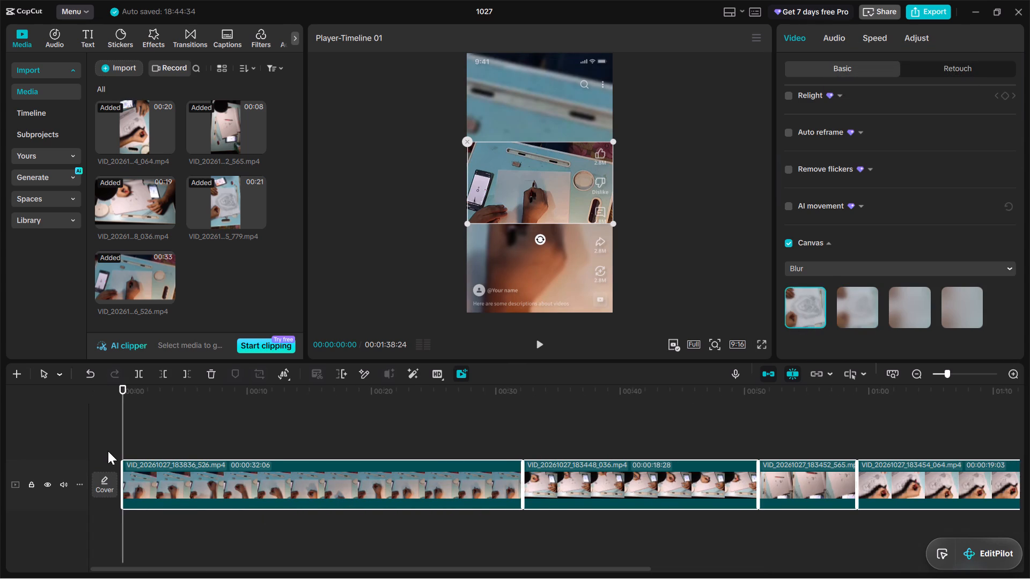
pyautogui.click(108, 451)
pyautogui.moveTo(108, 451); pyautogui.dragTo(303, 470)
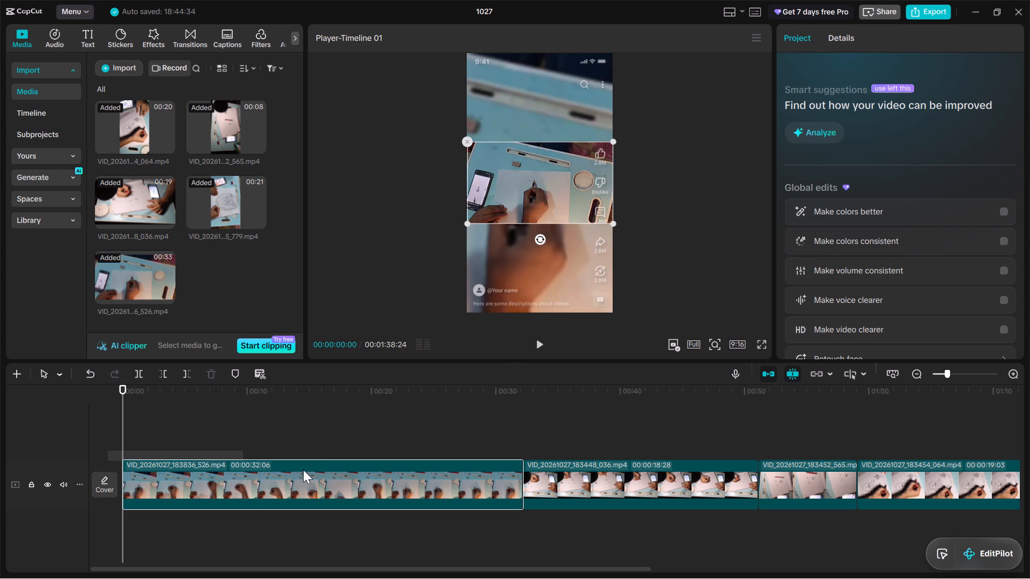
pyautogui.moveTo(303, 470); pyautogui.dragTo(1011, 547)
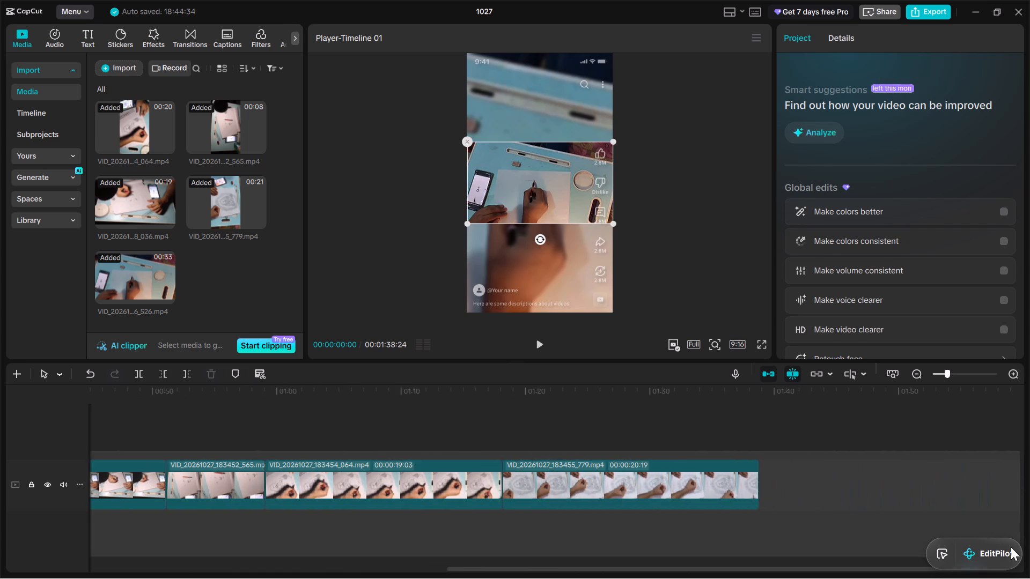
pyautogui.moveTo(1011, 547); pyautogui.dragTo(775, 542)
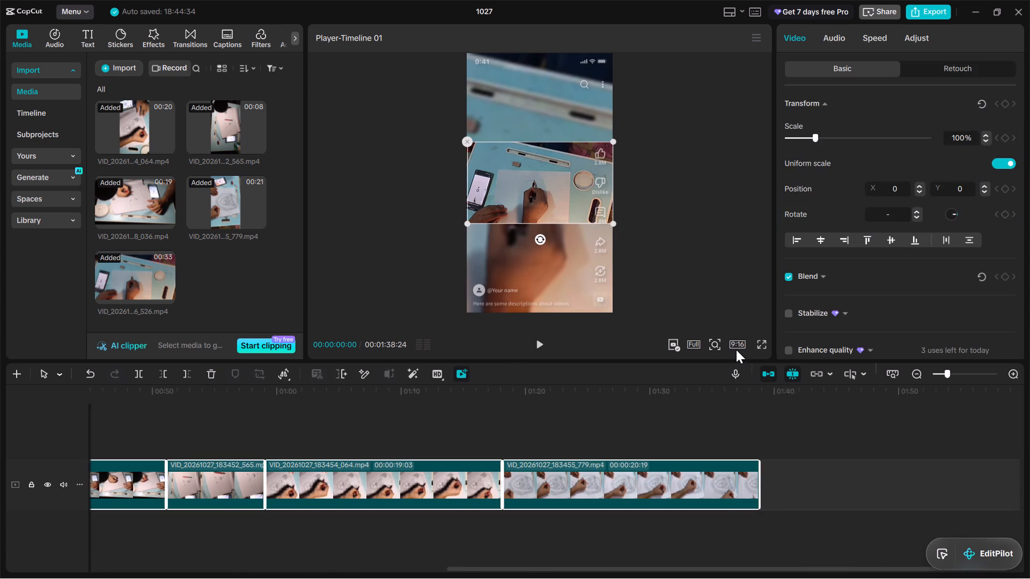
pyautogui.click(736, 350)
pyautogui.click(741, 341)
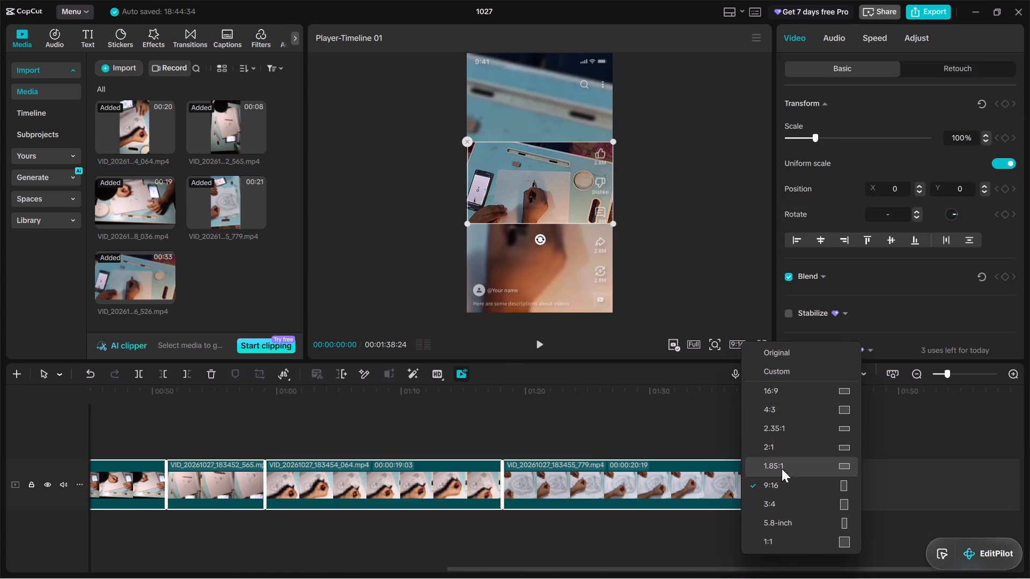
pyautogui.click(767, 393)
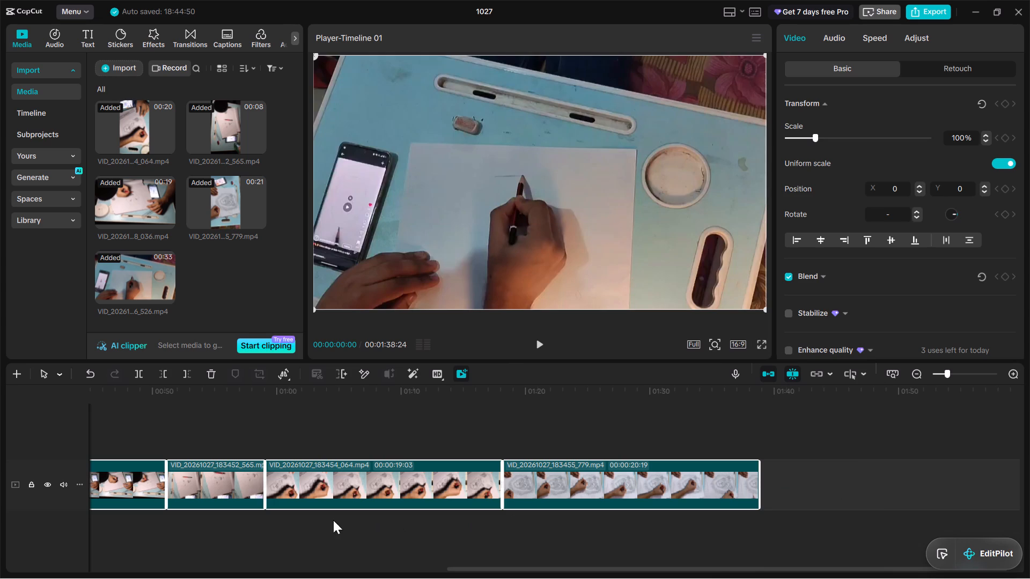
# Scrub through the first three clips and compare how they fill the 16:9 frame around the second and third clips' boundary.
pyautogui.hscroll(2, 343, 502)
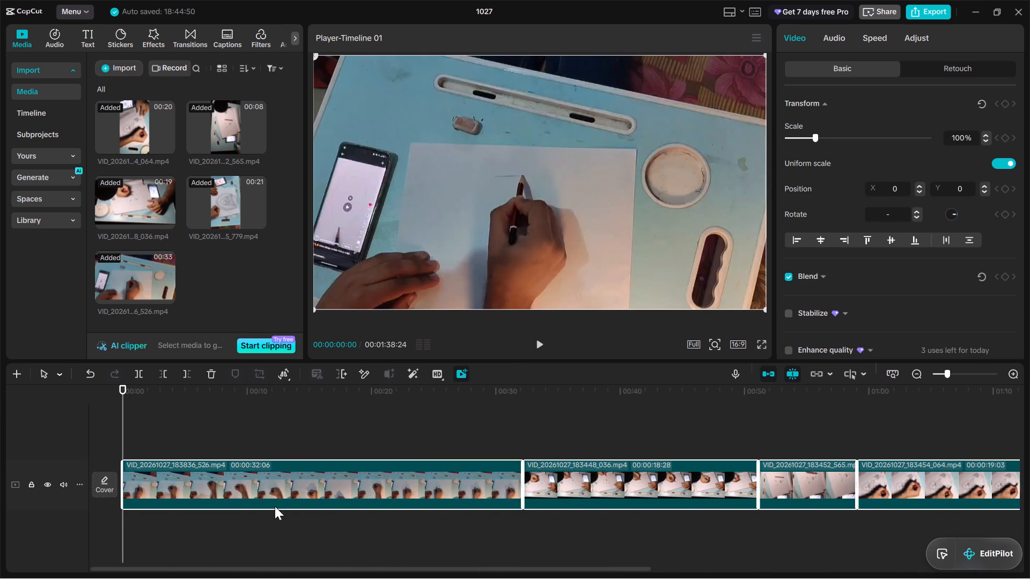
pyautogui.hscroll(1, 275, 506)
pyautogui.moveTo(123, 393); pyautogui.dragTo(643, 408)
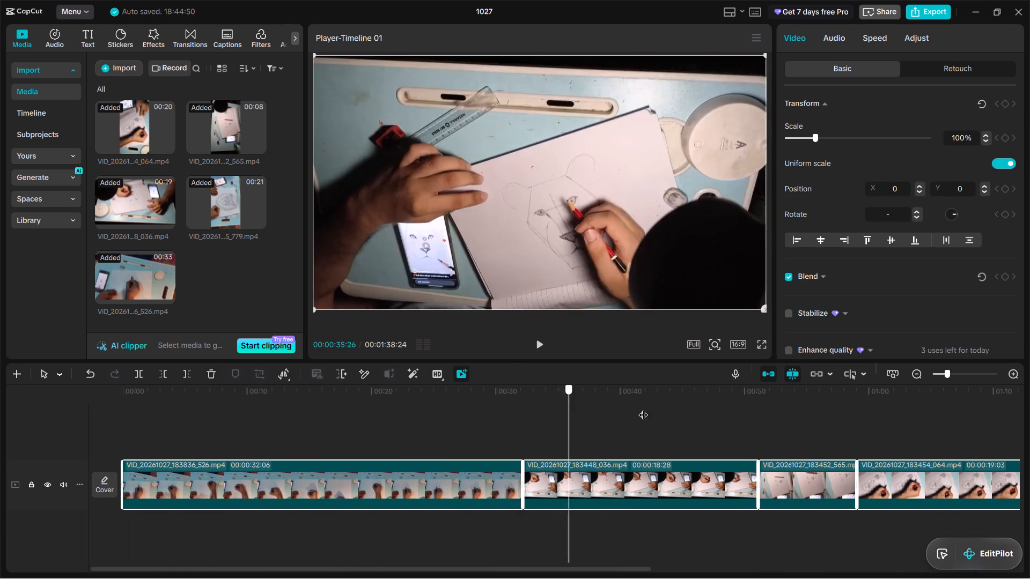
pyautogui.moveTo(643, 408); pyautogui.dragTo(783, 419)
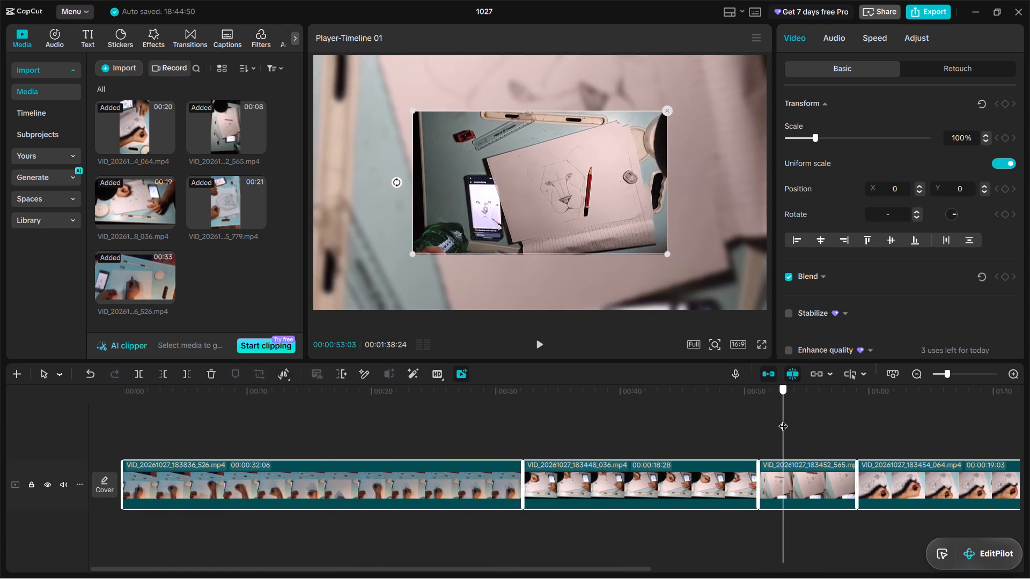
pyautogui.moveTo(783, 419); pyautogui.dragTo(757, 425)
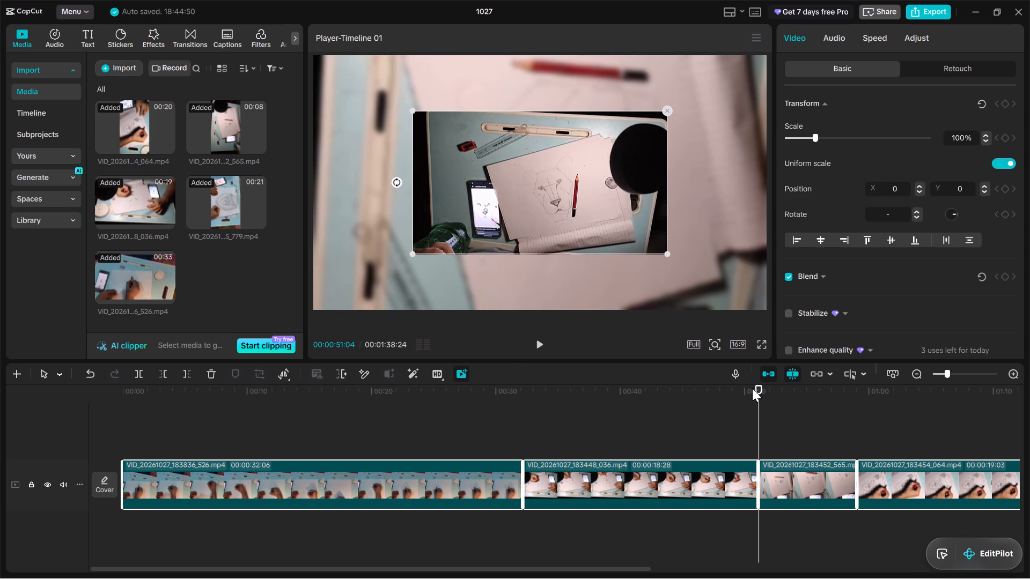
pyautogui.click(752, 388)
pyautogui.click(735, 422)
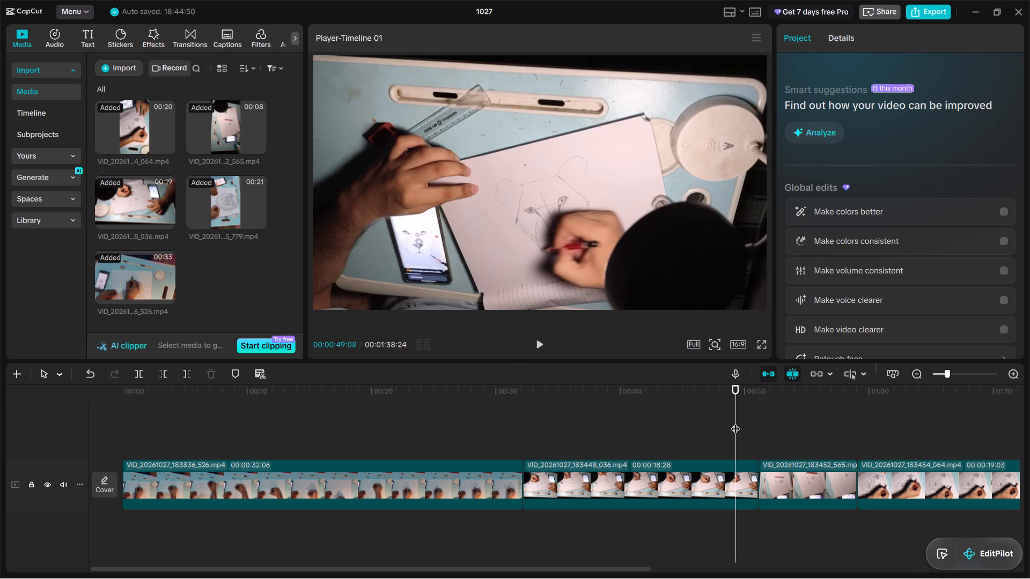
pyautogui.moveTo(736, 400); pyautogui.dragTo(767, 407)
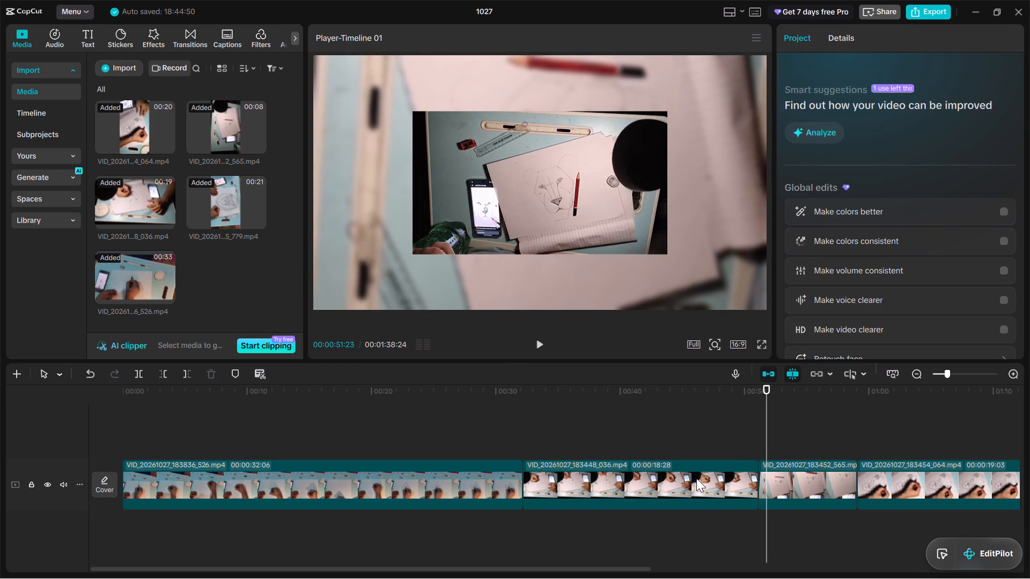
pyautogui.click(691, 483)
pyautogui.moveTo(760, 394); pyautogui.dragTo(689, 421)
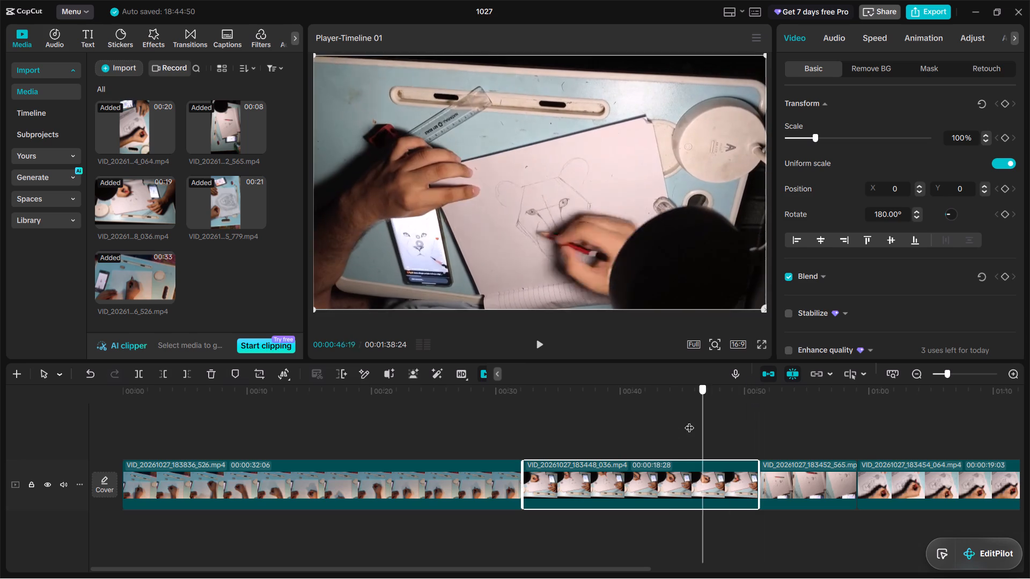
pyautogui.moveTo(689, 421); pyautogui.dragTo(761, 428)
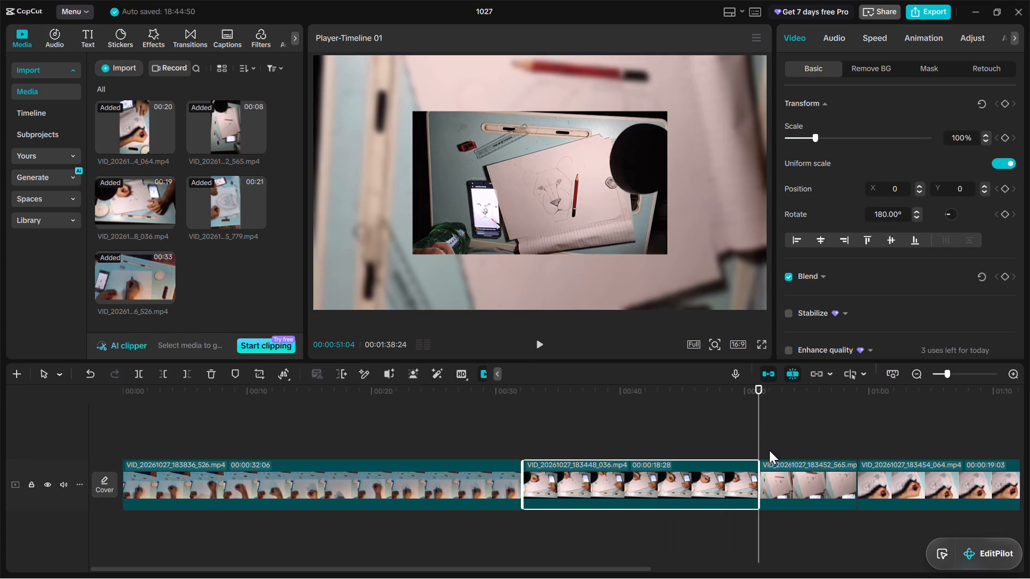
# Select the last three timeline clips and change the video's aspect ratio to 9:16.
pyautogui.click(796, 484)
pyautogui.hscroll(-2, 799, 546)
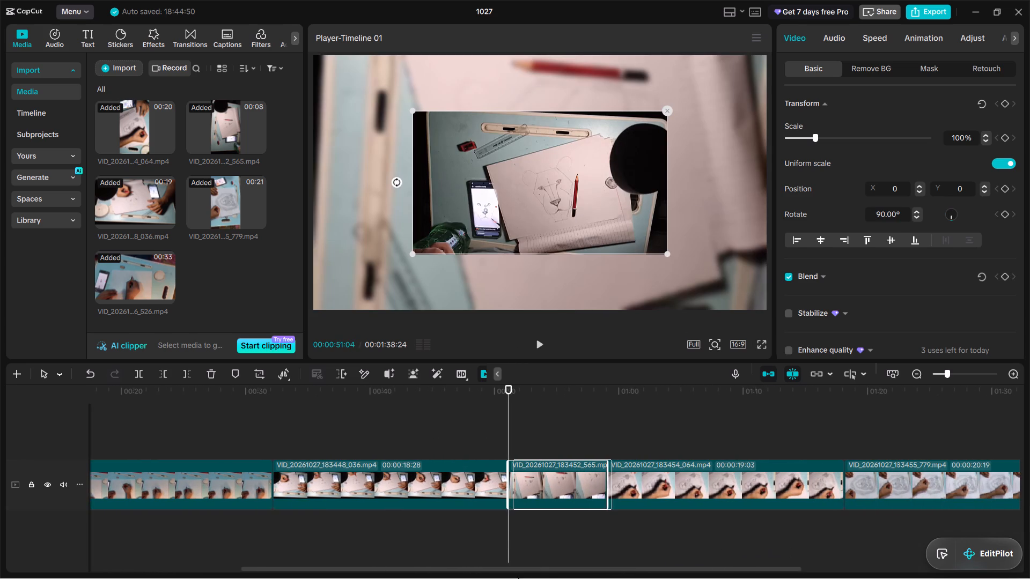
pyautogui.hscroll(-1, 518, 578)
pyautogui.click(554, 536)
pyautogui.moveTo(501, 529); pyautogui.dragTo(555, 465)
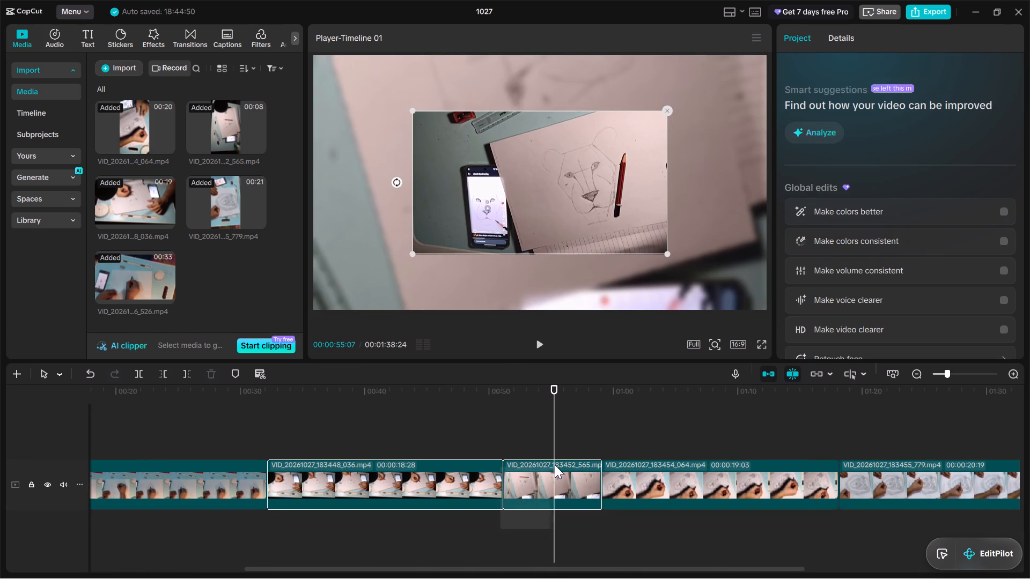
pyautogui.moveTo(555, 465); pyautogui.dragTo(550, 471)
pyautogui.click(516, 535)
pyautogui.moveTo(506, 521); pyautogui.dragTo(508, 517)
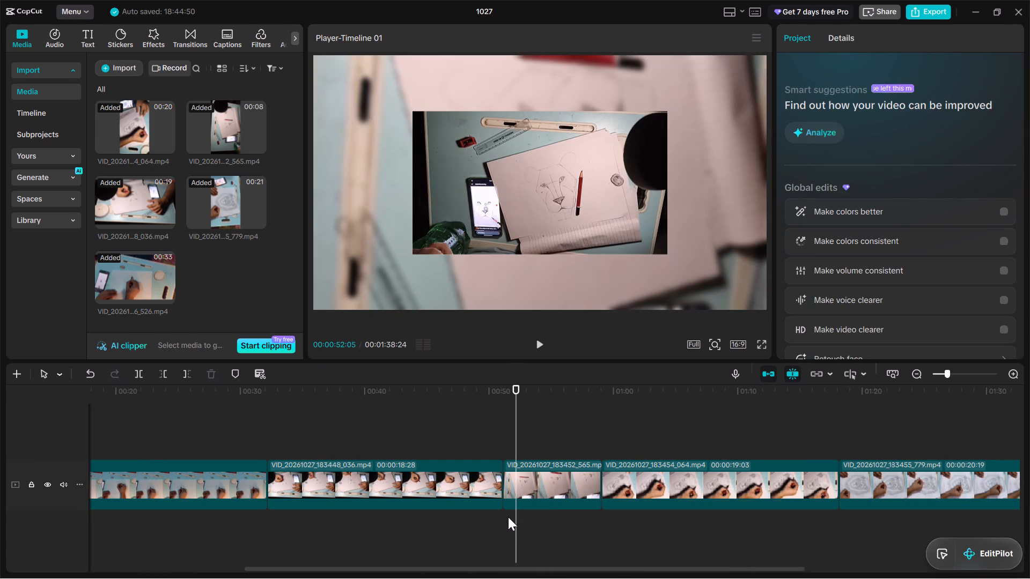
pyautogui.moveTo(508, 517); pyautogui.dragTo(935, 481)
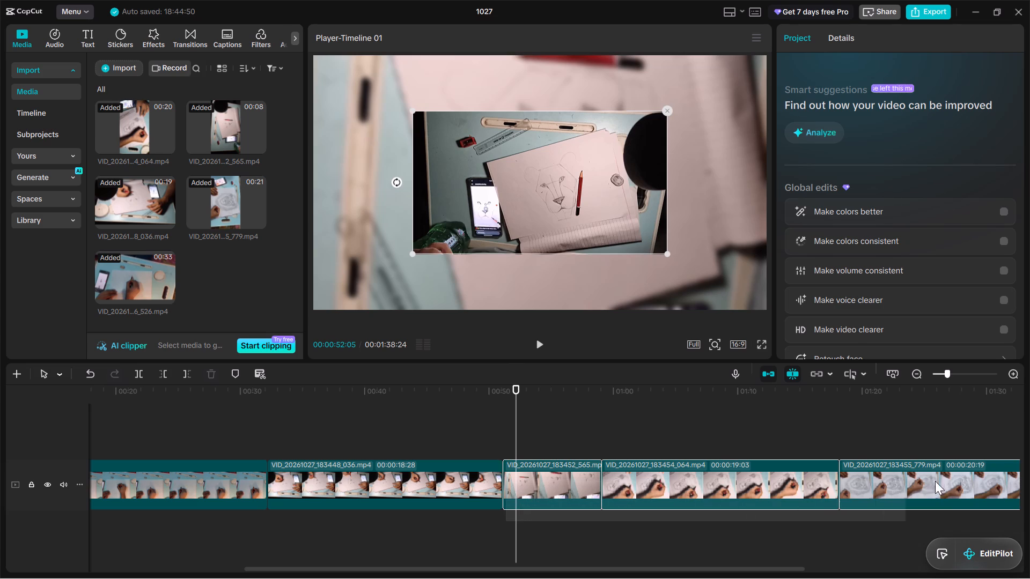
pyautogui.moveTo(935, 481); pyautogui.dragTo(783, 457)
pyautogui.click(734, 347)
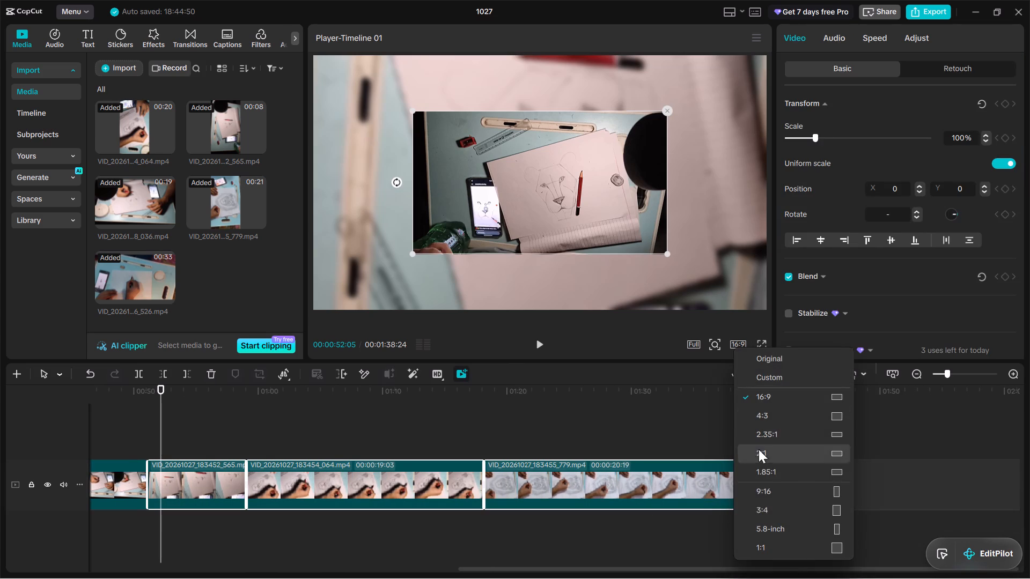
pyautogui.click(754, 493)
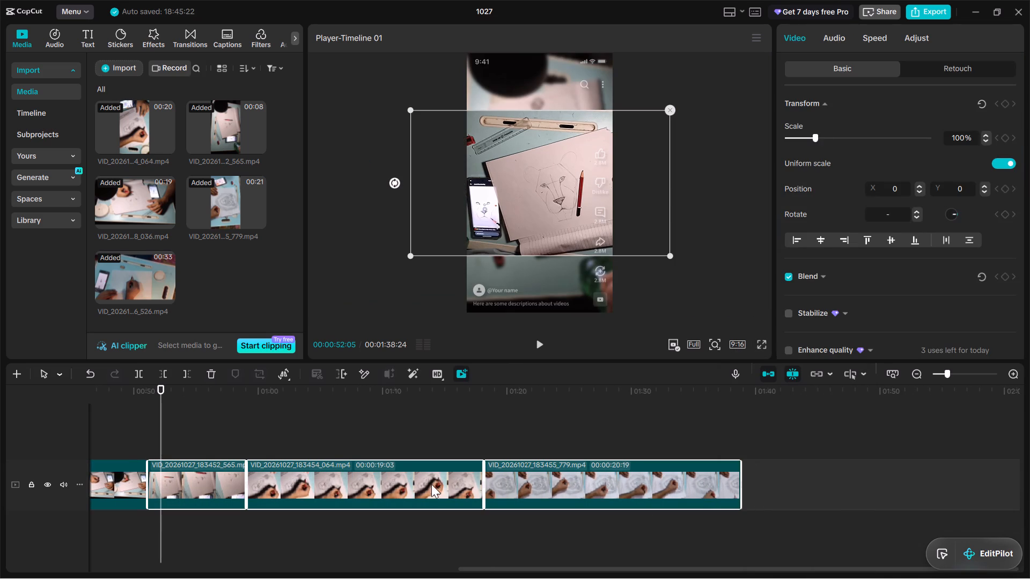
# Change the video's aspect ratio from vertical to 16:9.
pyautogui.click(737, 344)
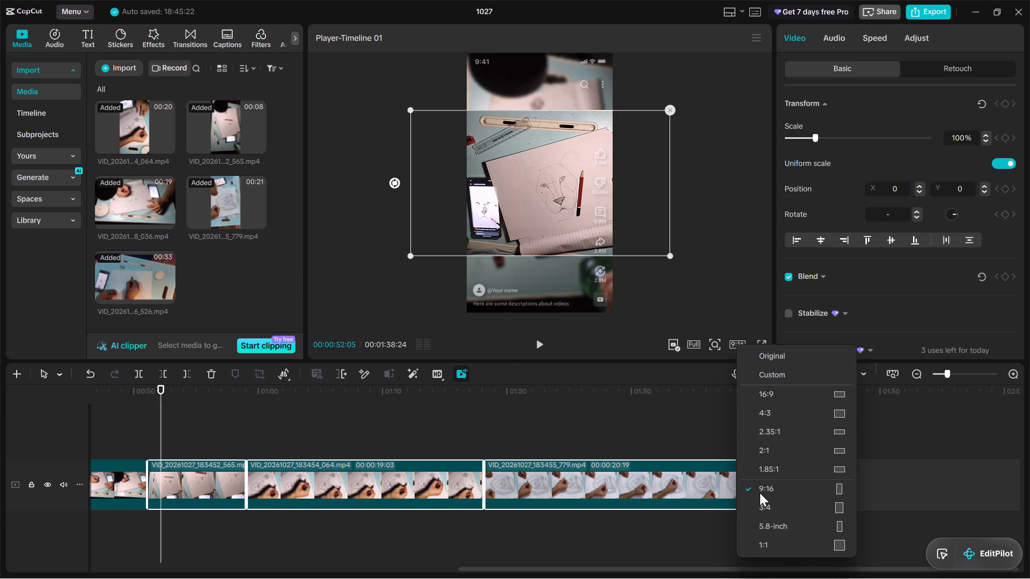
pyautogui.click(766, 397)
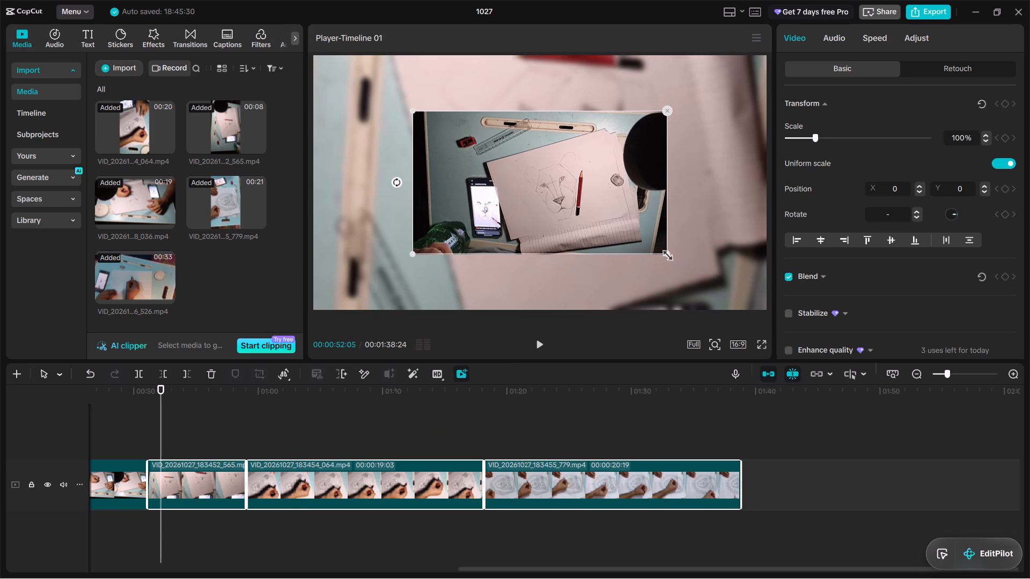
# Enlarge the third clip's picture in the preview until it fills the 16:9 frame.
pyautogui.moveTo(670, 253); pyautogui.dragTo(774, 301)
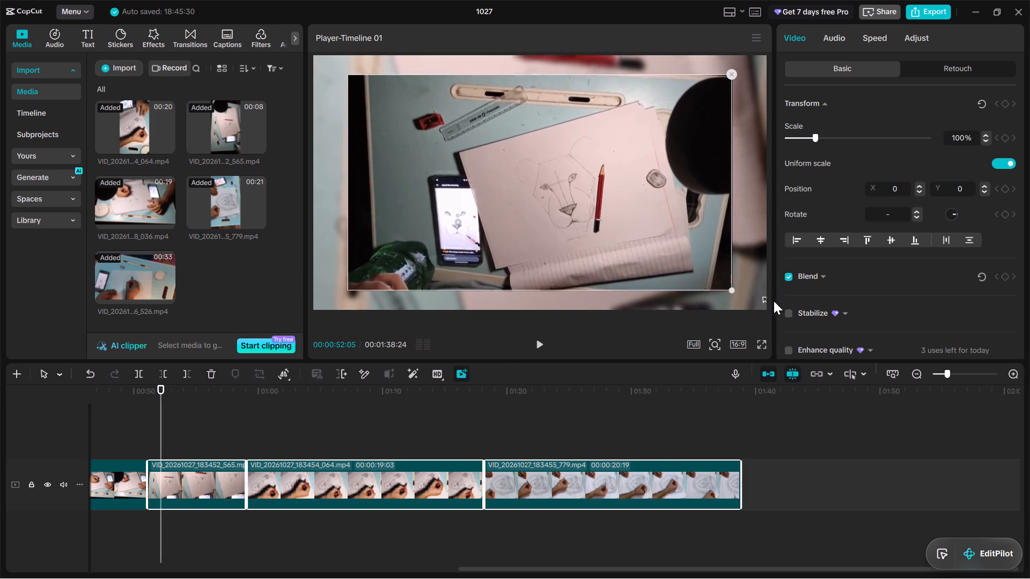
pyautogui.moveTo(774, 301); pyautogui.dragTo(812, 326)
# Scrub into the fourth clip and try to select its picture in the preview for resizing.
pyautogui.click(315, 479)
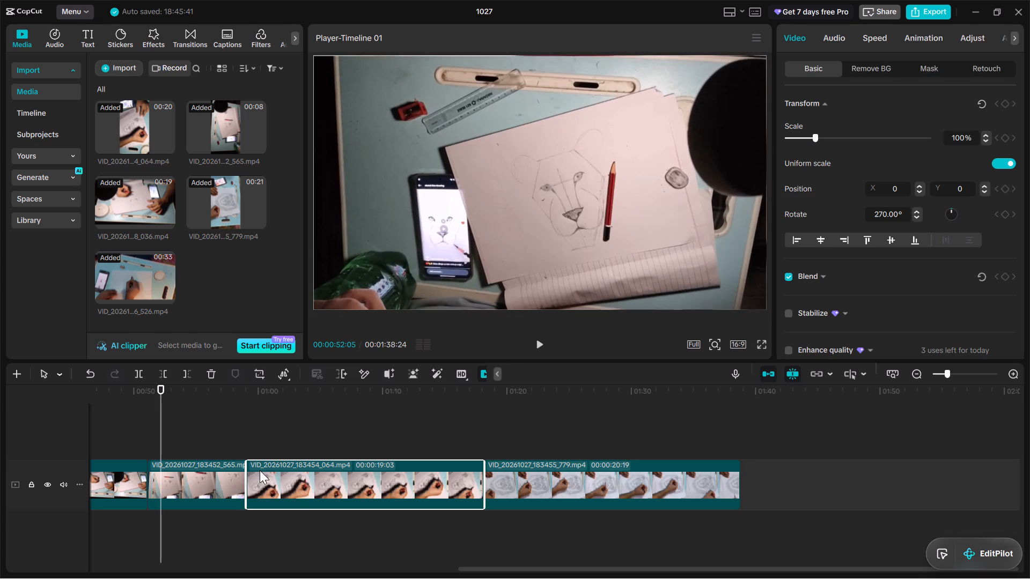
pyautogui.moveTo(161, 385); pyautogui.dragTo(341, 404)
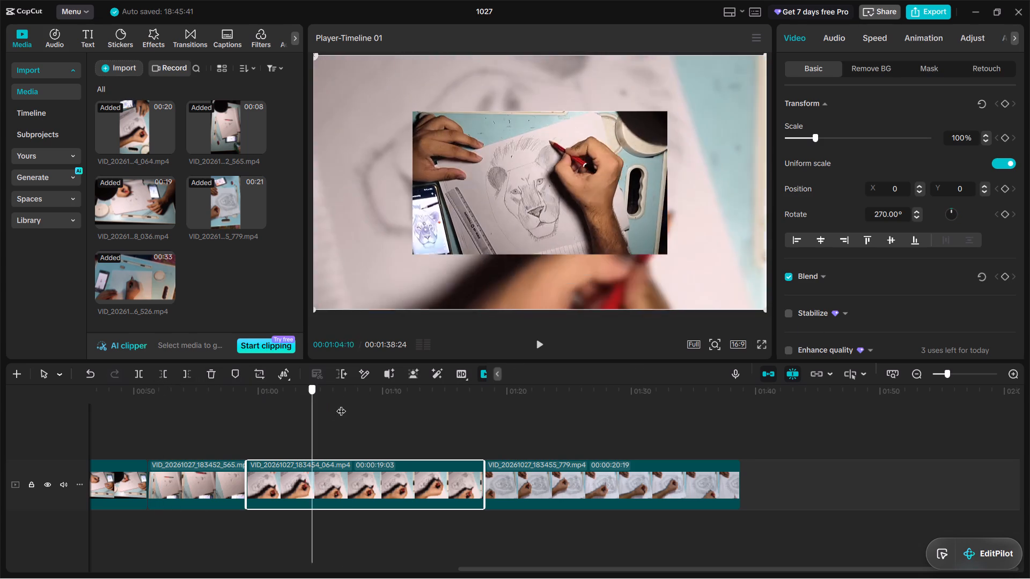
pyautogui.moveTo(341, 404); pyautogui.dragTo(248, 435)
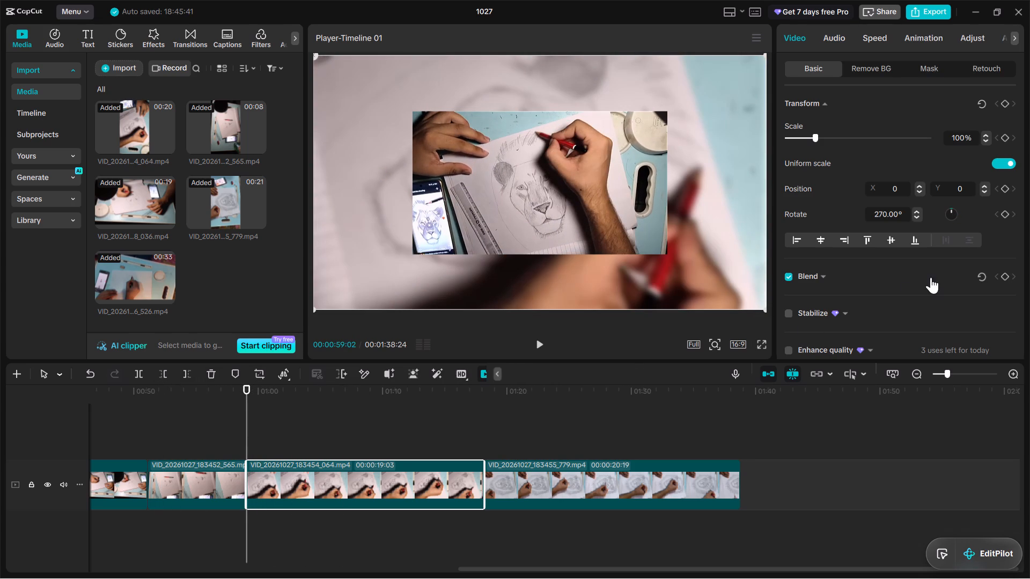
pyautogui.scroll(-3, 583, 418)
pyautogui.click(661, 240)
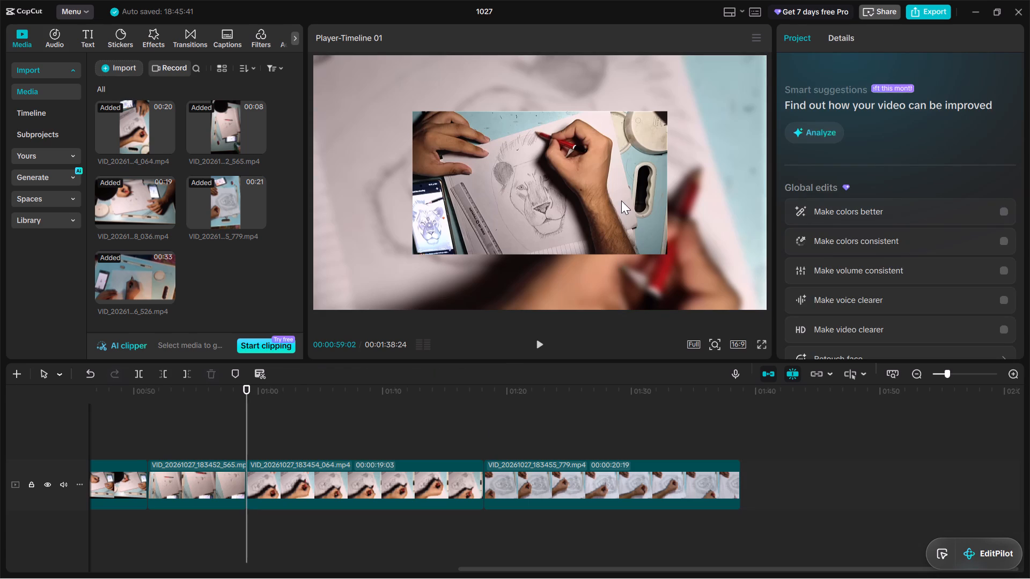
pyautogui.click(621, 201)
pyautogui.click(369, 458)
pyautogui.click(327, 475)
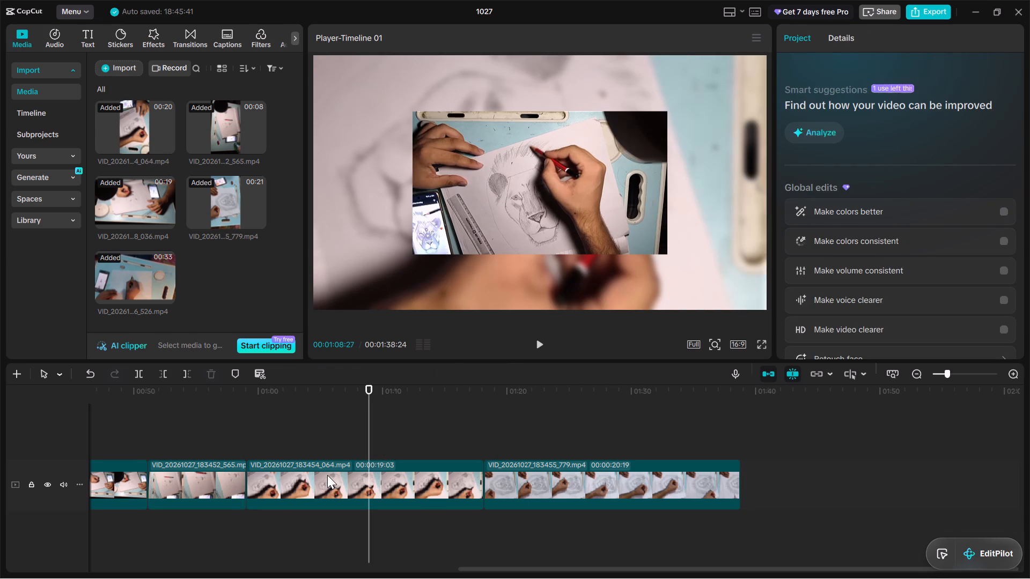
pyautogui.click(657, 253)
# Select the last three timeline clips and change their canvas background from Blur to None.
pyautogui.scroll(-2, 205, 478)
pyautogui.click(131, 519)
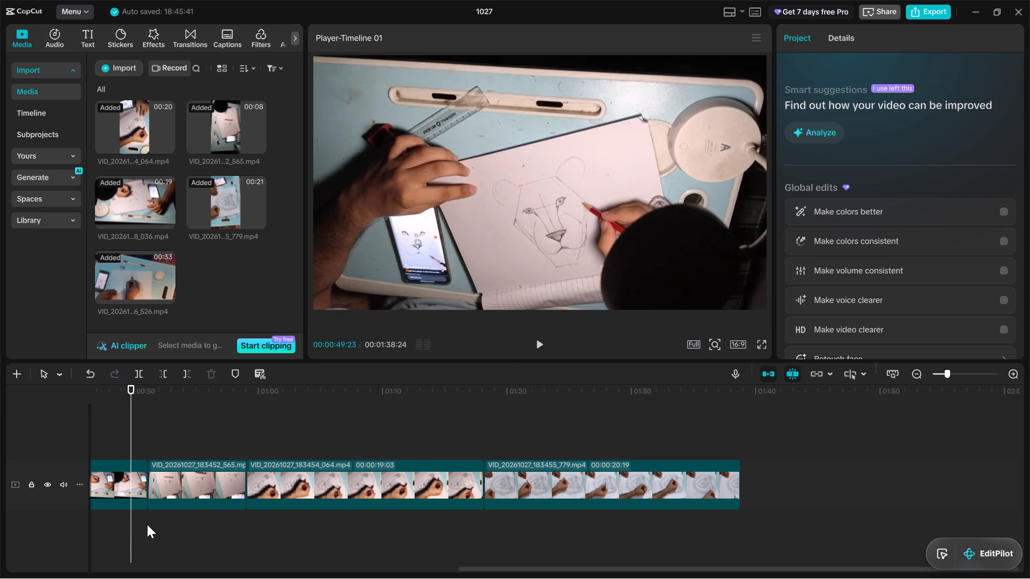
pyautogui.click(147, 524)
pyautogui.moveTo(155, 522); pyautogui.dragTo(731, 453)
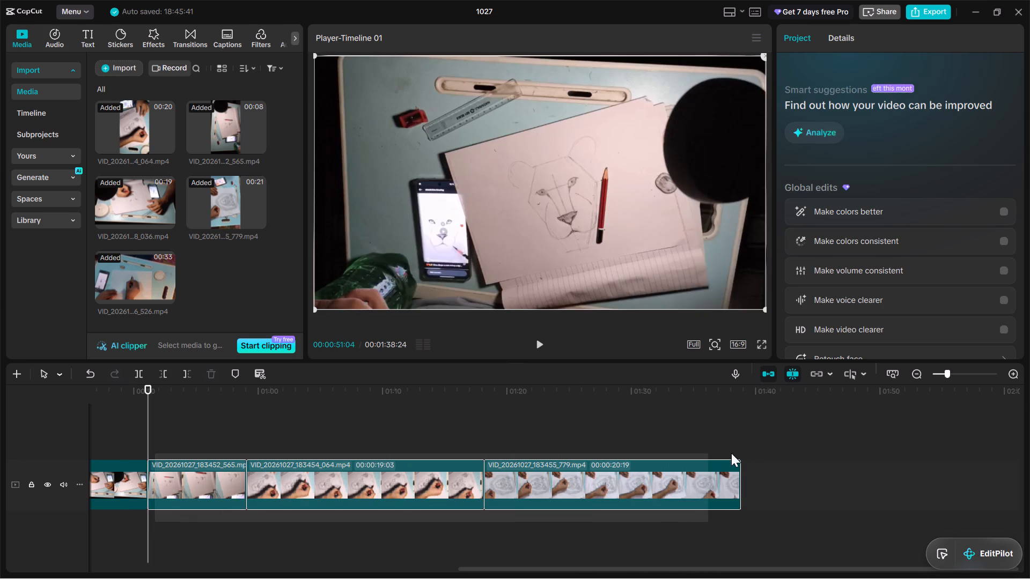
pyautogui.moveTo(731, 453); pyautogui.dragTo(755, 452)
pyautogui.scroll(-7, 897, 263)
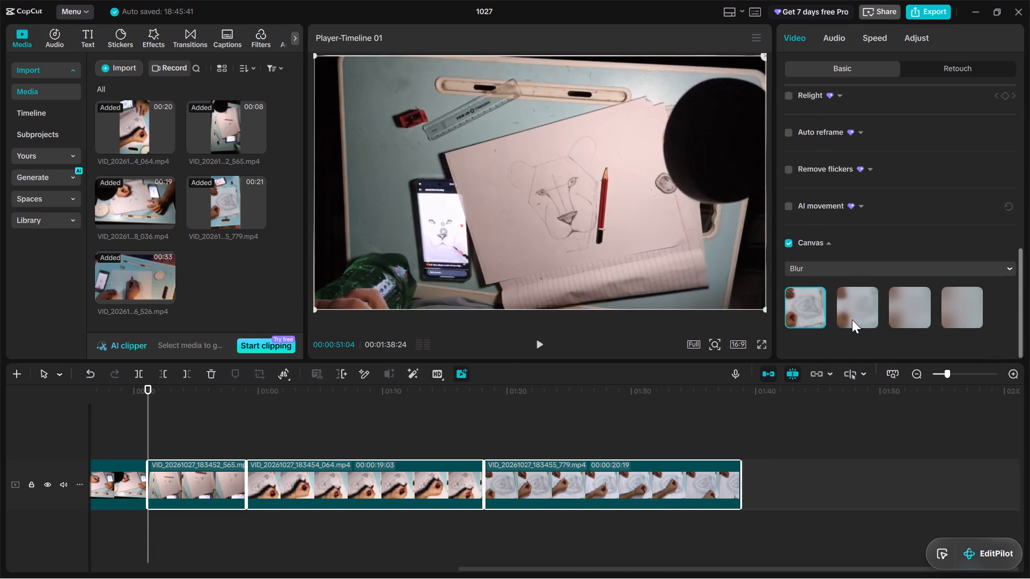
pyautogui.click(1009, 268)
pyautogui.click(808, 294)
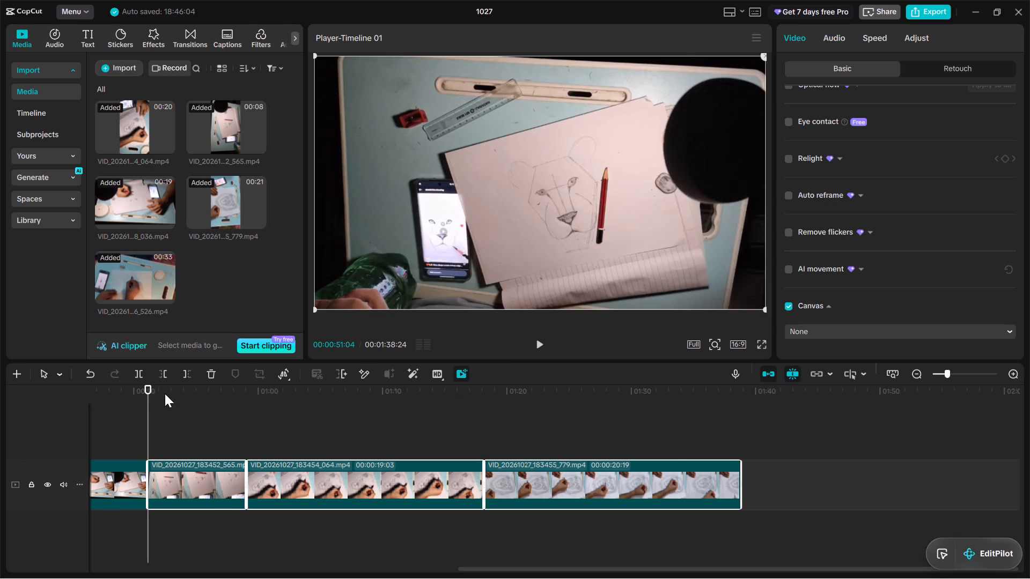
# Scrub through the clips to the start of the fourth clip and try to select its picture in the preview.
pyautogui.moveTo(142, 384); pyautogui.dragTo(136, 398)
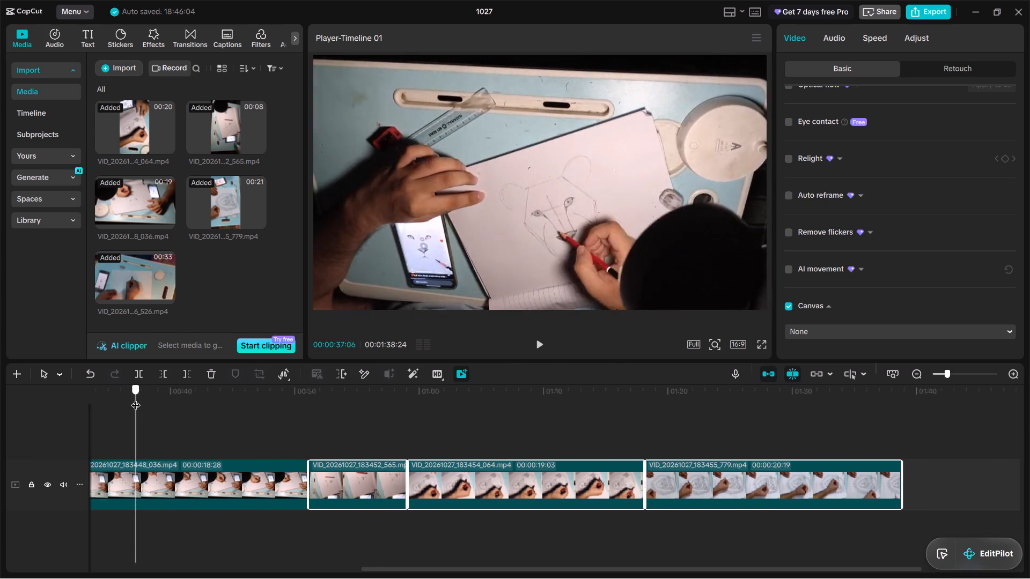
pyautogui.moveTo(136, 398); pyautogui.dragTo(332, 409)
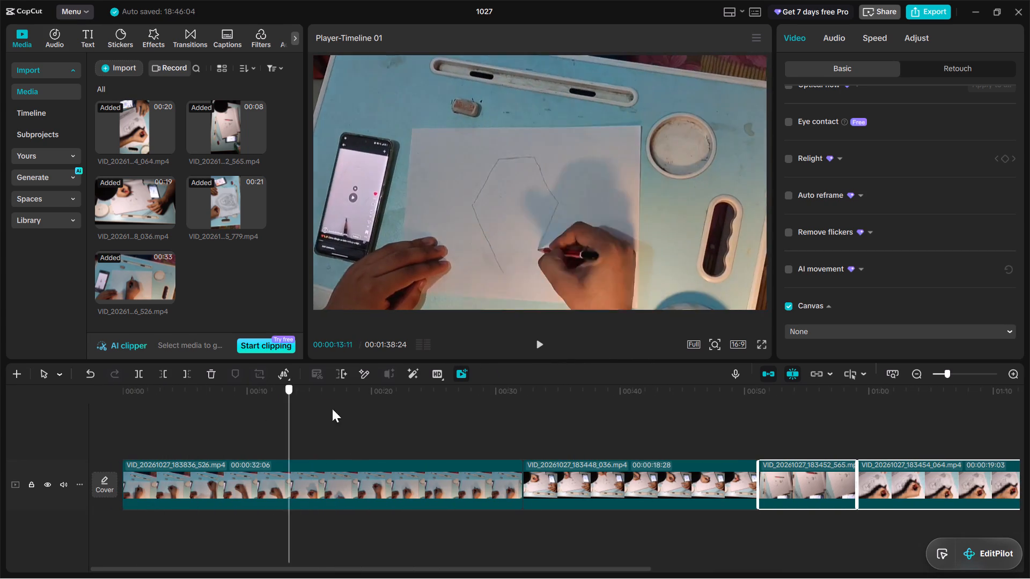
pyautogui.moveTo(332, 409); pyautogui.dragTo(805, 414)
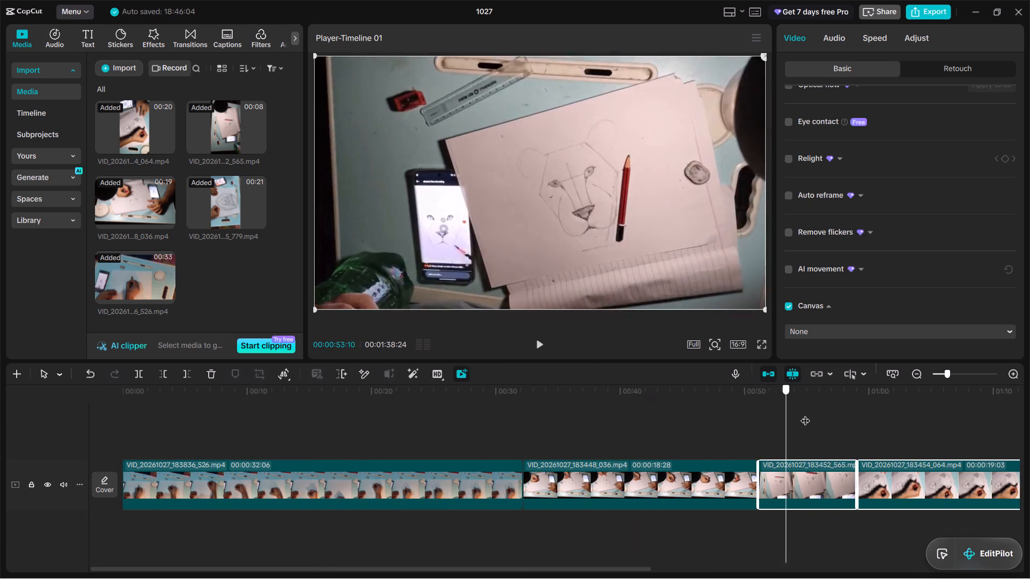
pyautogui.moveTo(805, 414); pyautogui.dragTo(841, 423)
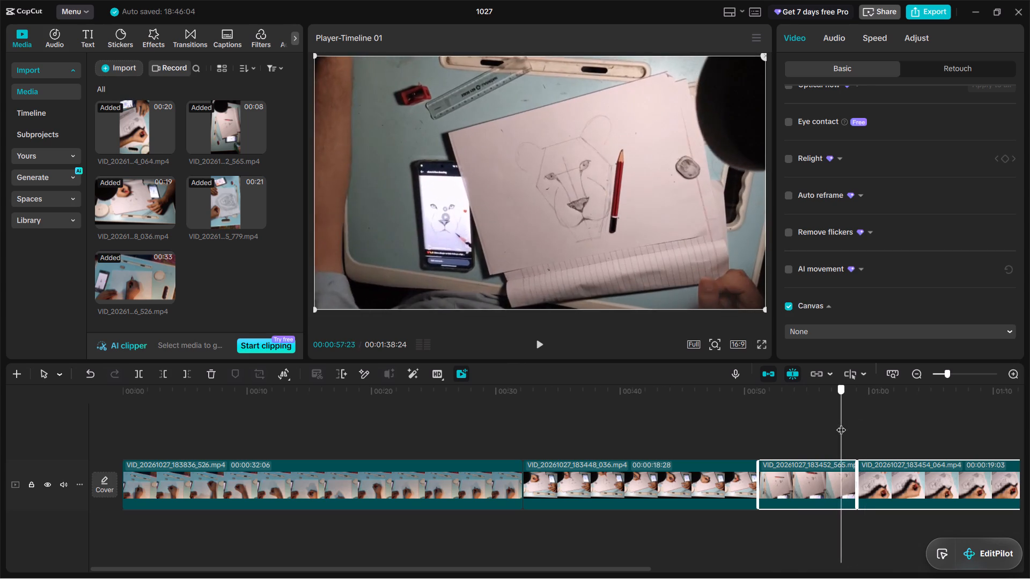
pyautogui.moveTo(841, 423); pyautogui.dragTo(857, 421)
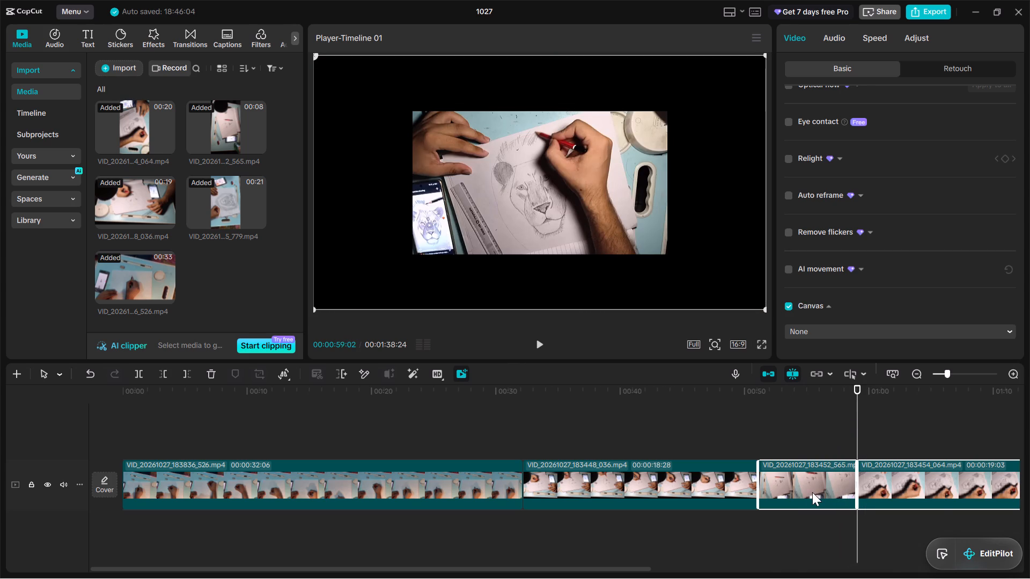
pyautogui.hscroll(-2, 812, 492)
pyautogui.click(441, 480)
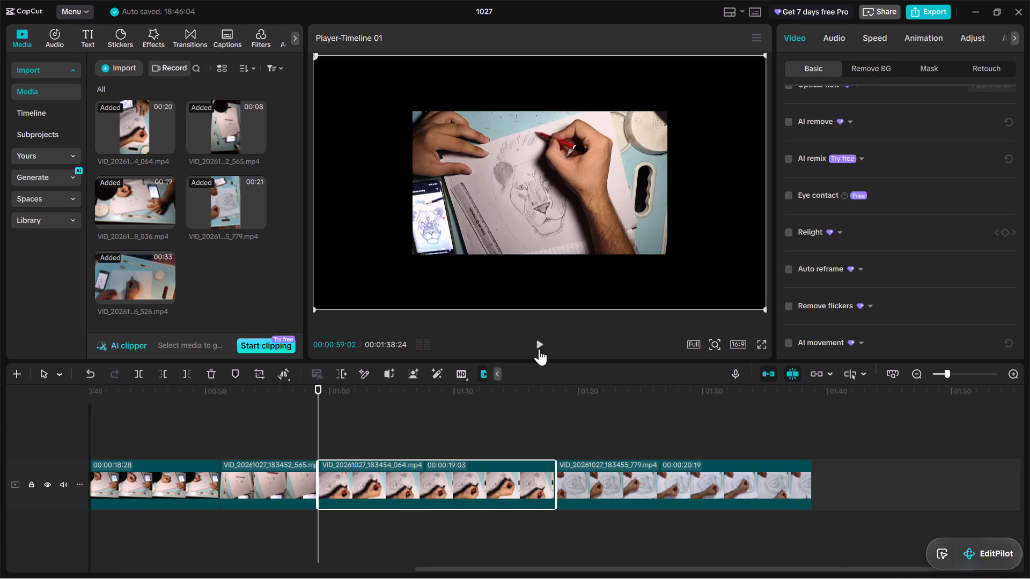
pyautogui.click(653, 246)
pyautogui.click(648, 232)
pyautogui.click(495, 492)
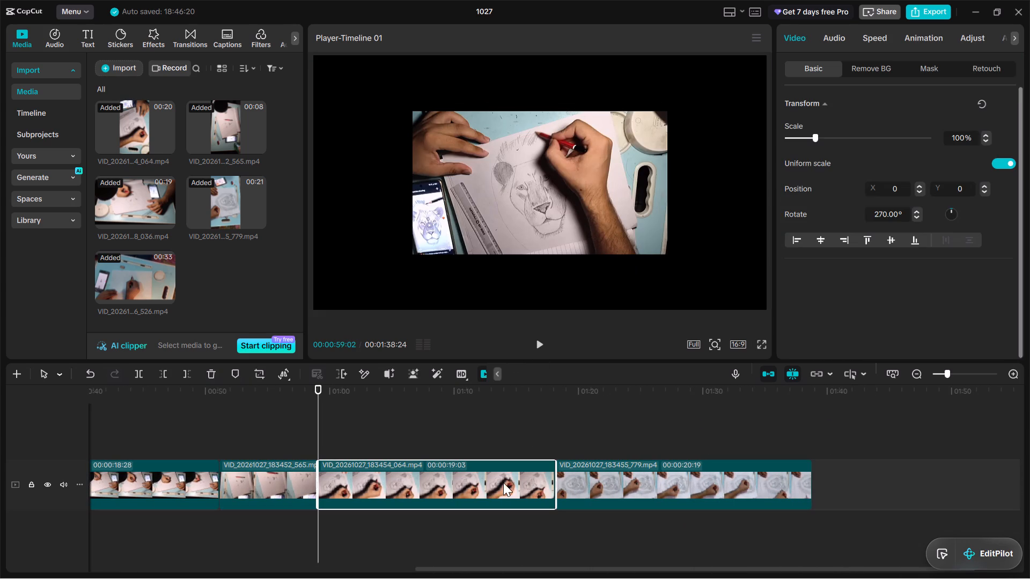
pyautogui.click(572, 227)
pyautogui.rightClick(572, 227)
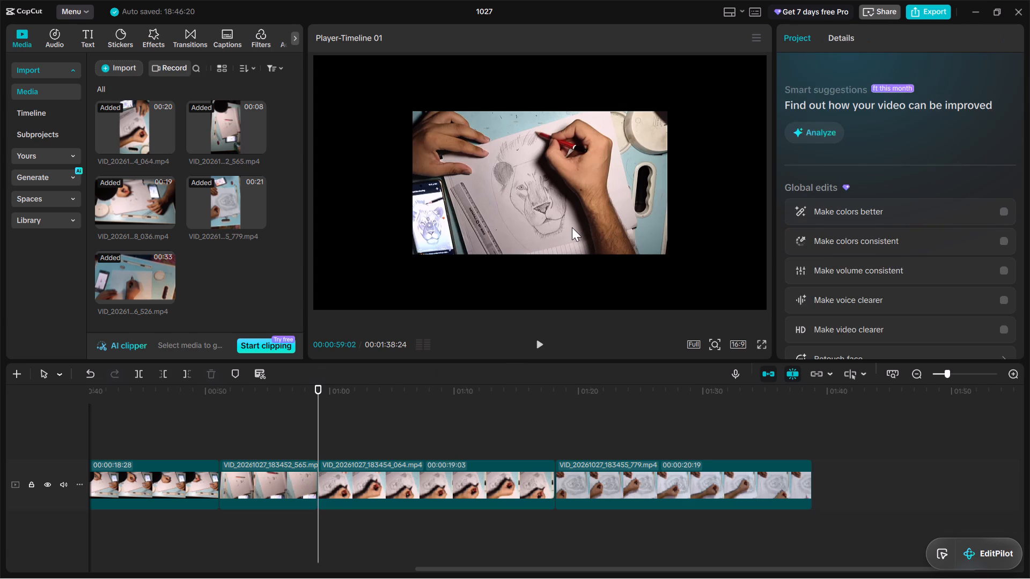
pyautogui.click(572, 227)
# Undo all edits and media imports until the project is empty.
pyautogui.tripleClick(90, 376)
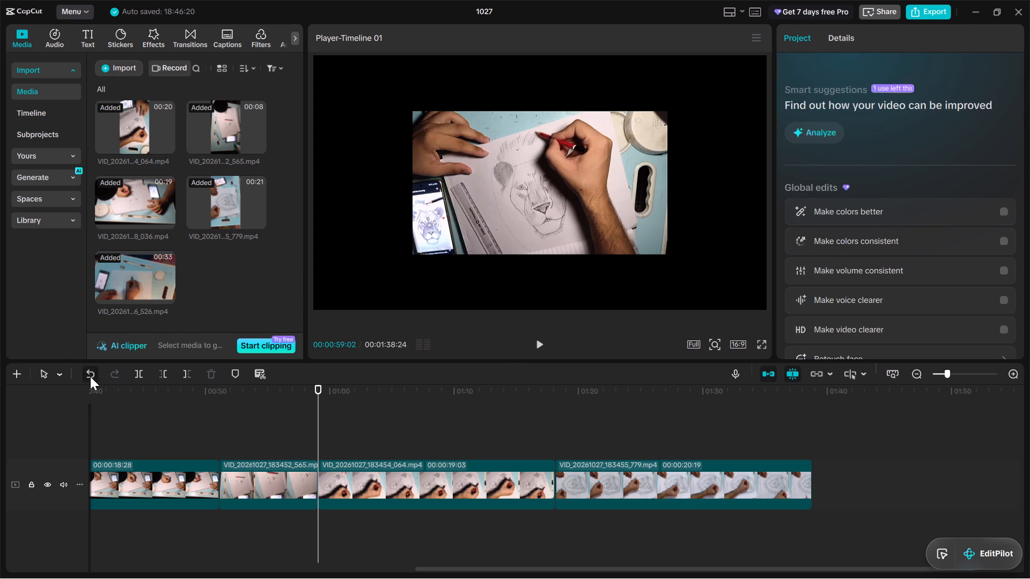
pyautogui.tripleClick(90, 376)
pyautogui.tripleClick(90, 376)
pyautogui.click(90, 376)
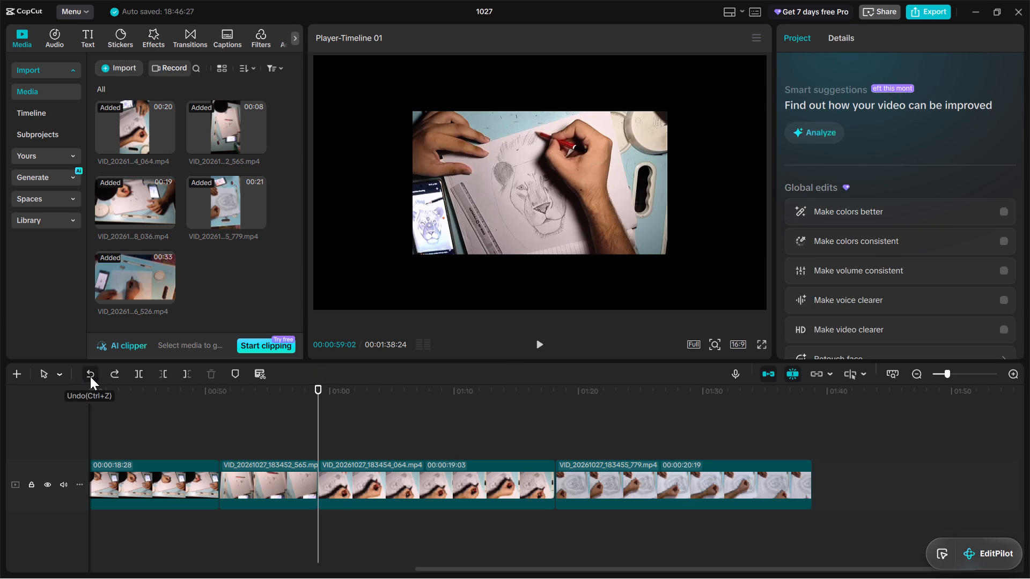
pyautogui.doubleClick(90, 376)
pyautogui.tripleClick(90, 376)
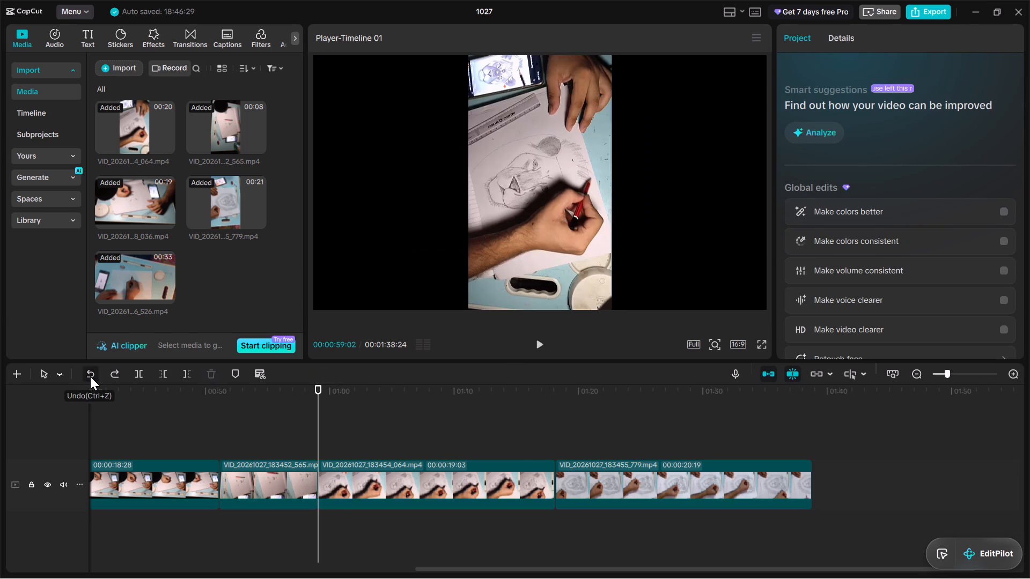
pyautogui.tripleClick(90, 376)
pyautogui.tripleClick(90, 376)
pyautogui.click(90, 376)
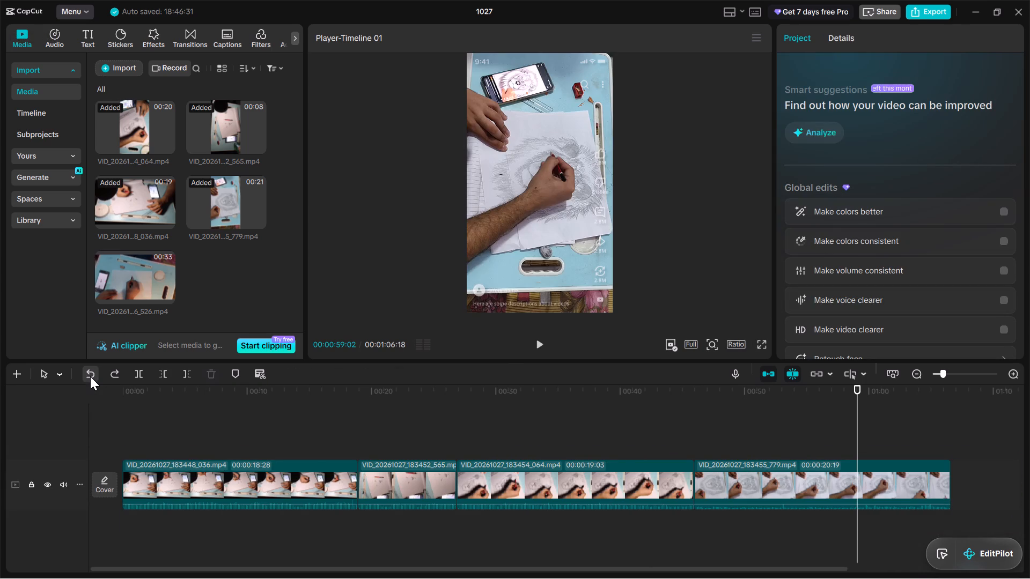
pyautogui.click(90, 376)
pyautogui.click(90, 376)
pyautogui.tripleClick(90, 376)
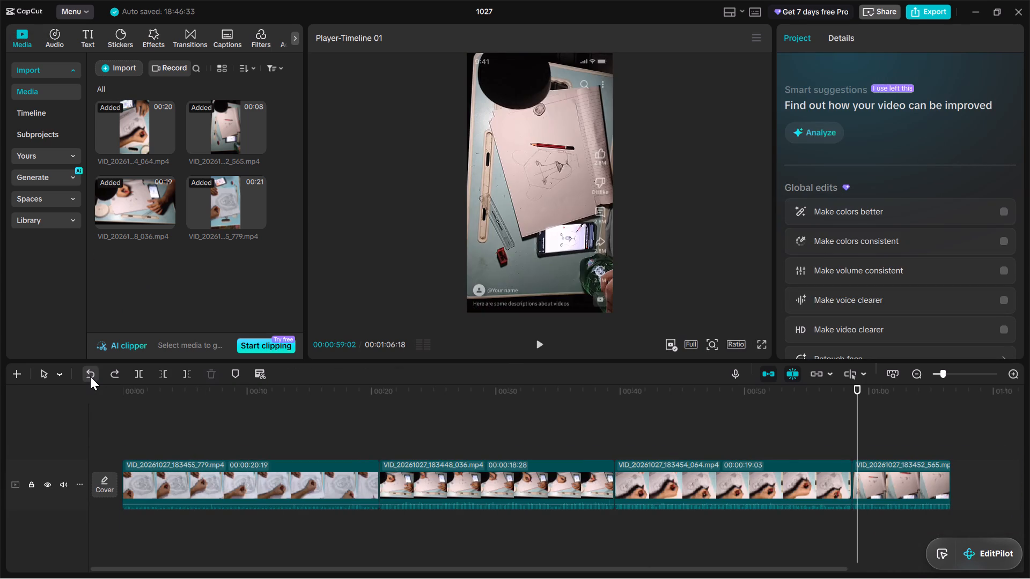
pyautogui.tripleClick(90, 376)
pyautogui.click(90, 376)
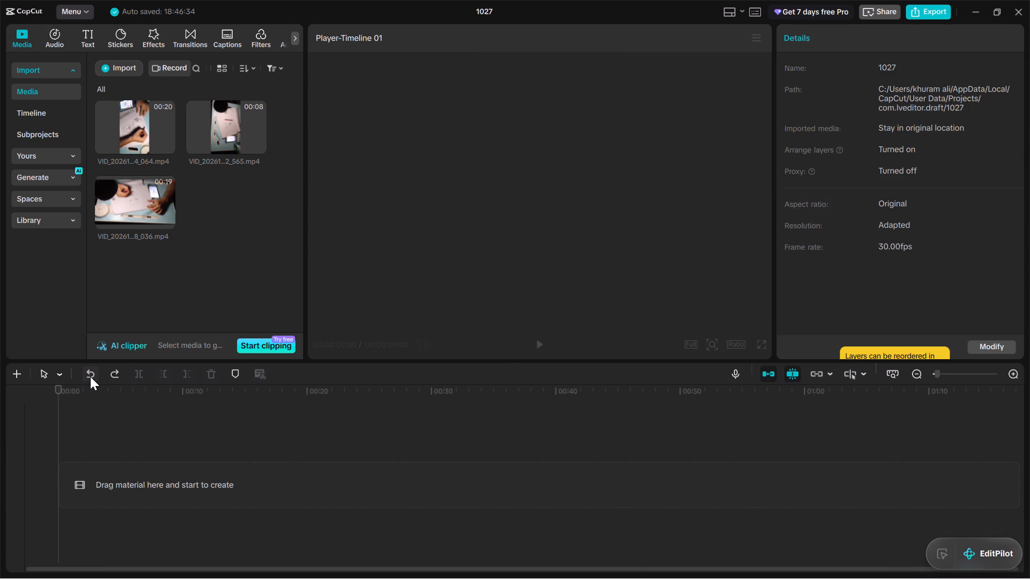
pyautogui.tripleClick(90, 376)
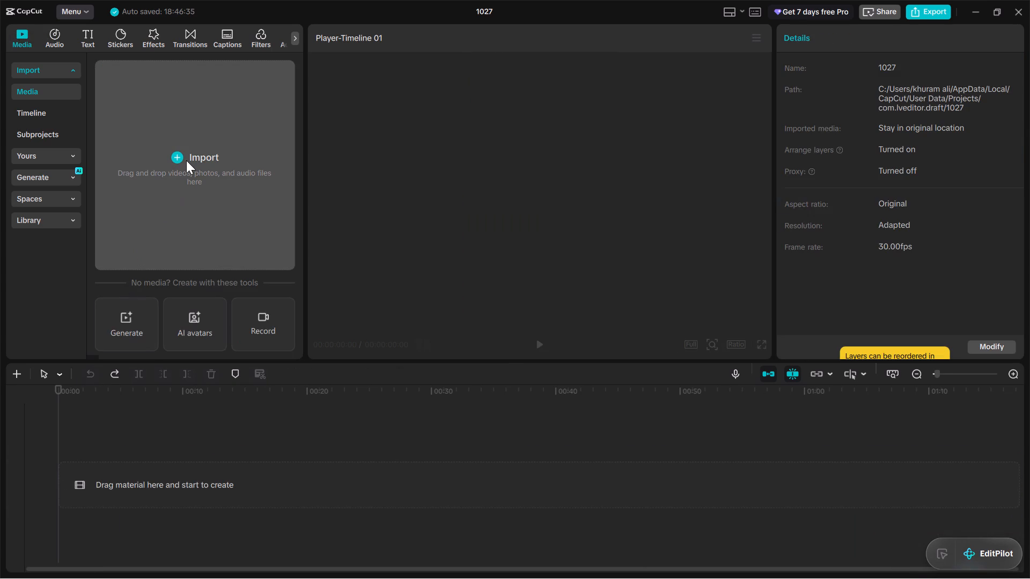
# Import the five VID_20261027 lion-drawing videos from the phone's Videos folder.
pyautogui.click(186, 160)
pyautogui.click(175, 185)
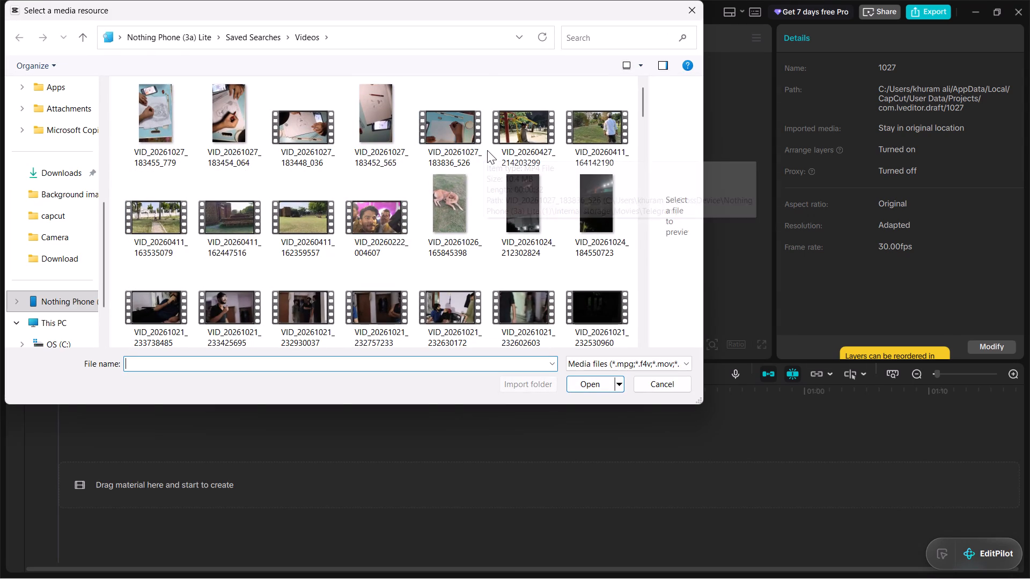
pyautogui.moveTo(487, 150); pyautogui.dragTo(160, 146)
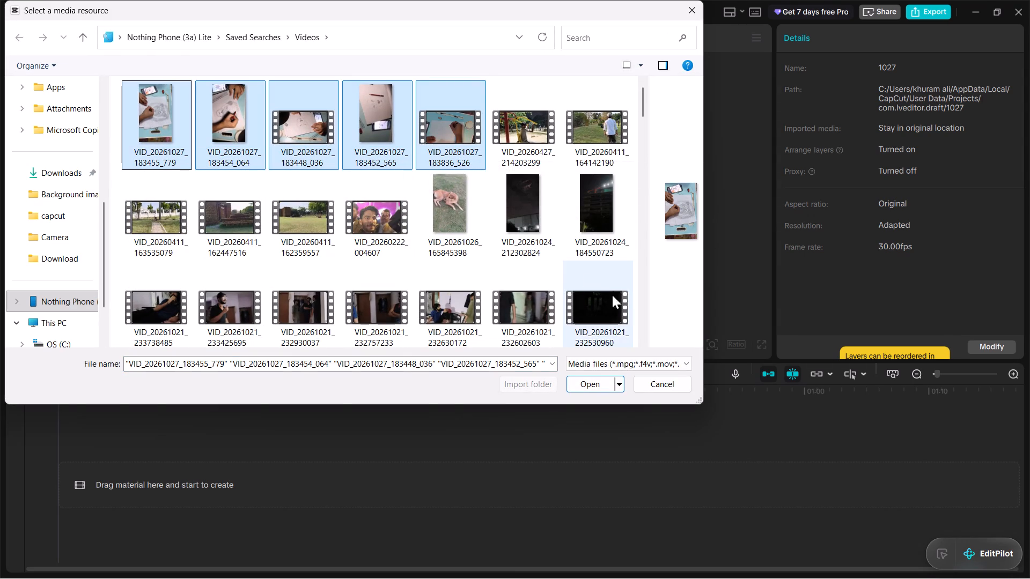
pyautogui.click(588, 390)
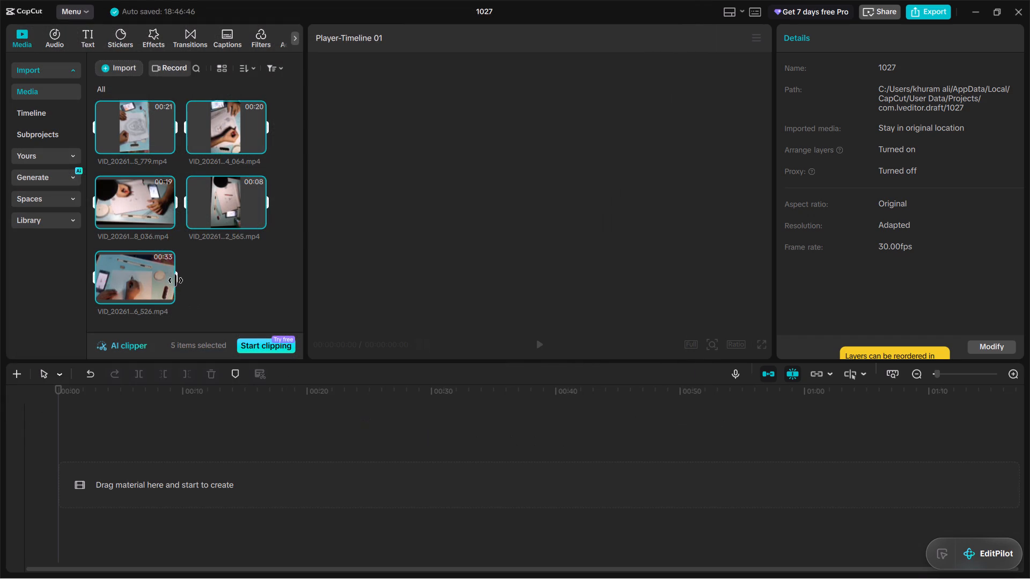
# Add all five imported clips to the timeline, and insert the 064, 036, 565 and 526 clips again one by one at its start.
pyautogui.click(164, 146)
pyautogui.click(256, 141)
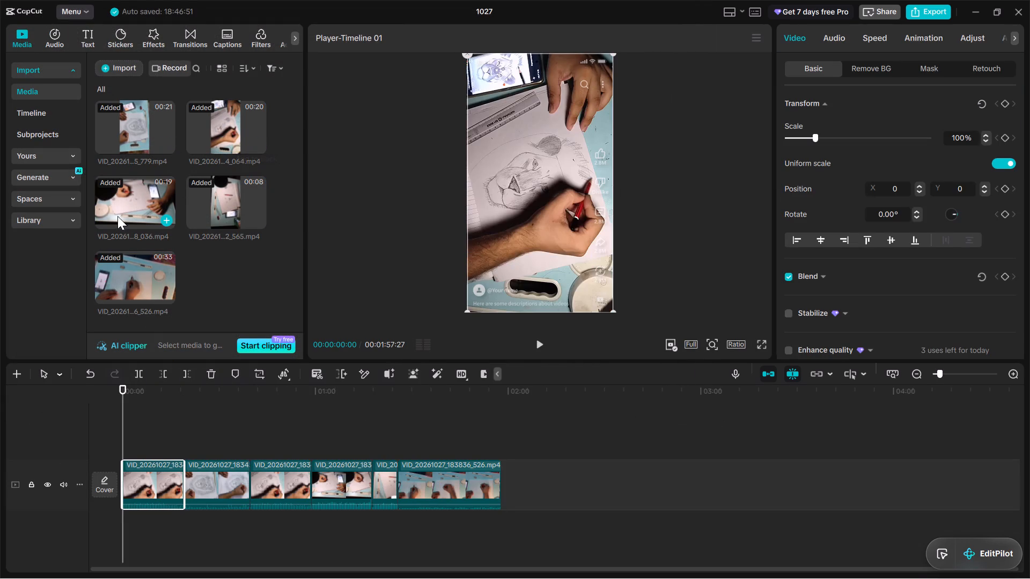
pyautogui.click(164, 221)
pyautogui.click(261, 220)
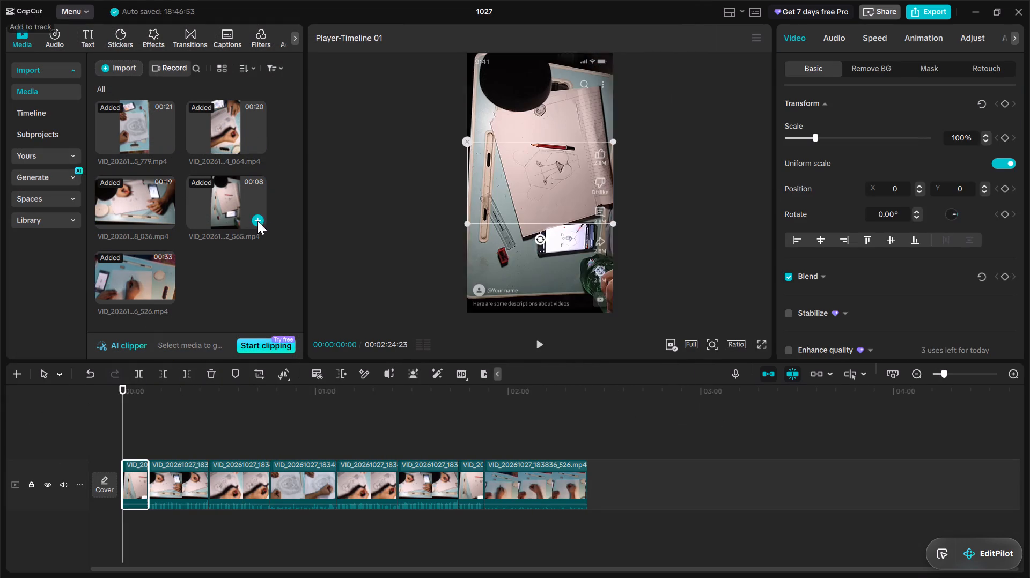
pyautogui.click(167, 298)
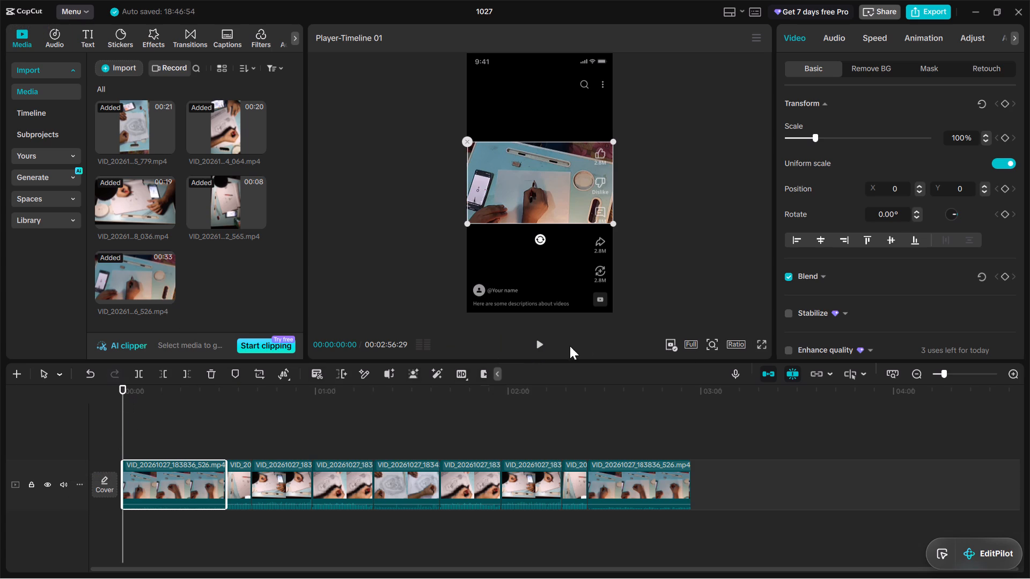
# Play and scrub through the timeline from its start to examine the order and framing of the placed clips.
pyautogui.click(534, 344)
pyautogui.click(534, 344)
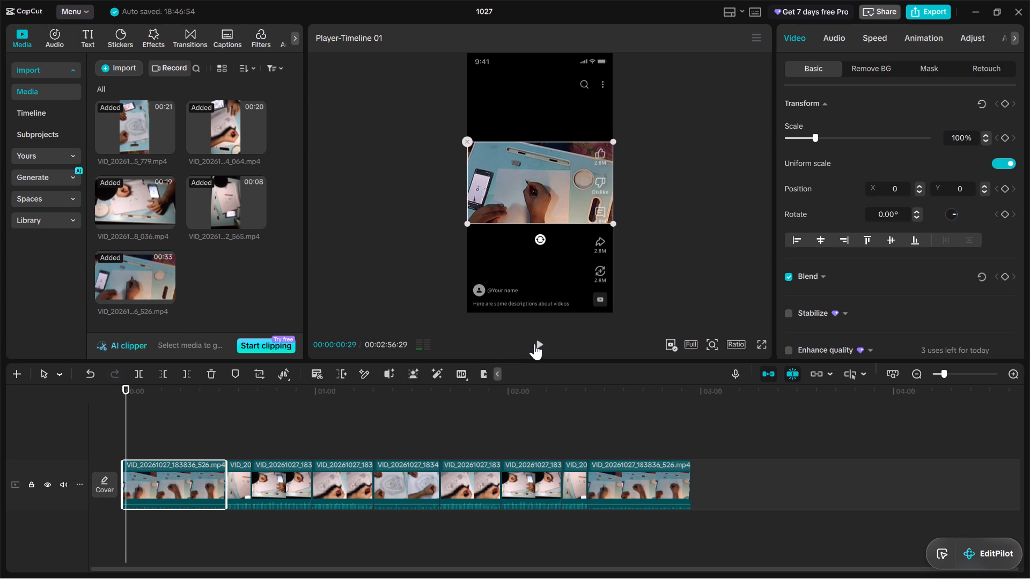
pyautogui.click(534, 344)
pyautogui.click(534, 344)
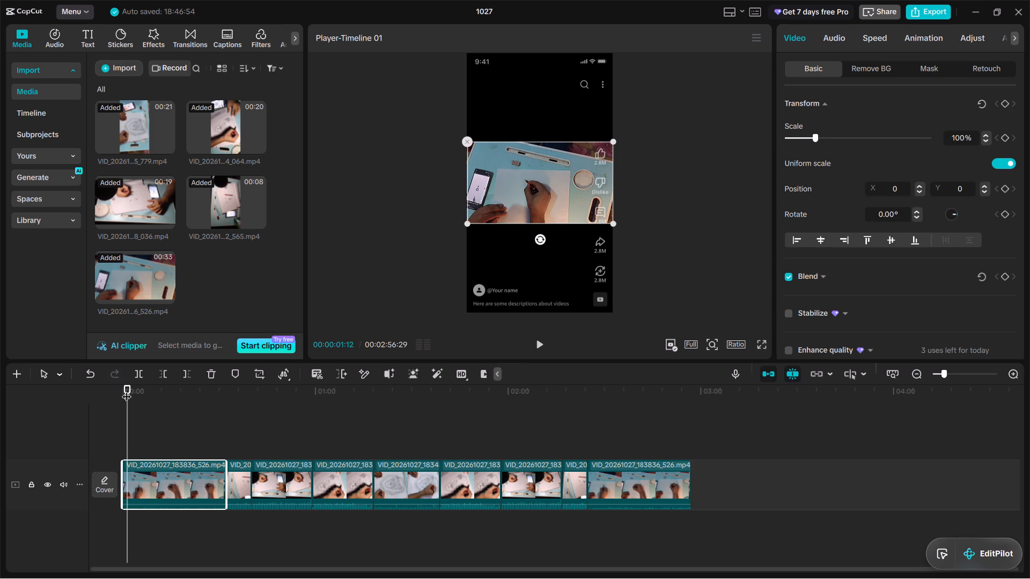
pyautogui.moveTo(127, 389); pyautogui.dragTo(106, 390)
pyautogui.moveTo(112, 443); pyautogui.dragTo(312, 494)
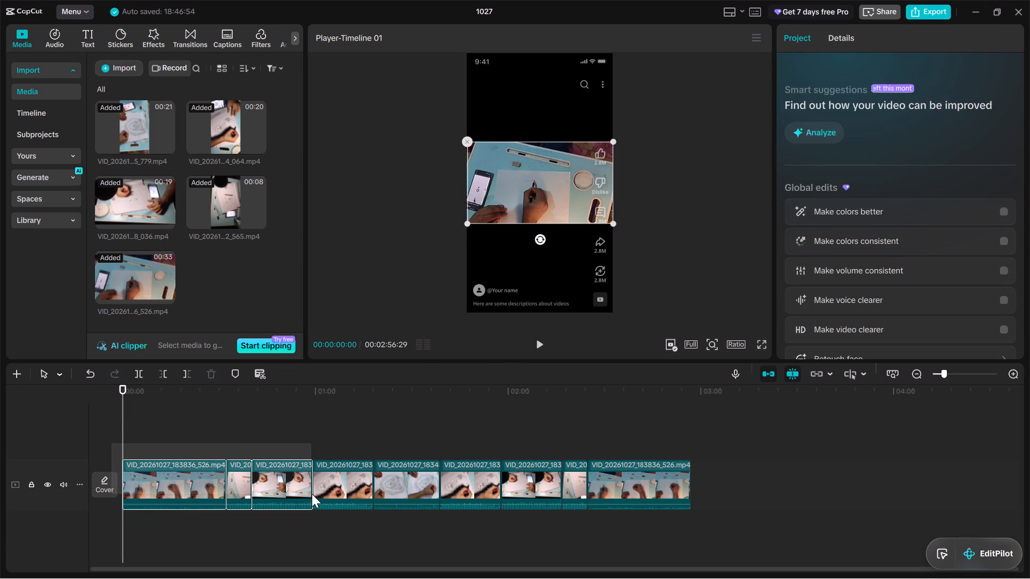
pyautogui.moveTo(312, 494); pyautogui.dragTo(152, 461)
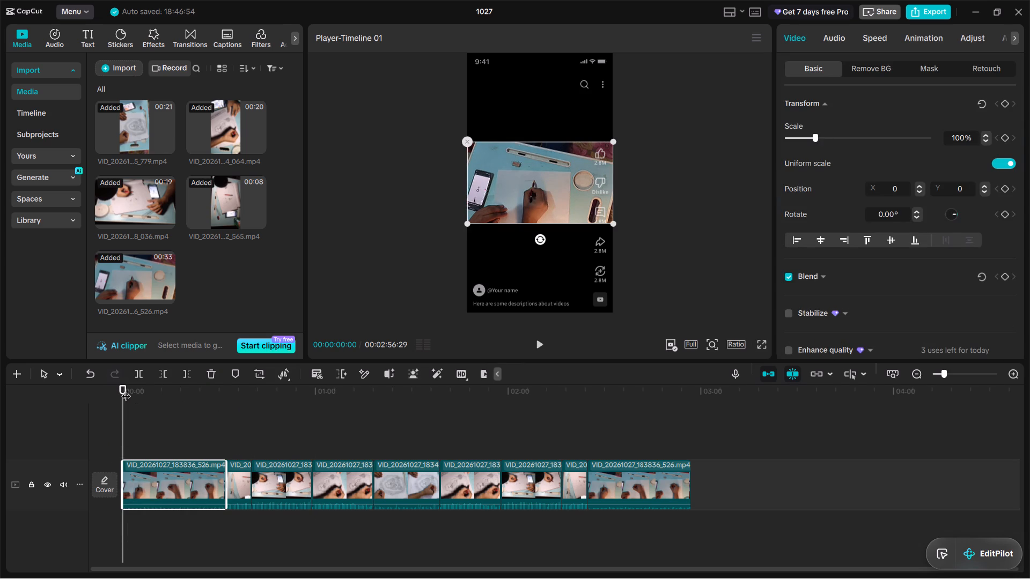
pyautogui.moveTo(122, 389); pyautogui.dragTo(241, 409)
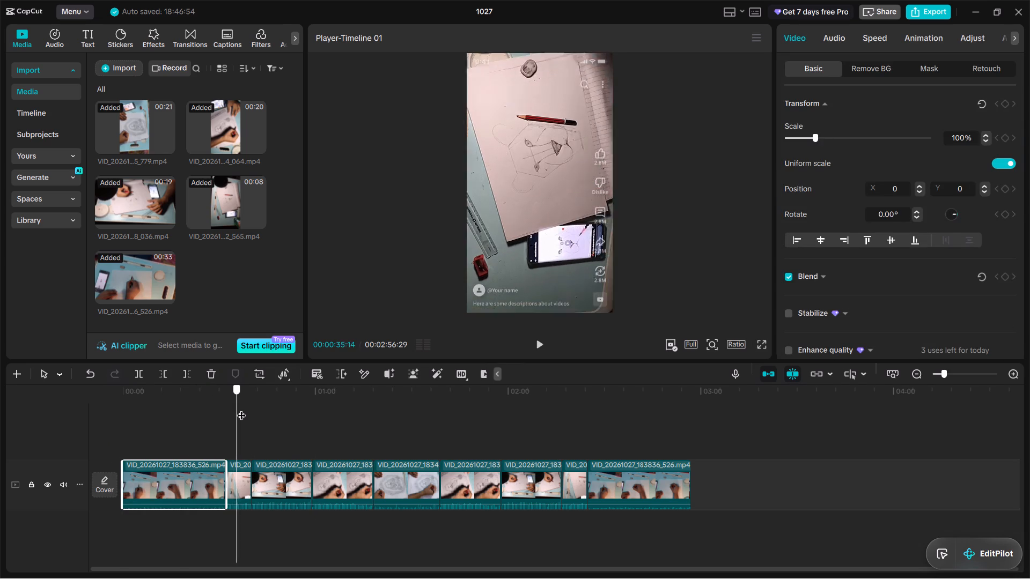
pyautogui.moveTo(241, 409); pyautogui.dragTo(317, 415)
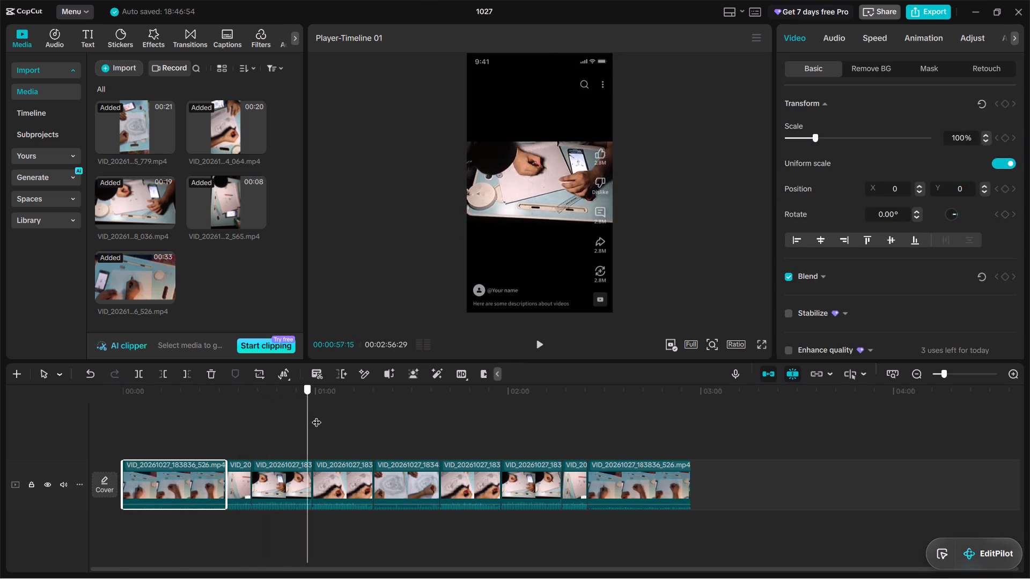
pyautogui.moveTo(317, 415); pyautogui.dragTo(1, 427)
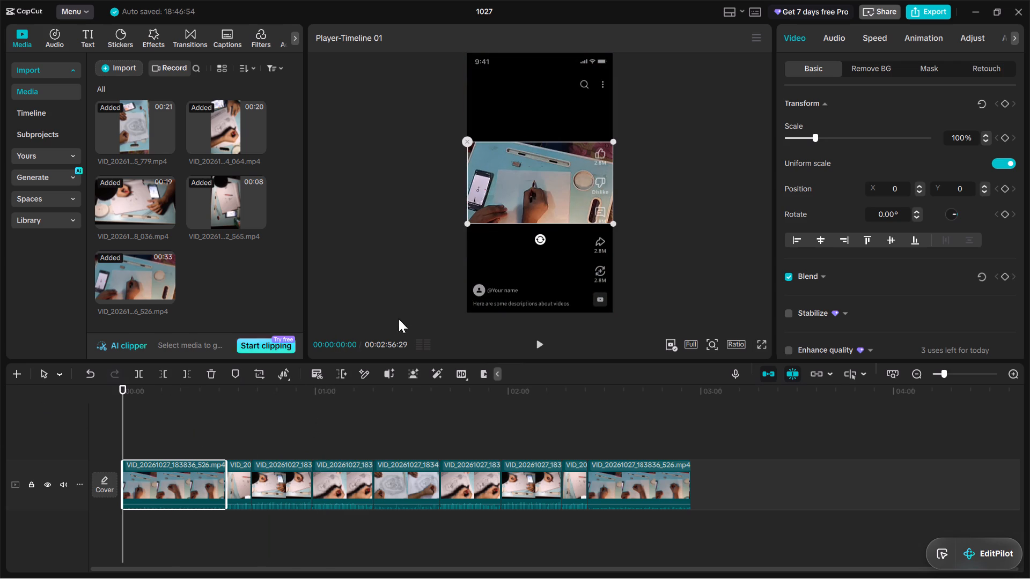
pyautogui.click(534, 342)
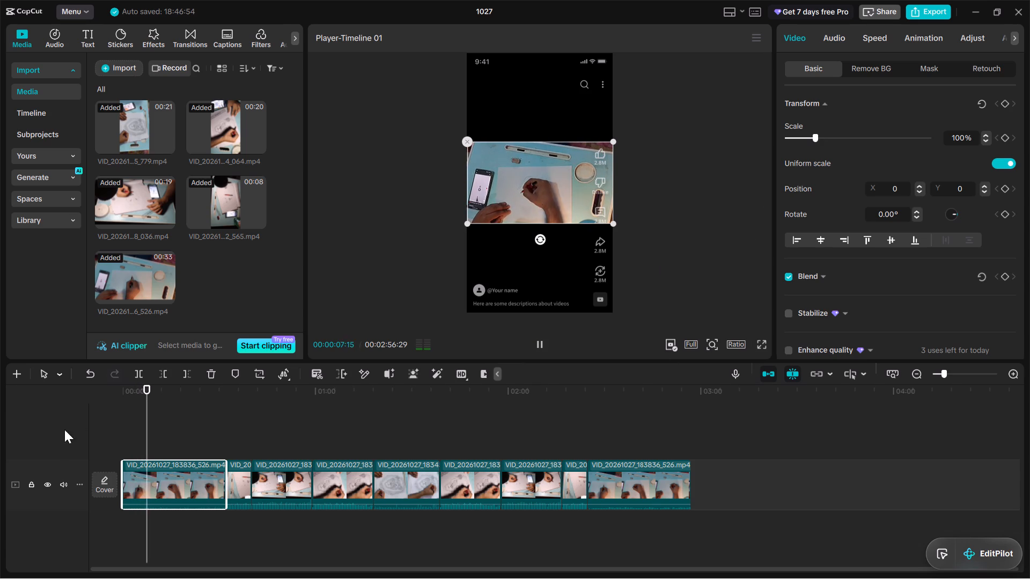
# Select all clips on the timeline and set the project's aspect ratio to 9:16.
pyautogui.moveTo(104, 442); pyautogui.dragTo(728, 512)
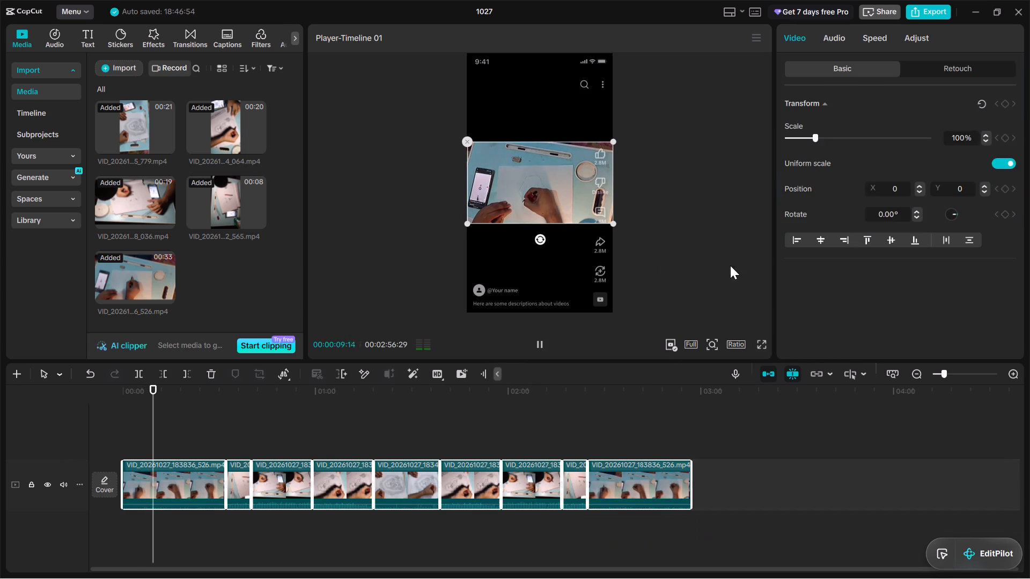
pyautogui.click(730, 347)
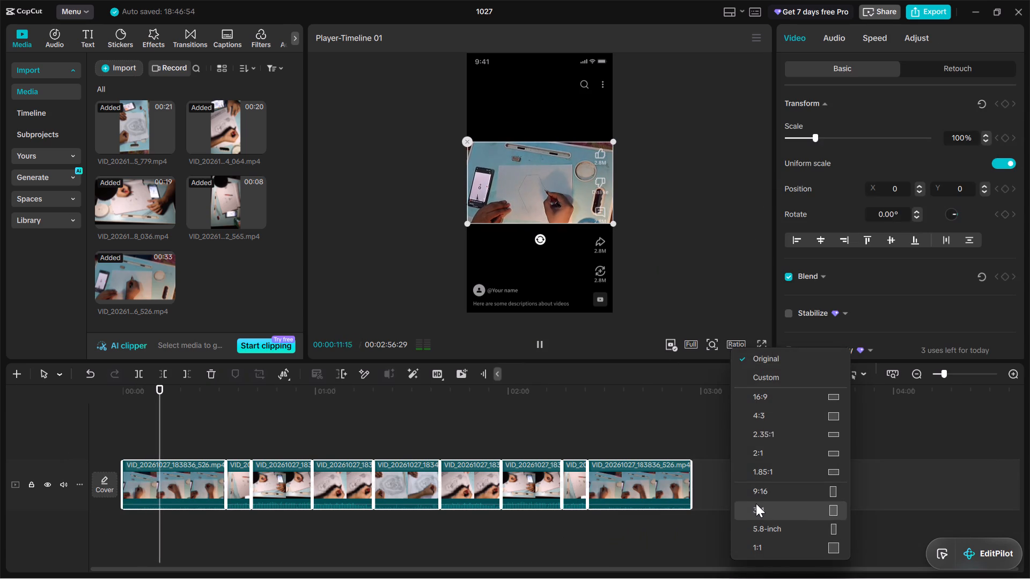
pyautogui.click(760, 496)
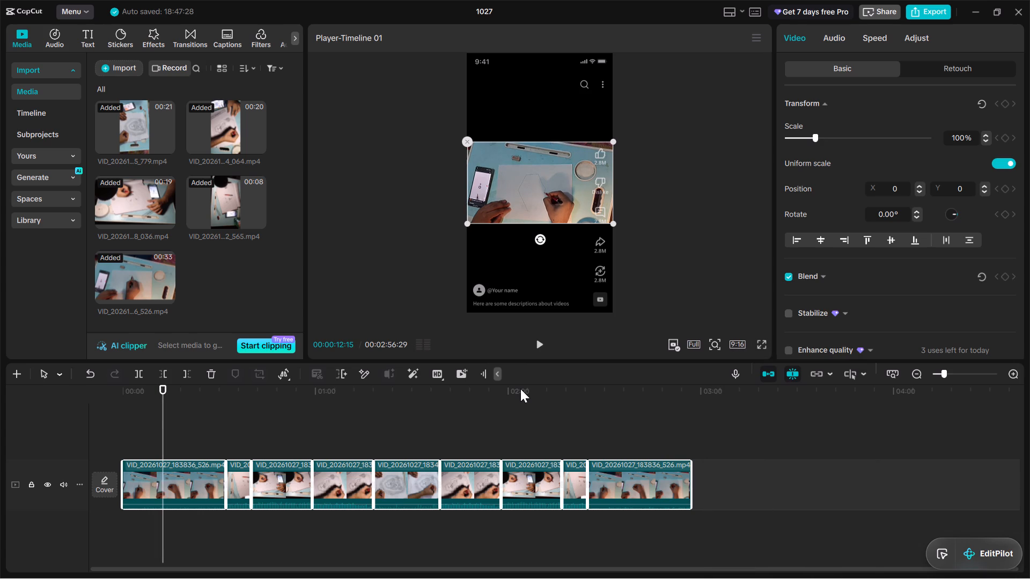
# Review the sequence from the start and delete the duplicate 526 clip at the end of the timeline.
pyautogui.moveTo(163, 391); pyautogui.dragTo(54, 405)
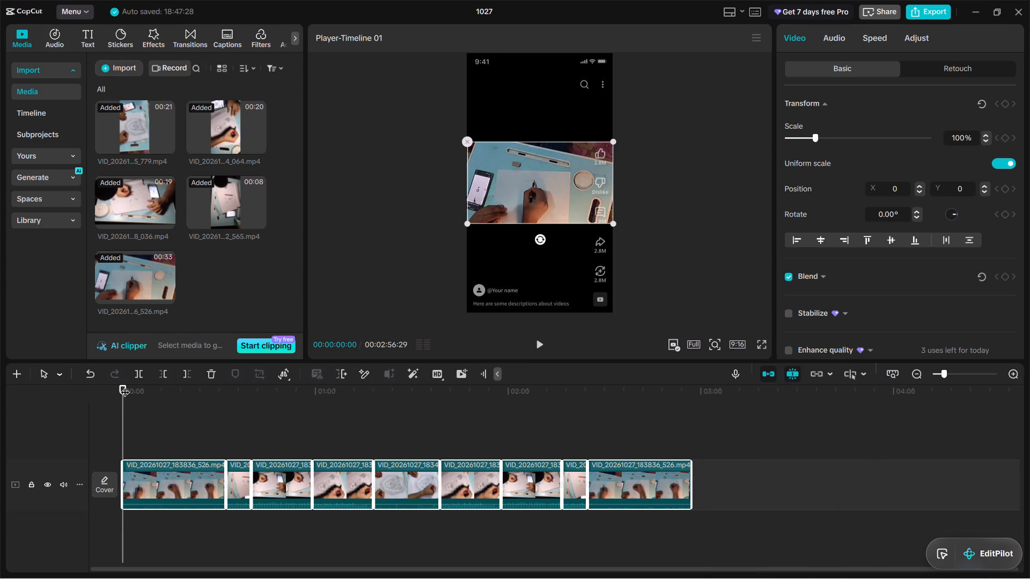
pyautogui.click(546, 349)
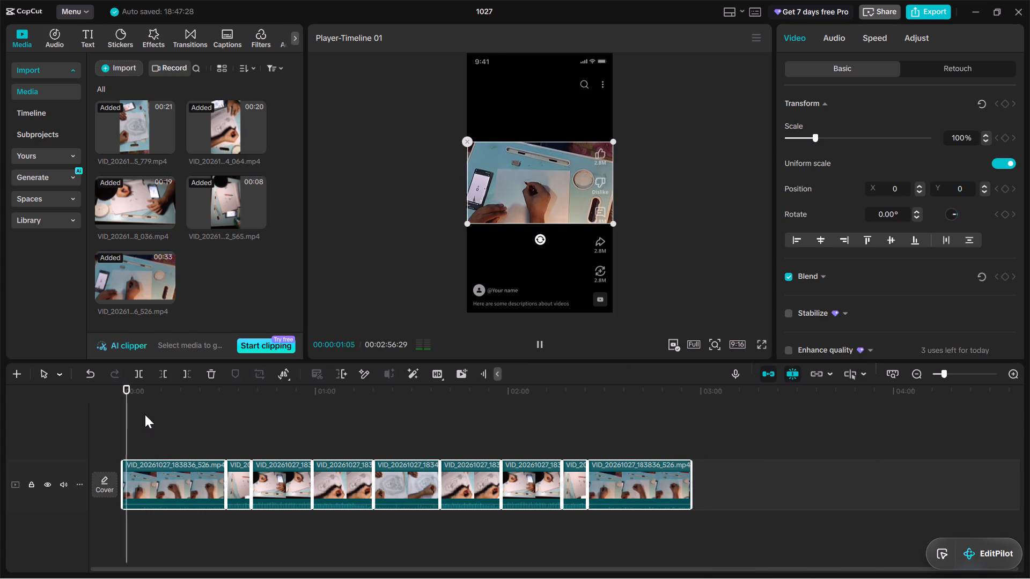
pyautogui.moveTo(129, 391); pyautogui.dragTo(247, 392)
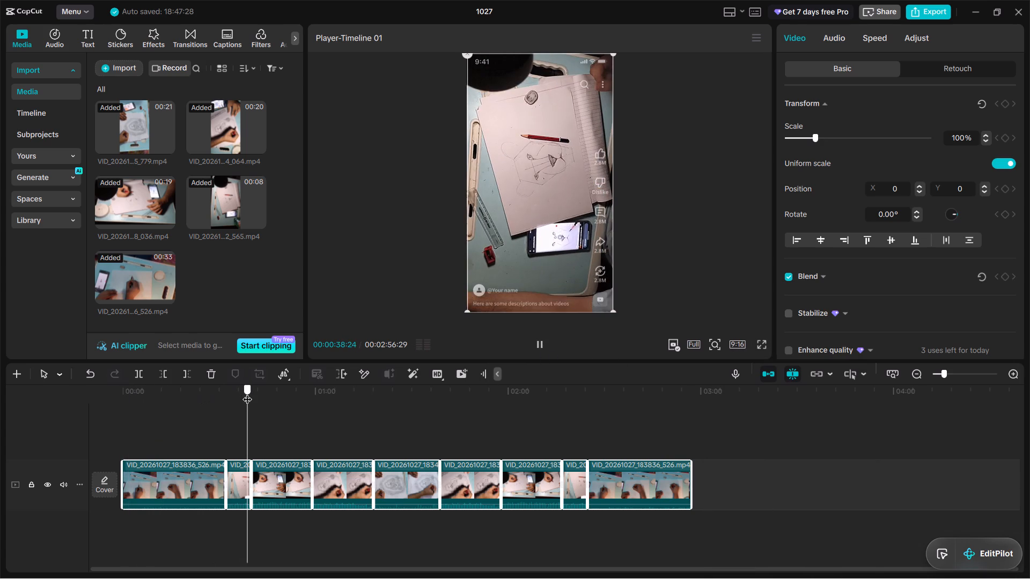
pyautogui.moveTo(247, 392); pyautogui.dragTo(423, 400)
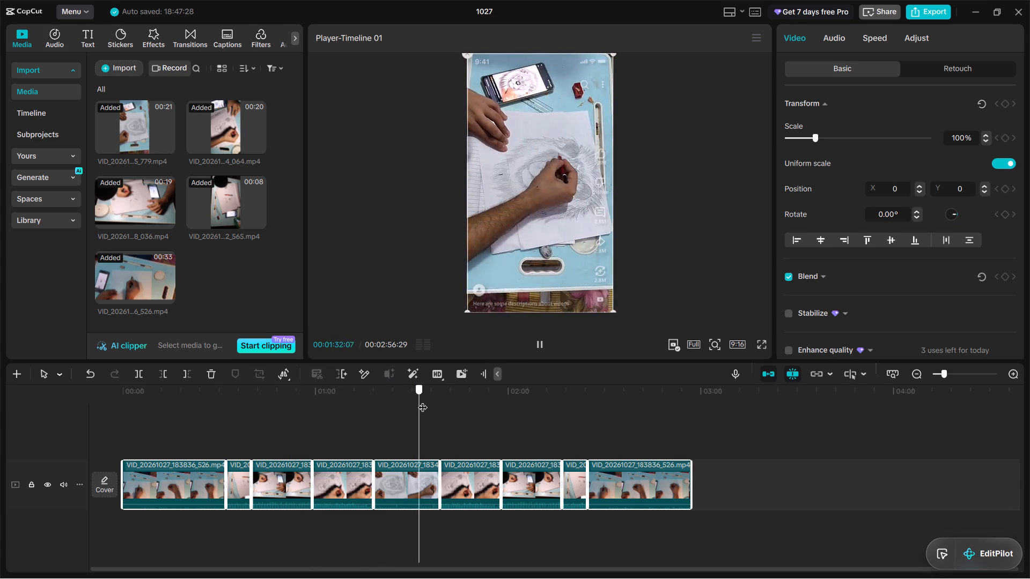
pyautogui.moveTo(423, 400); pyautogui.dragTo(0, 412)
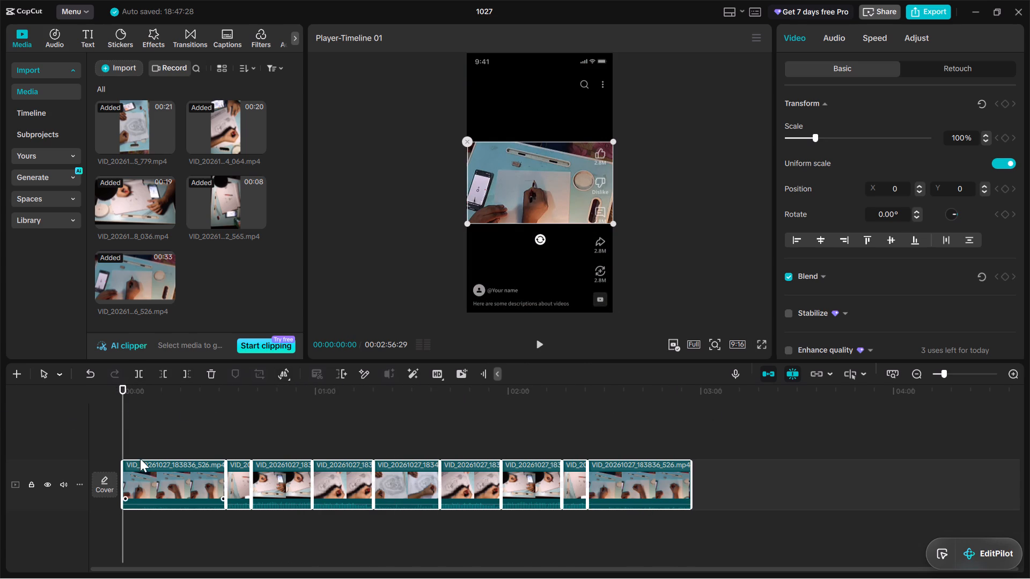
pyautogui.click(539, 344)
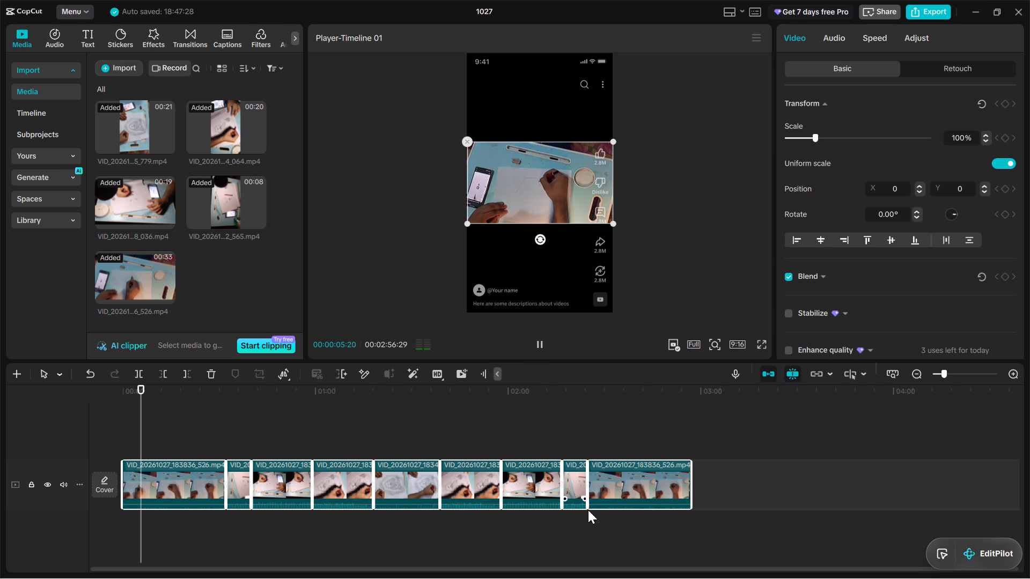
pyautogui.click(612, 485)
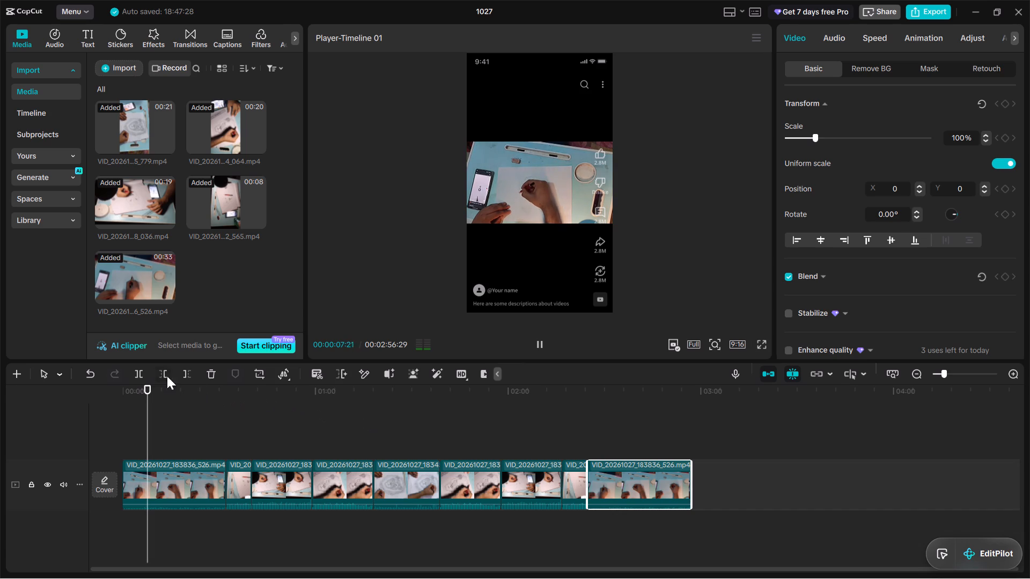
pyautogui.click(213, 376)
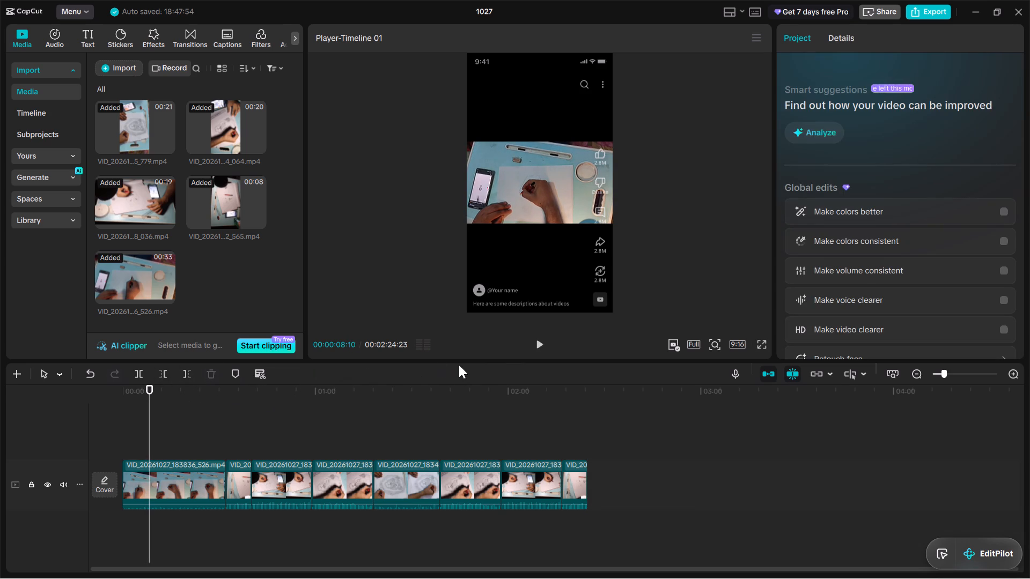
# Set the project's aspect ratio to 16:9.
pyautogui.click(535, 347)
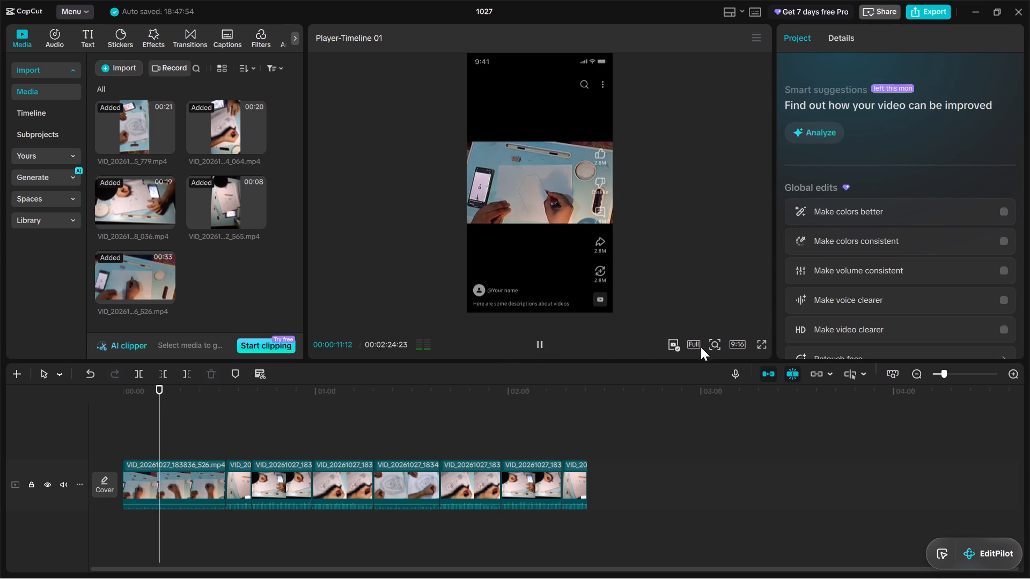
pyautogui.click(739, 345)
pyautogui.click(757, 398)
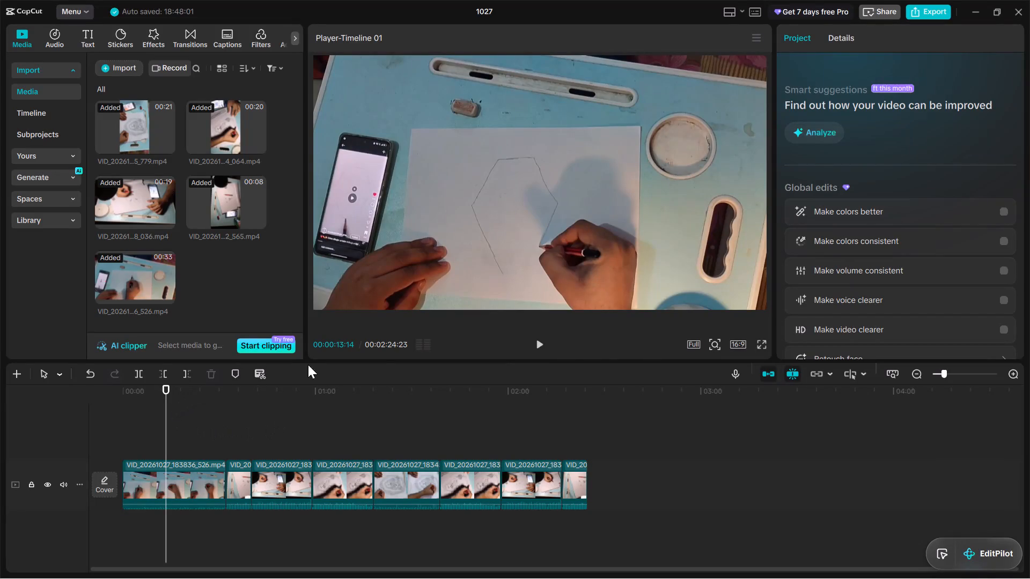
# Check the opening clips and move the first 036 clip directly after the 526 clip, ahead of the 565 clip.
pyautogui.click(539, 352)
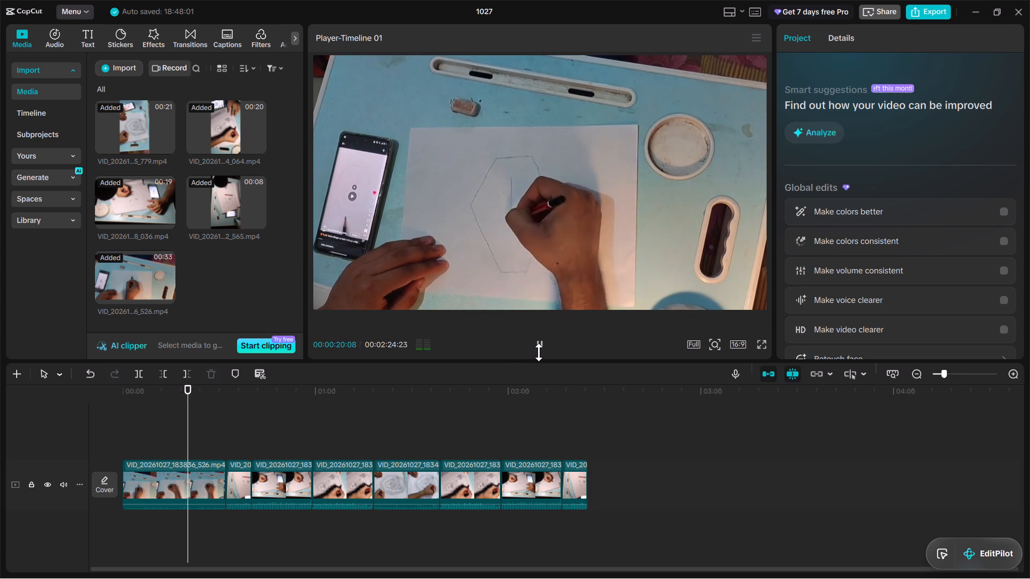
pyautogui.moveTo(196, 387); pyautogui.dragTo(232, 411)
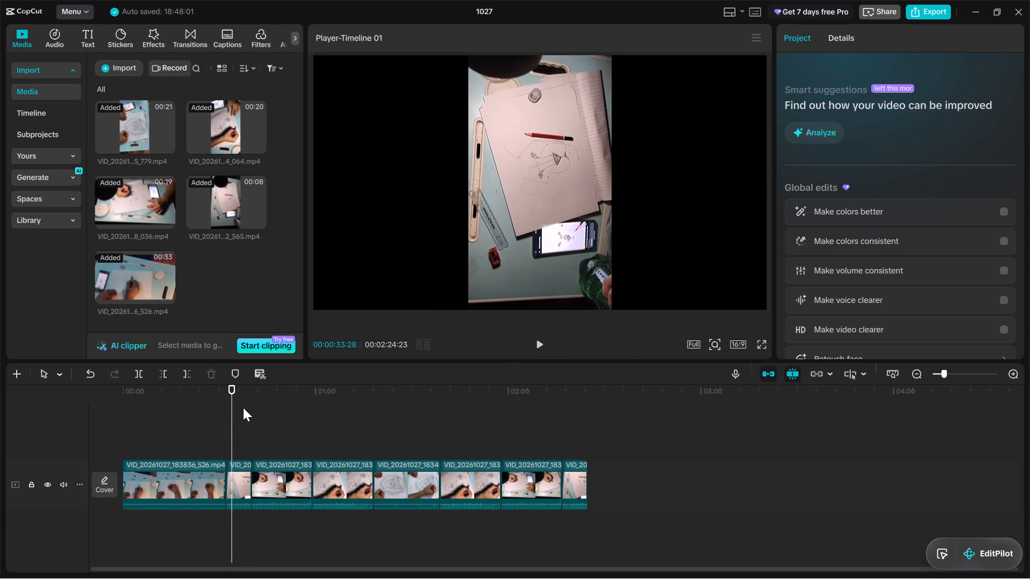
pyautogui.moveTo(229, 394); pyautogui.dragTo(230, 396)
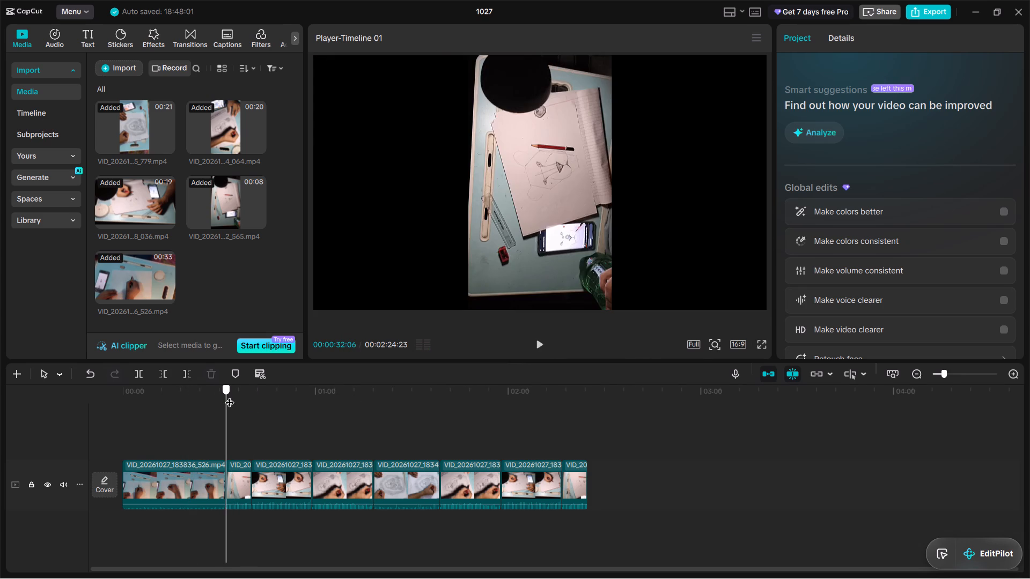
pyautogui.moveTo(230, 396); pyautogui.dragTo(254, 396)
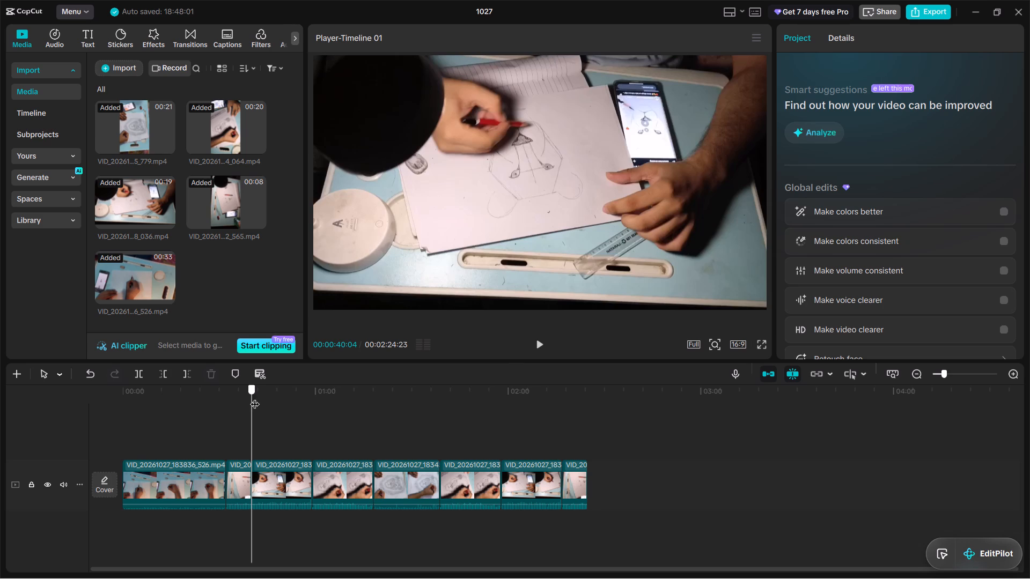
pyautogui.moveTo(285, 493); pyautogui.dragTo(203, 495)
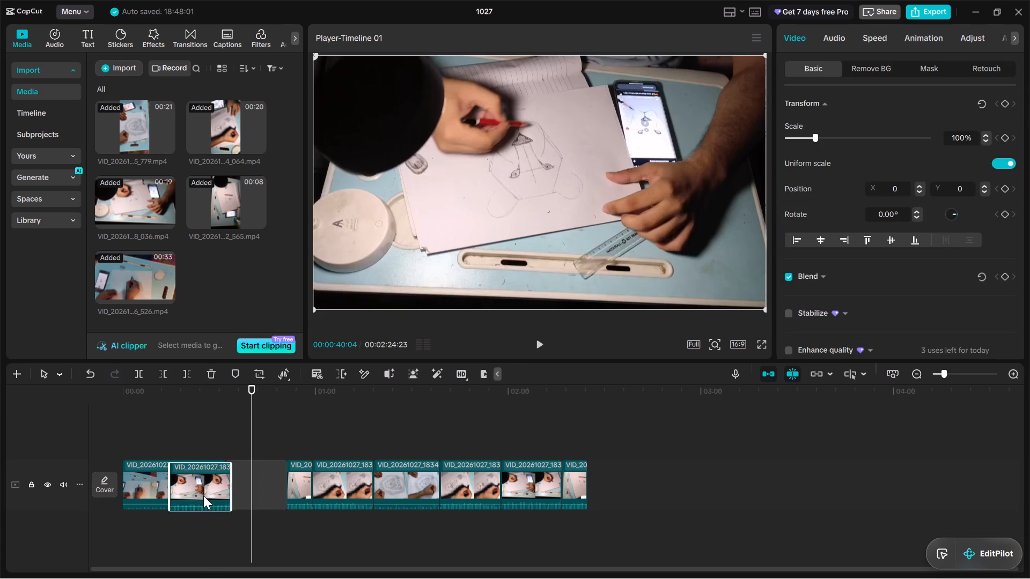
pyautogui.moveTo(203, 495); pyautogui.dragTo(231, 494)
# Check the following clips and move the second 064 clip ahead of the 779 clip, beside the other 064 clip.
pyautogui.moveTo(253, 401); pyautogui.dragTo(186, 413)
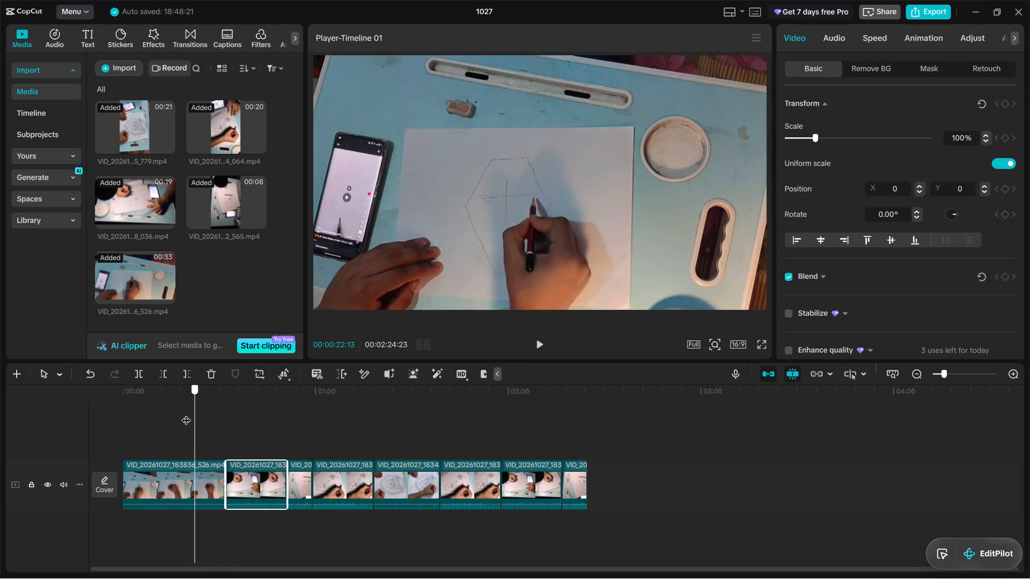
pyautogui.moveTo(186, 413); pyautogui.dragTo(305, 416)
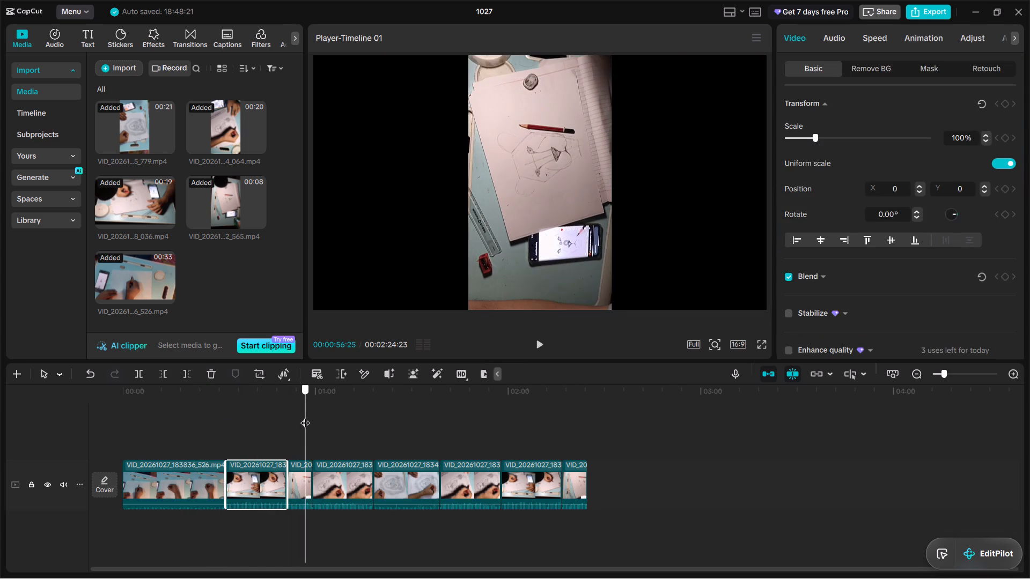
pyautogui.moveTo(305, 416); pyautogui.dragTo(319, 418)
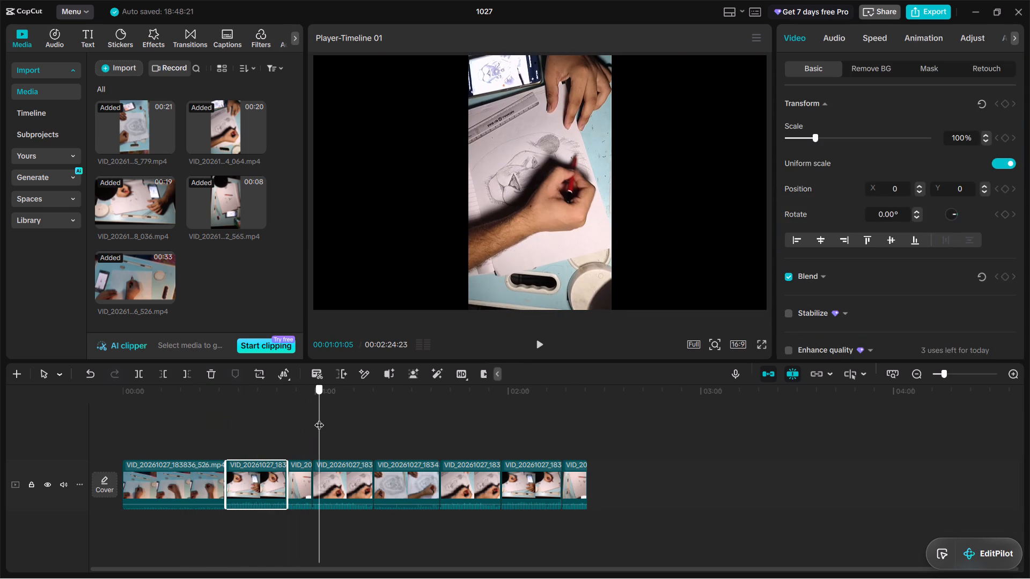
pyautogui.moveTo(319, 418); pyautogui.dragTo(393, 419)
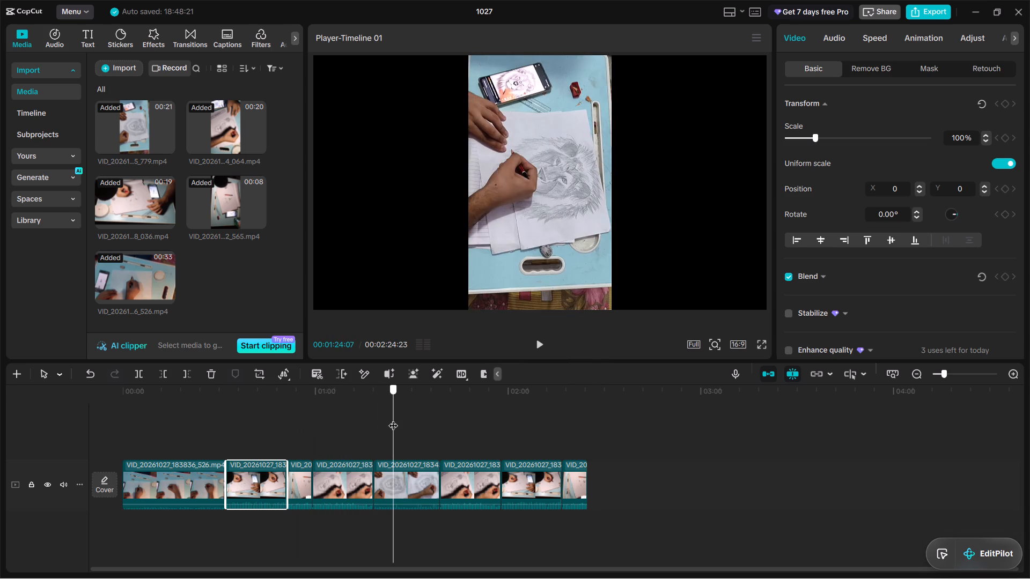
pyautogui.moveTo(393, 419); pyautogui.dragTo(451, 426)
pyautogui.moveTo(478, 474); pyautogui.dragTo(429, 477)
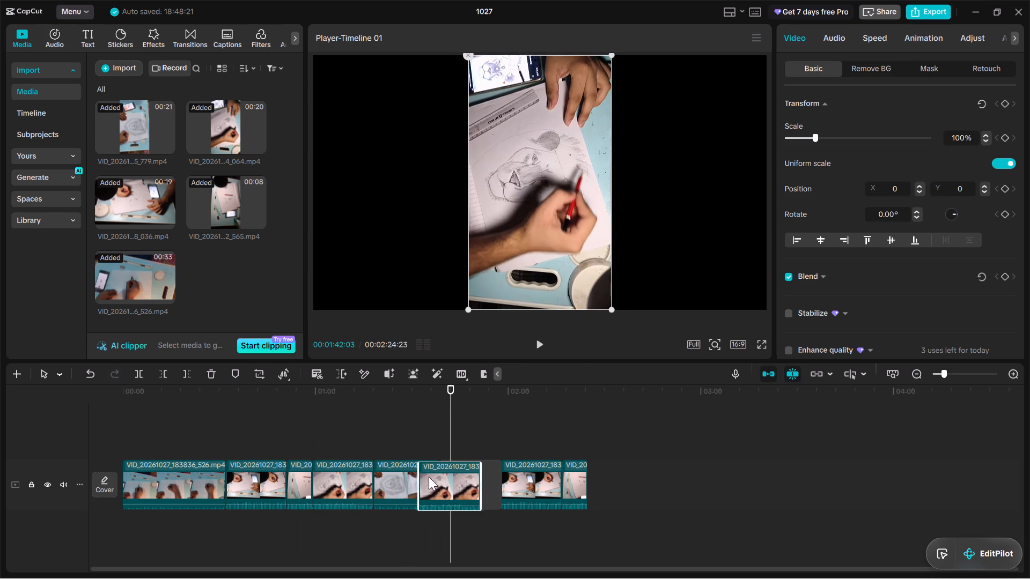
pyautogui.moveTo(429, 477); pyautogui.dragTo(354, 478)
pyautogui.moveTo(399, 472); pyautogui.dragTo(321, 476)
# Check the clips from the 036 clip onward and delete the duplicate 064 clip just before the 779 clip.
pyautogui.moveTo(430, 394); pyautogui.dragTo(254, 418)
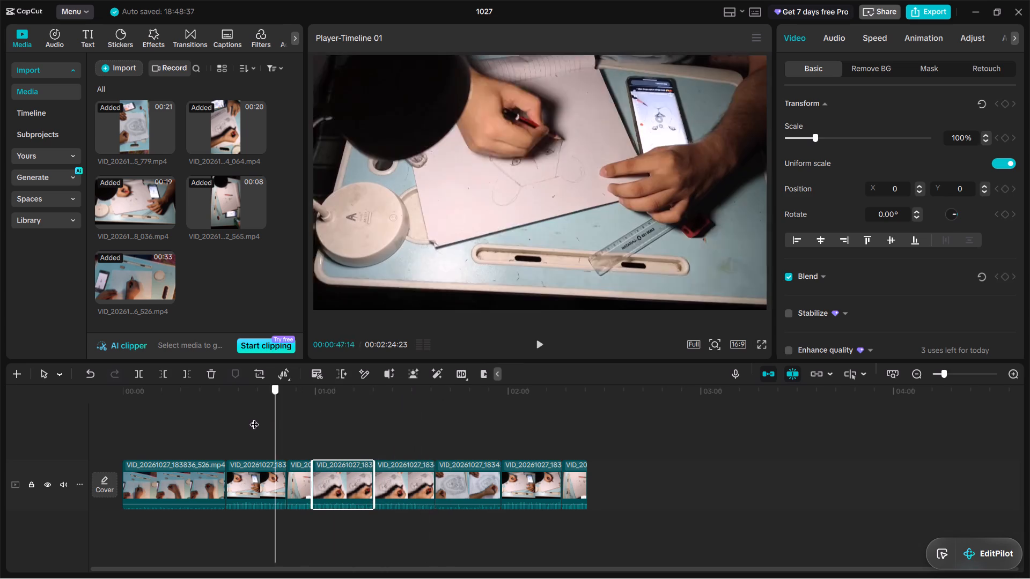
pyautogui.moveTo(254, 418); pyautogui.dragTo(289, 424)
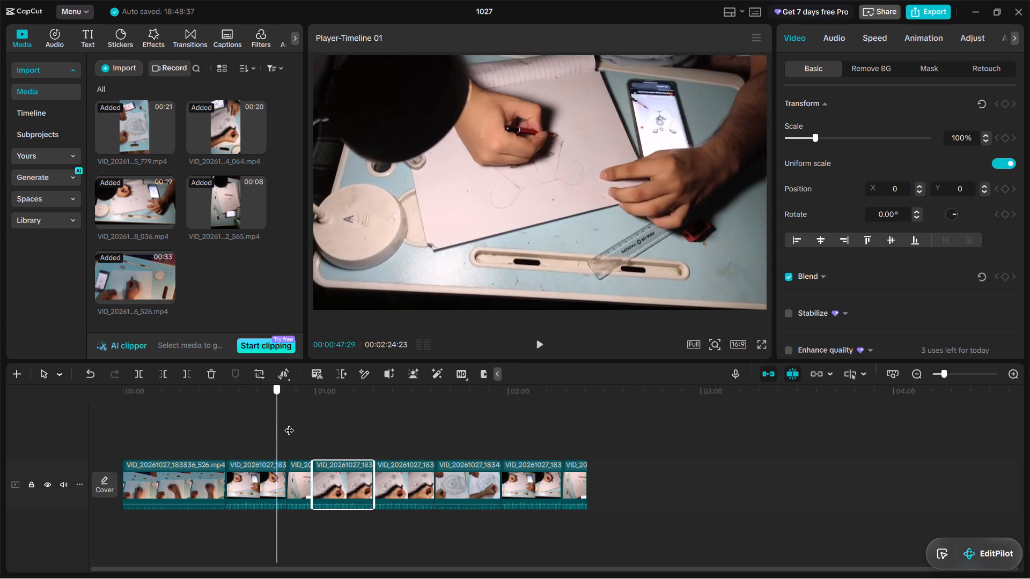
pyautogui.moveTo(289, 424); pyautogui.dragTo(342, 425)
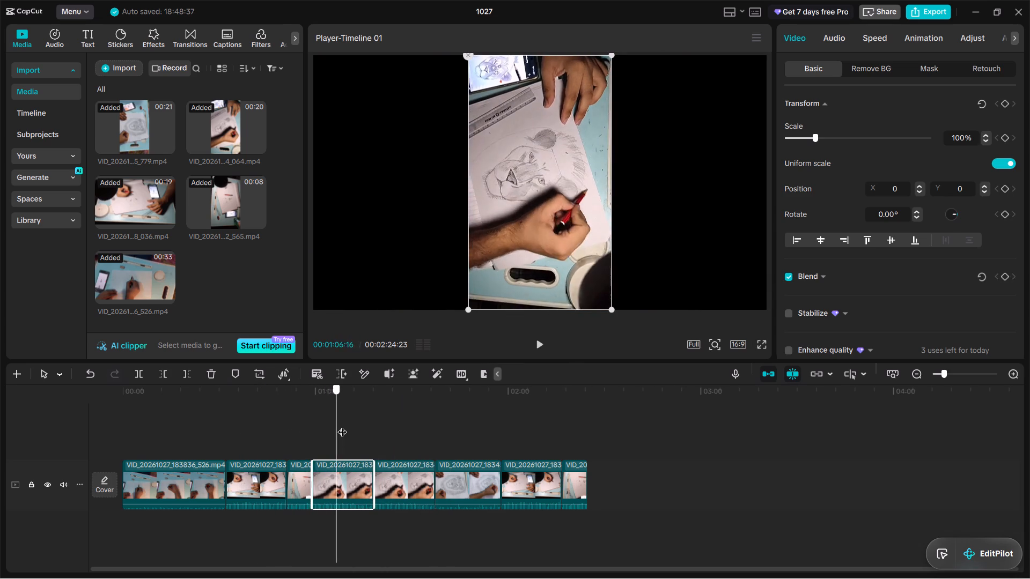
pyautogui.moveTo(342, 425); pyautogui.dragTo(375, 425)
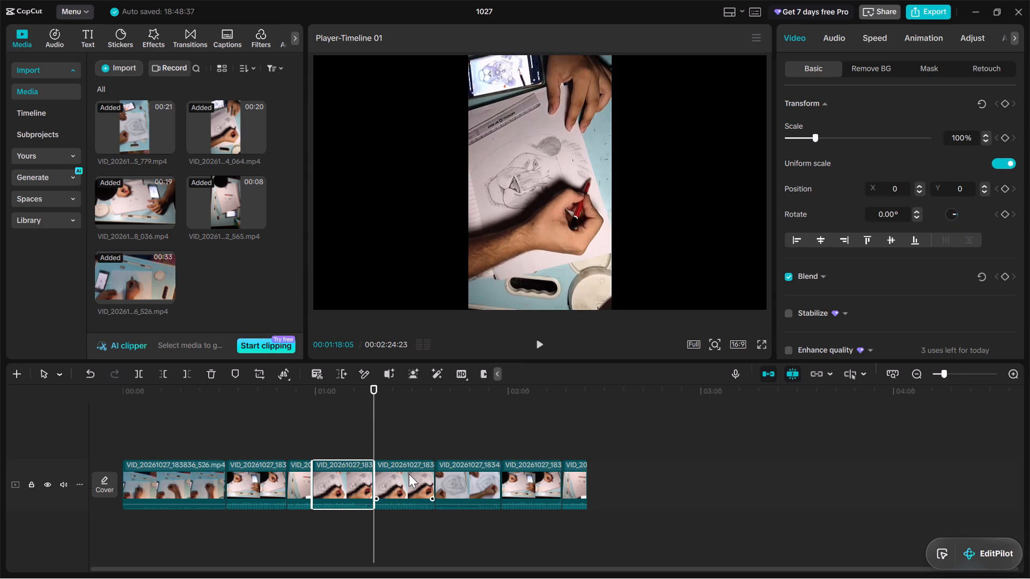
pyautogui.click(409, 474)
pyautogui.click(210, 375)
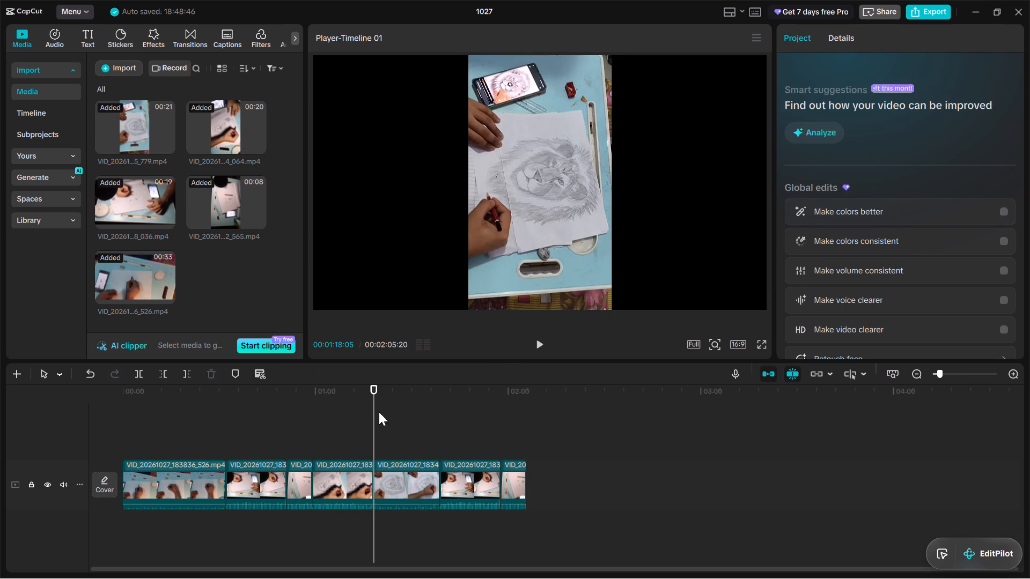
# Recheck the sequence through the 779 clip and delete the duplicate 036 clip that follows it.
pyautogui.moveTo(363, 398); pyautogui.dragTo(264, 423)
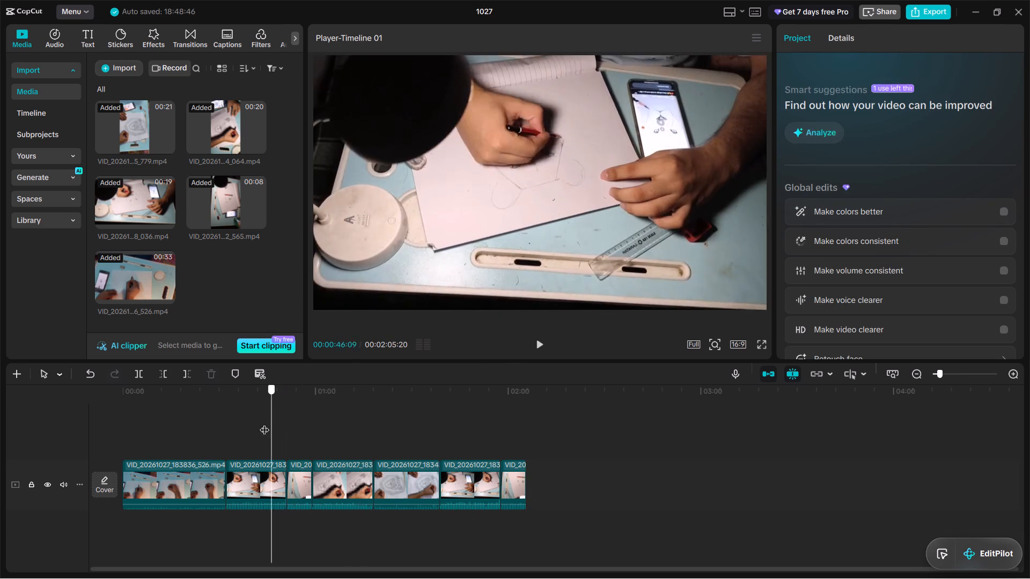
pyautogui.moveTo(264, 423); pyautogui.dragTo(318, 426)
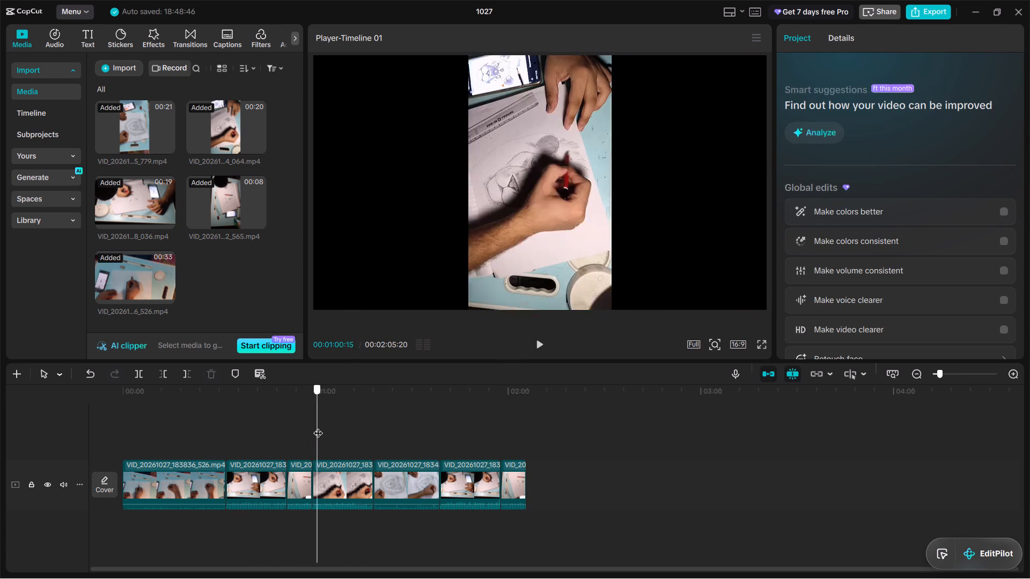
pyautogui.moveTo(318, 426); pyautogui.dragTo(392, 432)
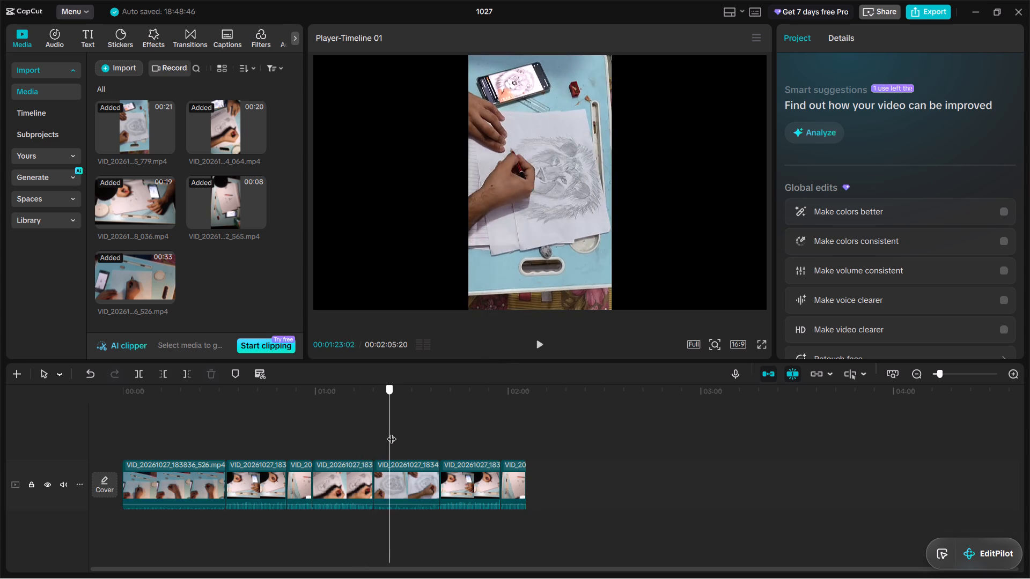
pyautogui.moveTo(392, 432); pyautogui.dragTo(449, 442)
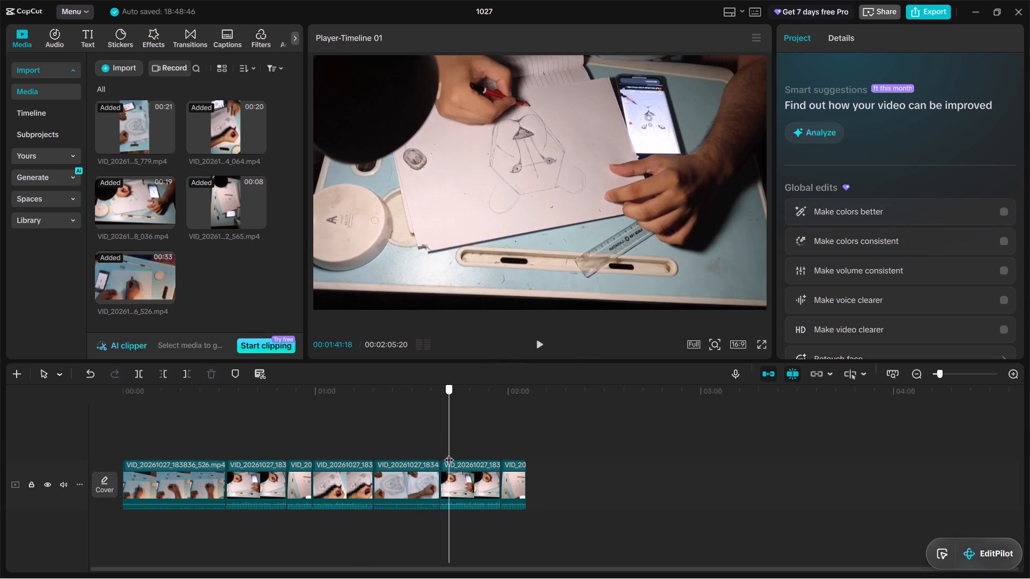
pyautogui.click(474, 479)
pyautogui.click(208, 379)
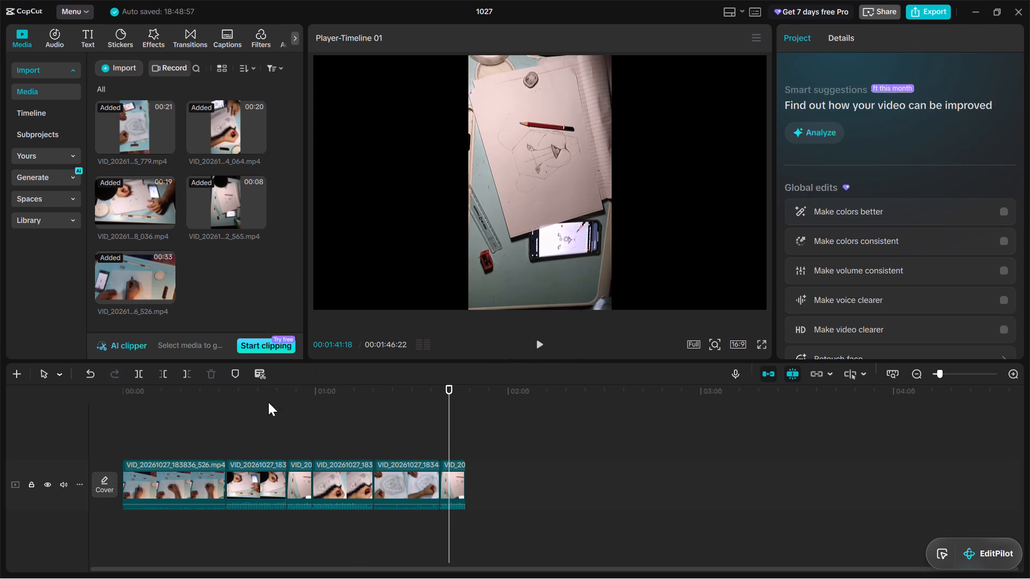
# Delete the duplicate 565 clip at the end of the timeline.
pyautogui.click(455, 476)
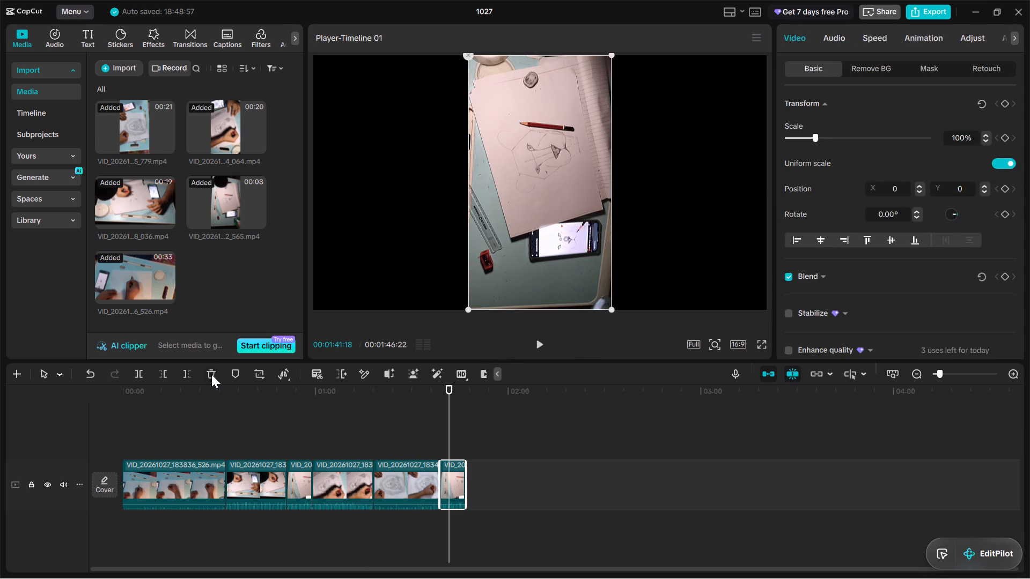
pyautogui.click(211, 374)
# Rotate the 779 clip at the end of the timeline in 90° increments to 270° so the lion is upright.
pyautogui.moveTo(436, 389); pyautogui.dragTo(392, 397)
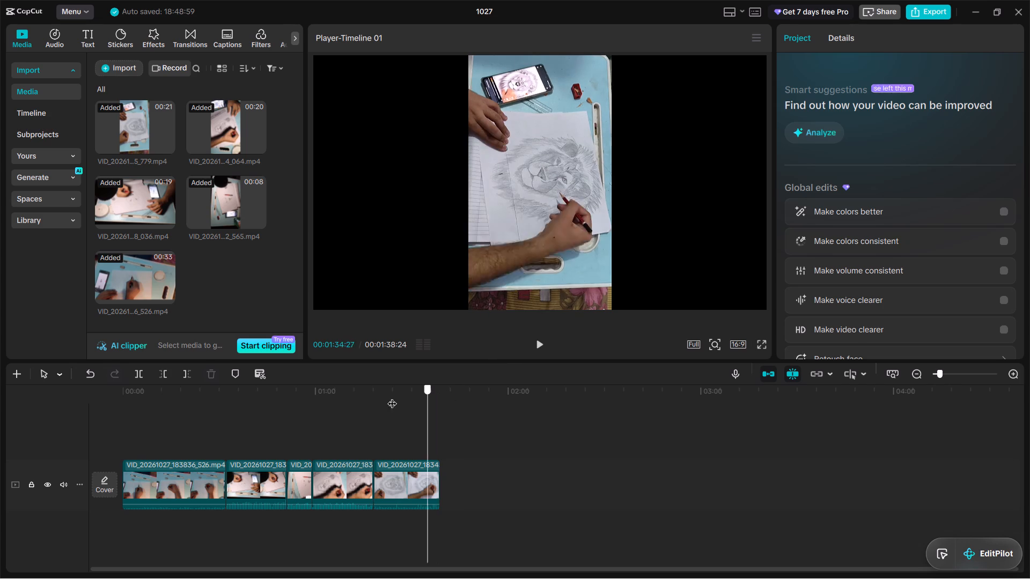
pyautogui.moveTo(392, 397); pyautogui.dragTo(387, 398)
pyautogui.rightClick(407, 491)
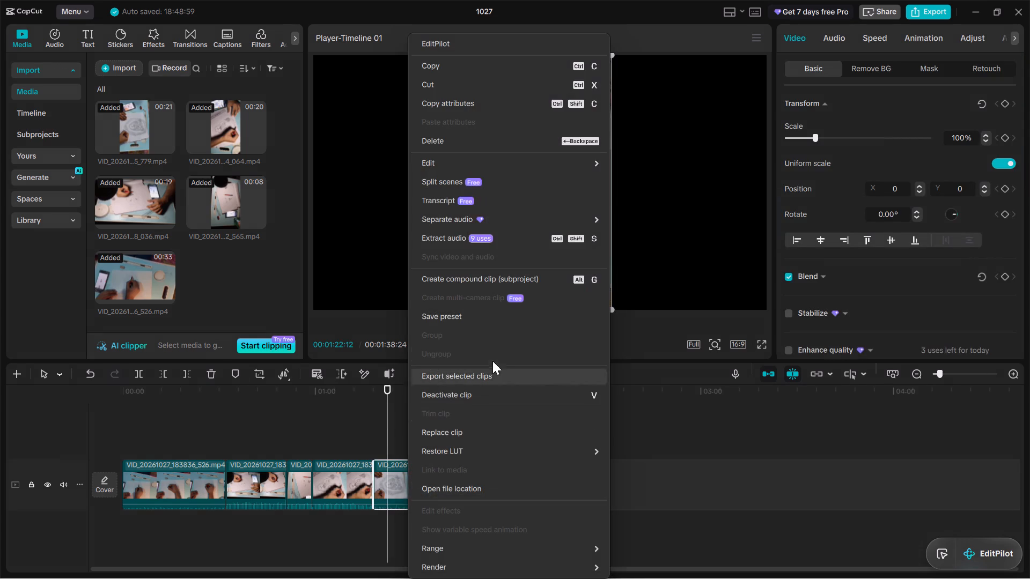
pyautogui.click(474, 164)
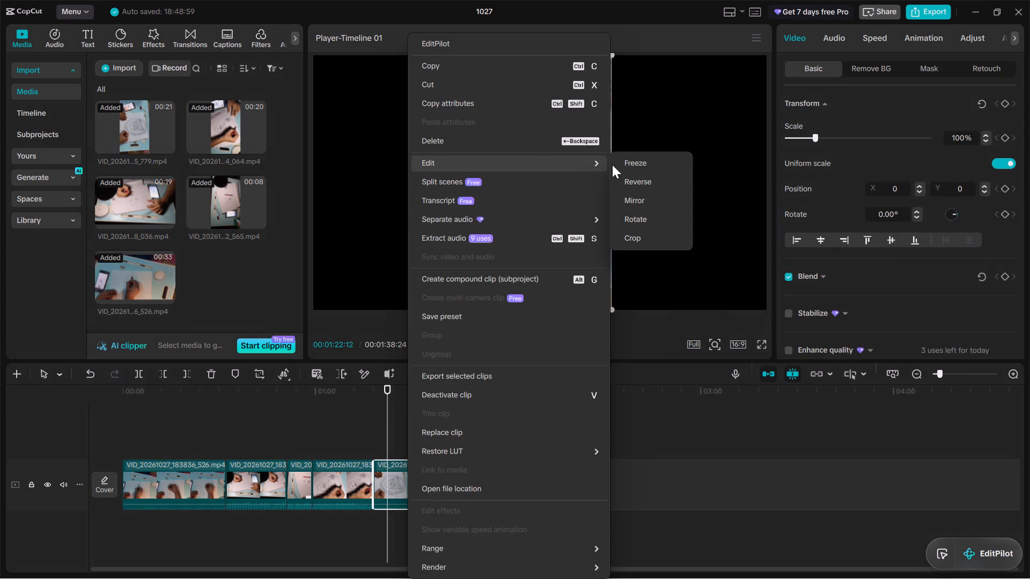
pyautogui.click(637, 218)
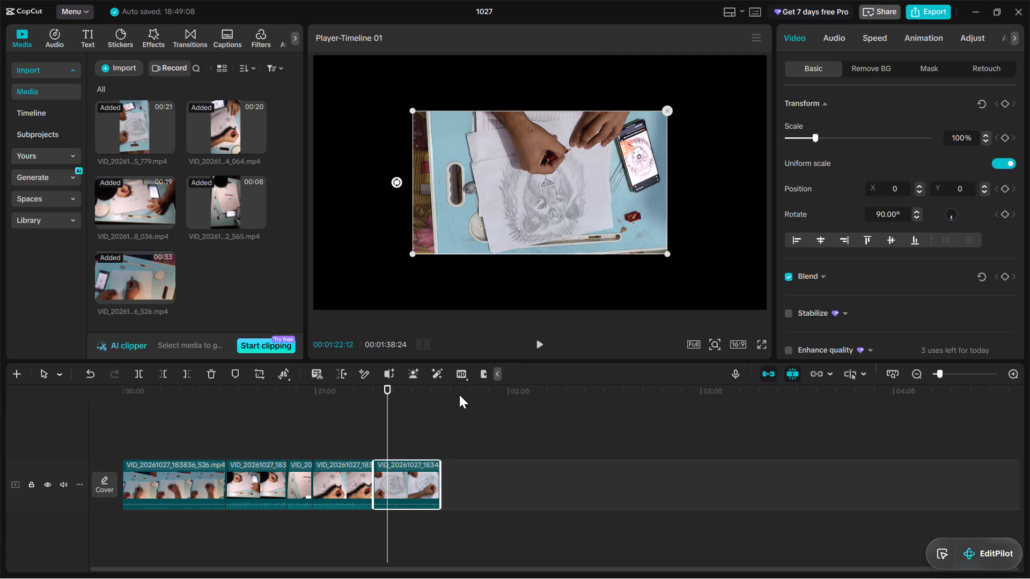
pyautogui.rightClick(415, 484)
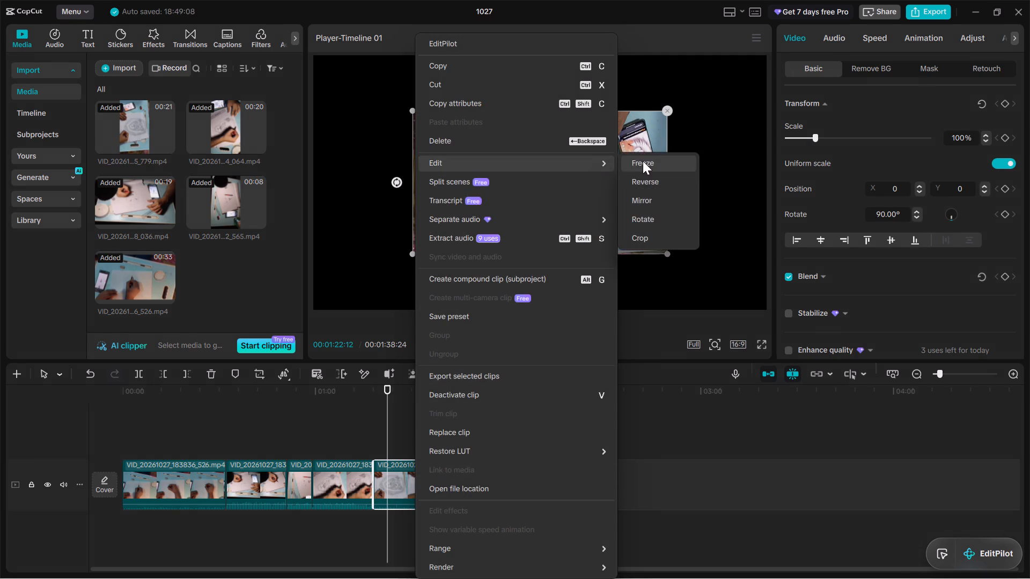
pyautogui.click(642, 222)
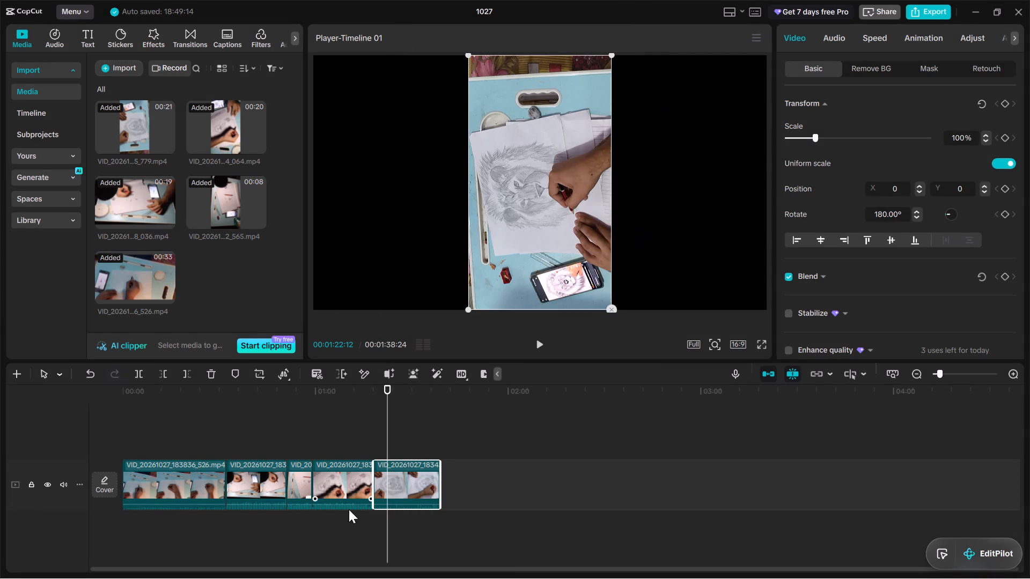
pyautogui.rightClick(420, 472)
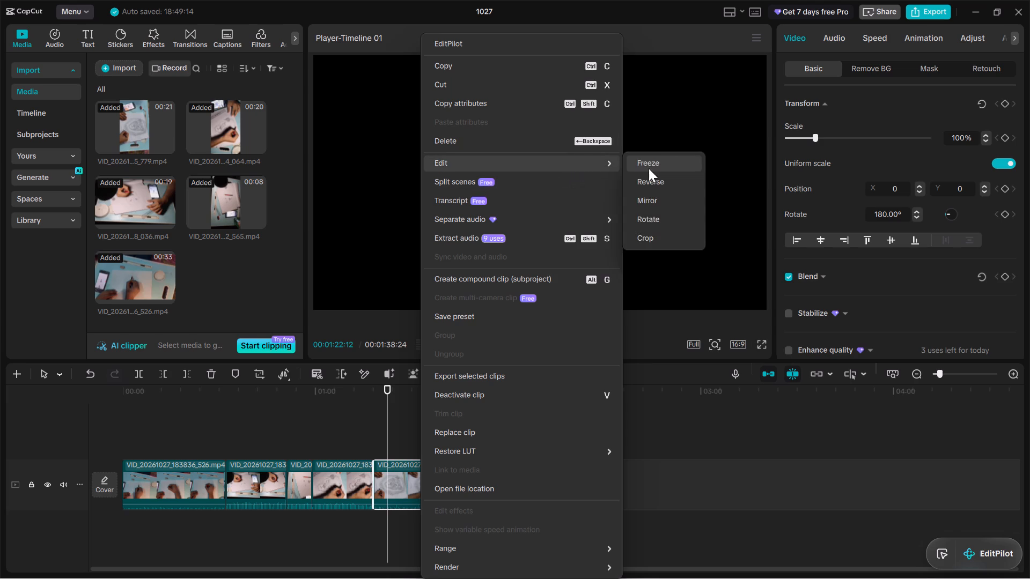
pyautogui.click(654, 218)
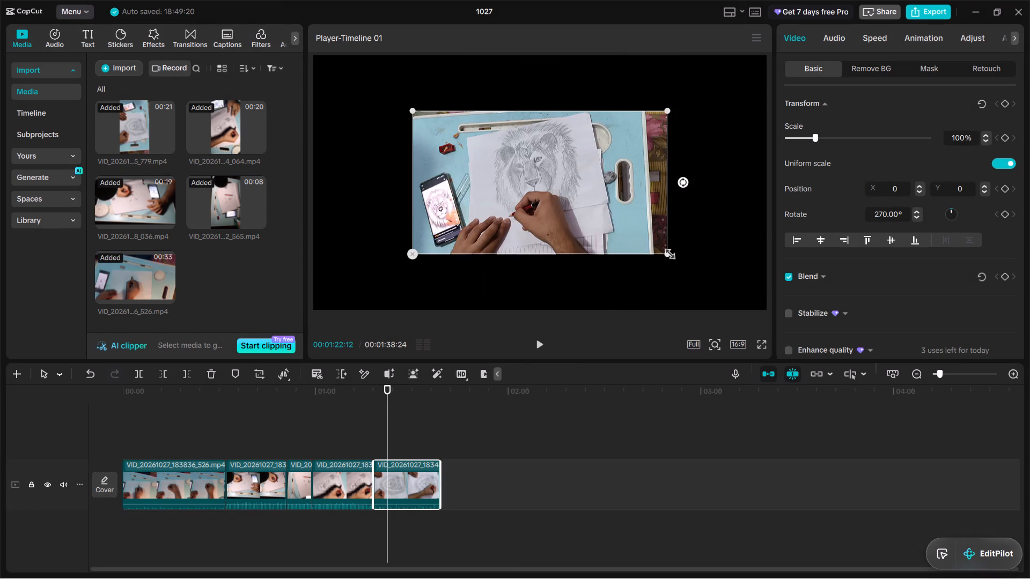
# Enlarge the rotated 779 clip to about 177% so it fills the 16:9 frame.
pyautogui.moveTo(665, 255); pyautogui.dragTo(767, 321)
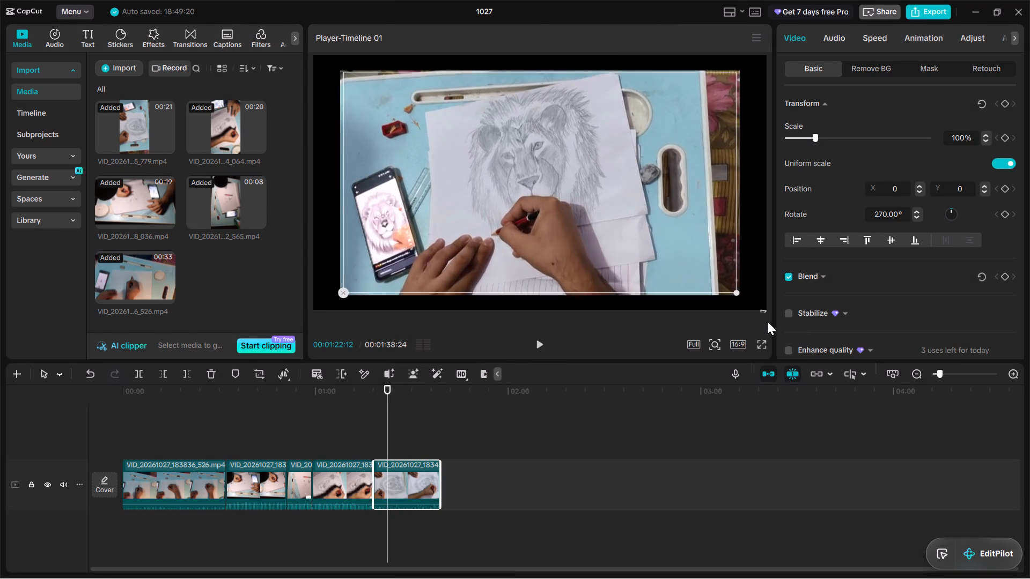
pyautogui.moveTo(767, 321); pyautogui.dragTo(801, 337)
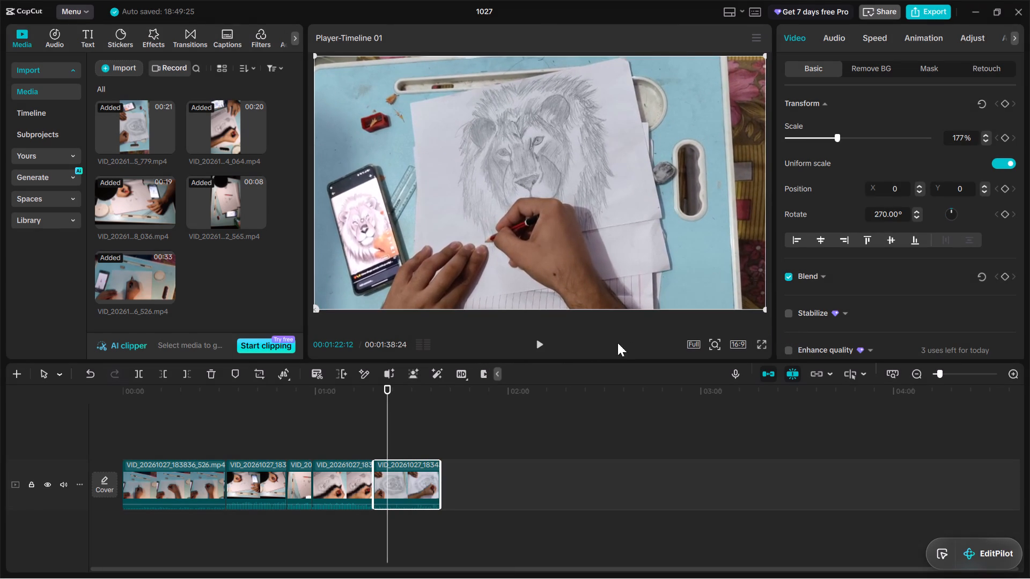
# Give the vertical 064 clip a blurred canvas background using the first Blur preset.
pyautogui.moveTo(389, 389); pyautogui.dragTo(337, 391)
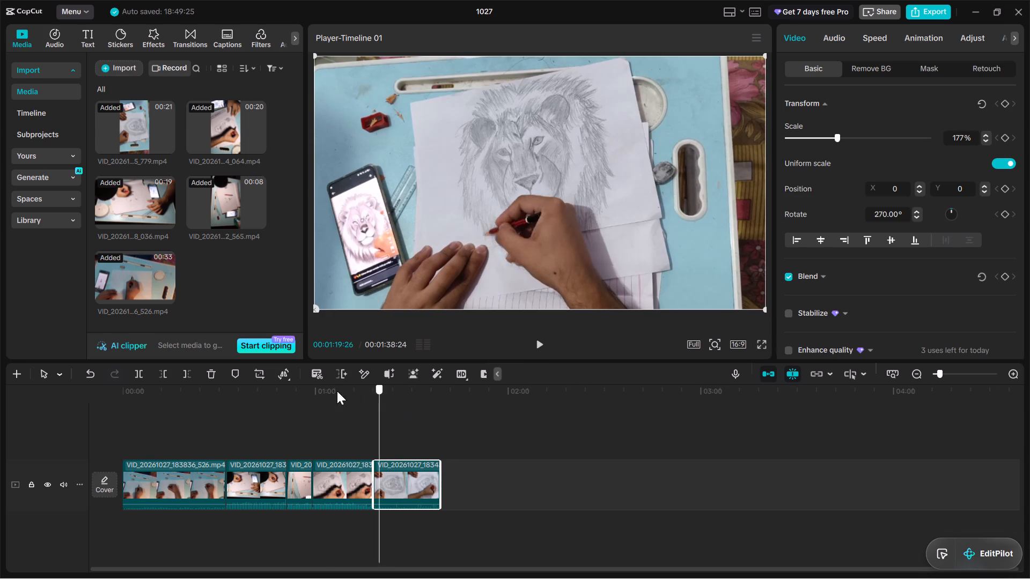
pyautogui.moveTo(337, 391); pyautogui.dragTo(320, 391)
pyautogui.click(335, 483)
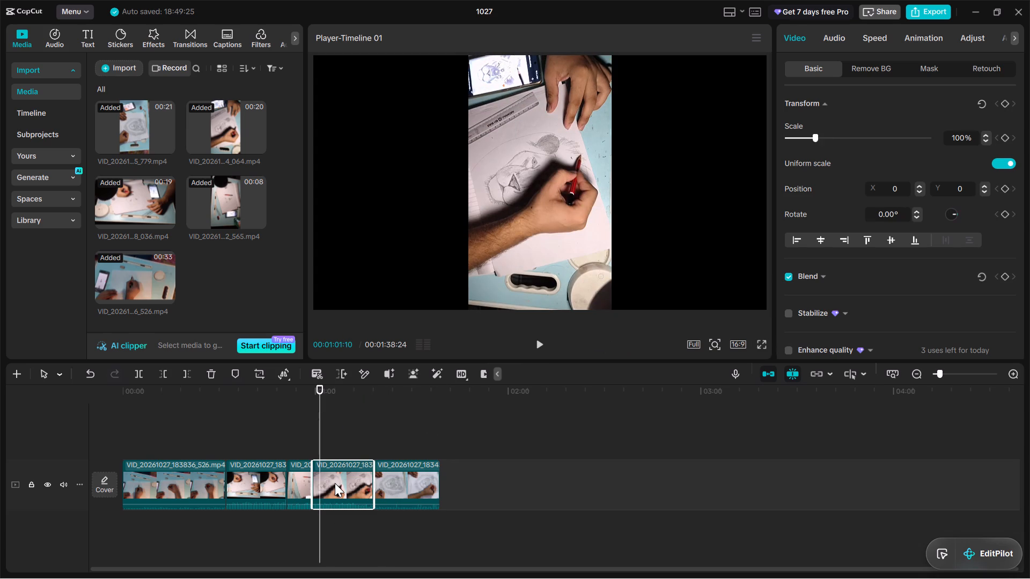
pyautogui.rightClick(336, 482)
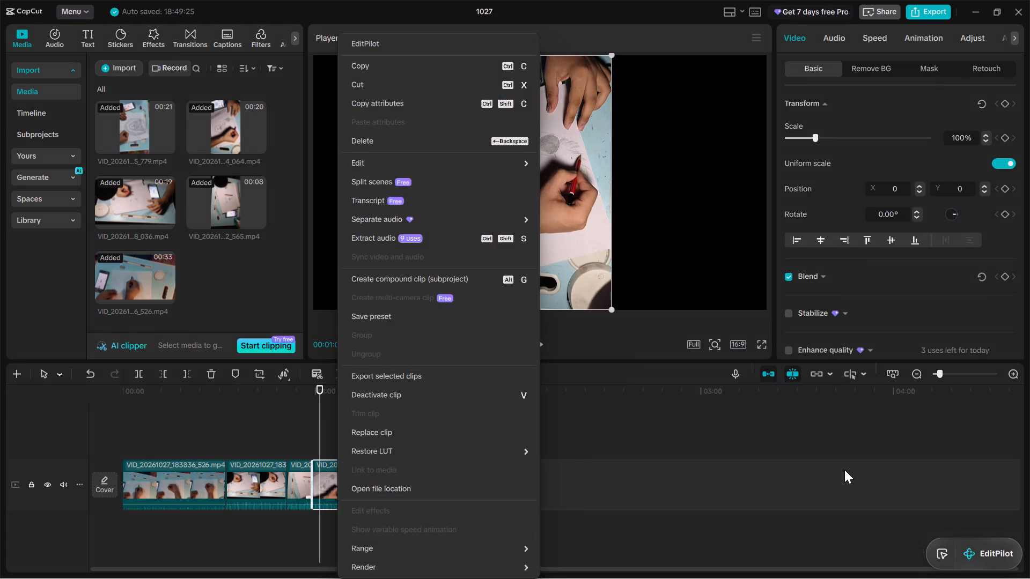
pyautogui.click(706, 415)
pyautogui.scroll(-5, 829, 310)
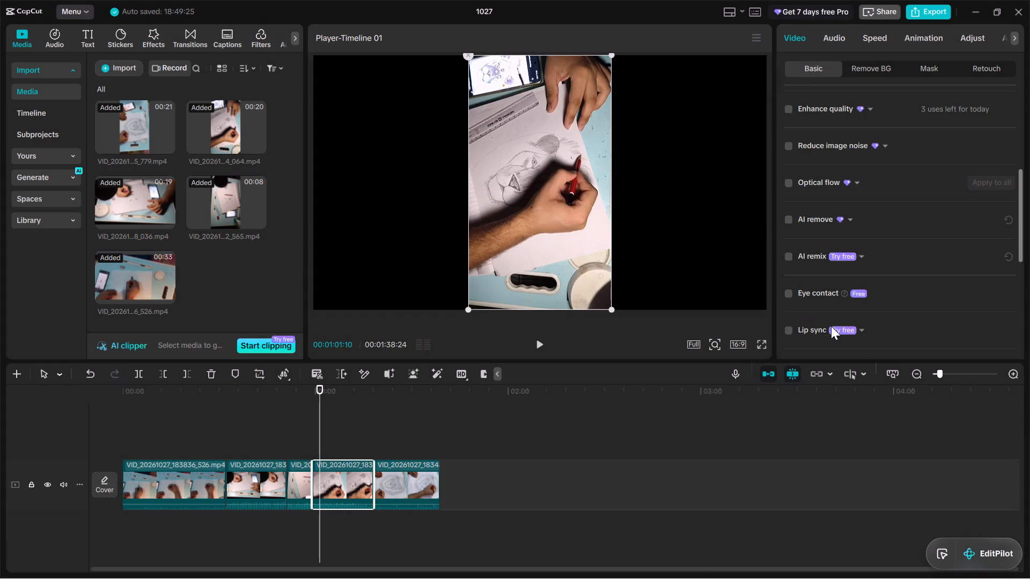
pyautogui.scroll(-6, 833, 326)
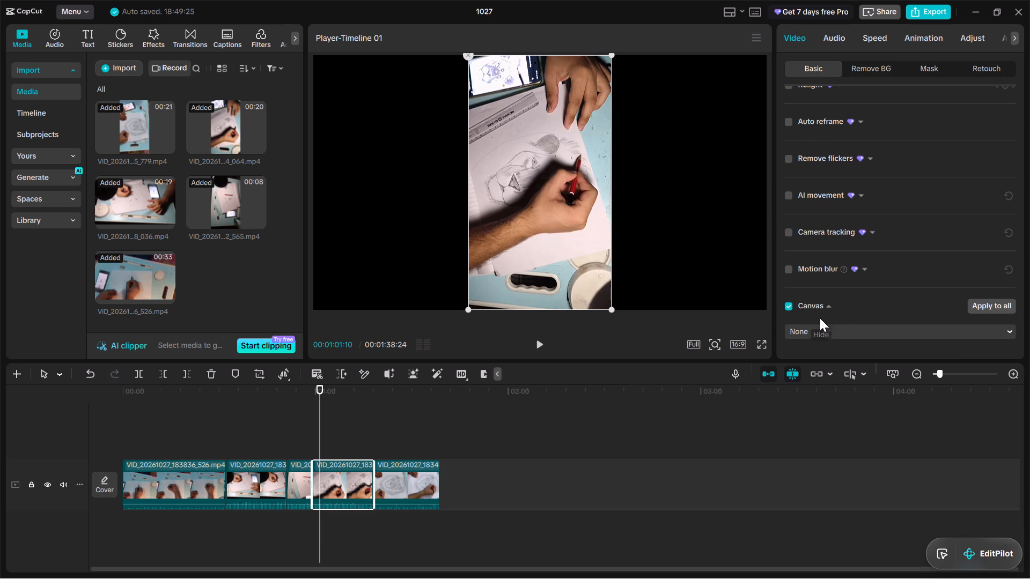
pyautogui.click(810, 340)
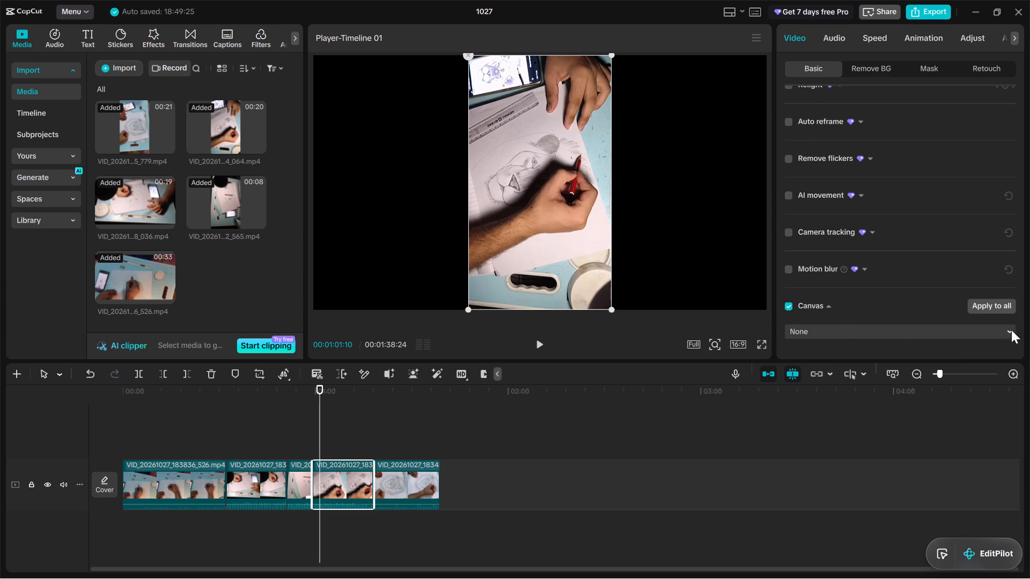
pyautogui.click(1010, 333)
pyautogui.scroll(-2, 806, 344)
pyautogui.click(816, 373)
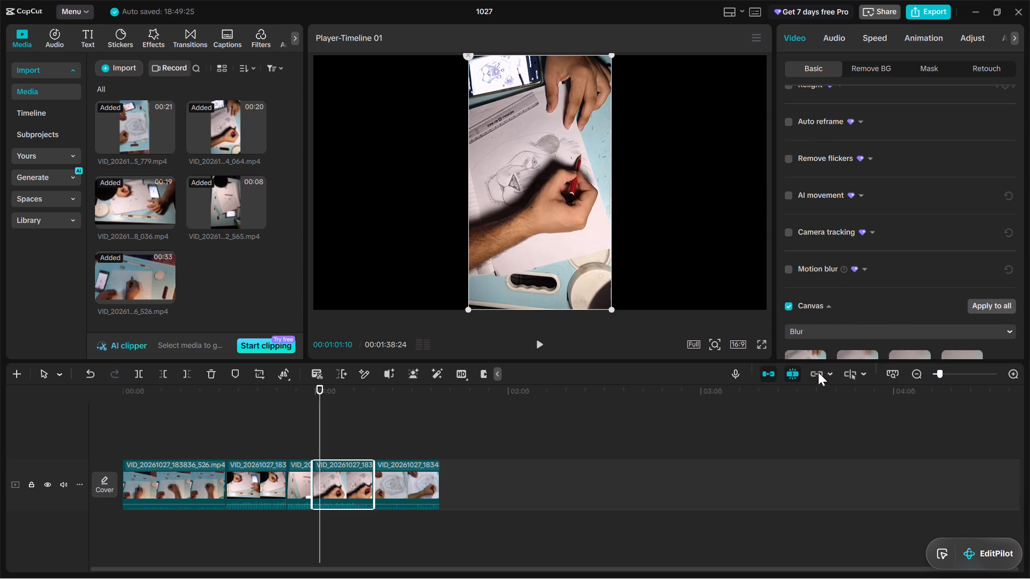
pyautogui.click(812, 359)
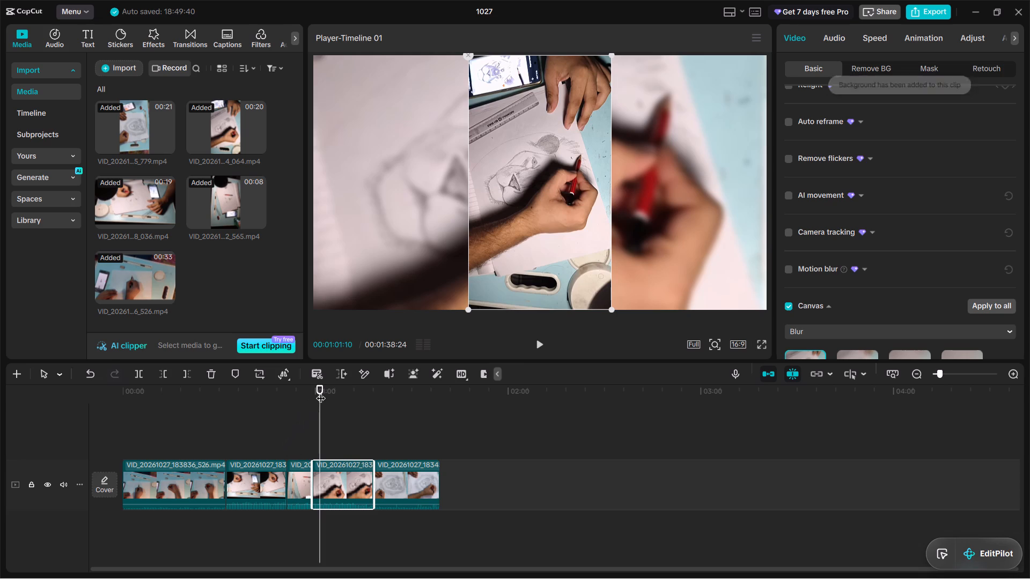
# Select the 779 clip and change the project's aspect ratio to 9:16.
pyautogui.moveTo(321, 391); pyautogui.dragTo(382, 428)
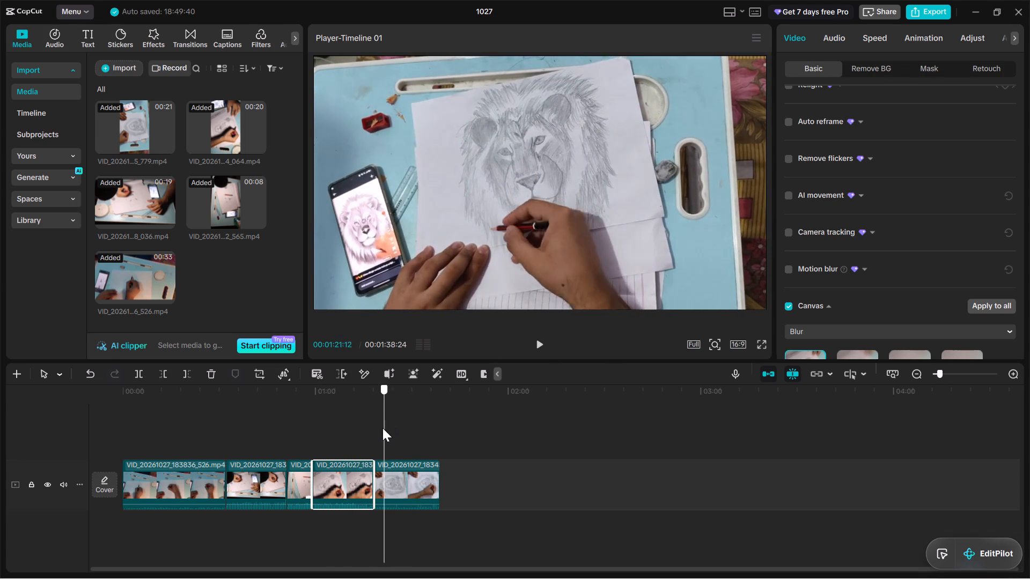
pyautogui.moveTo(382, 428); pyautogui.dragTo(376, 432)
pyautogui.click(404, 471)
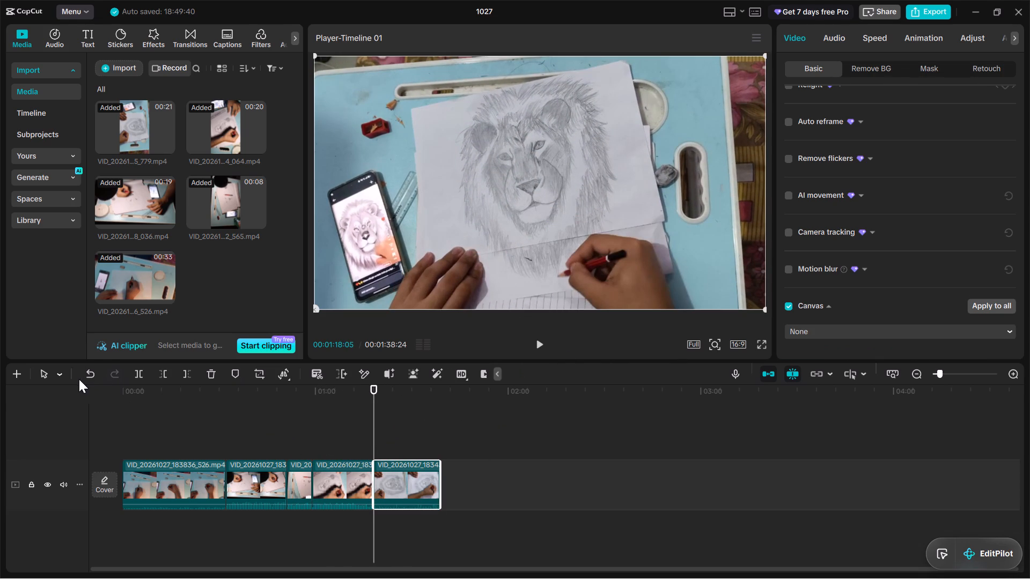
pyautogui.click(739, 349)
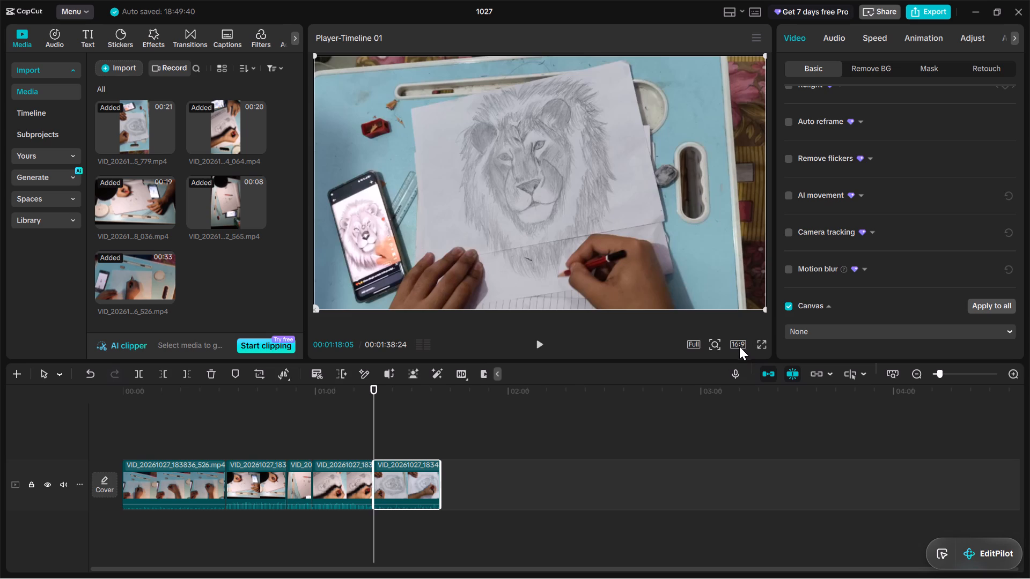
pyautogui.click(739, 346)
pyautogui.click(769, 488)
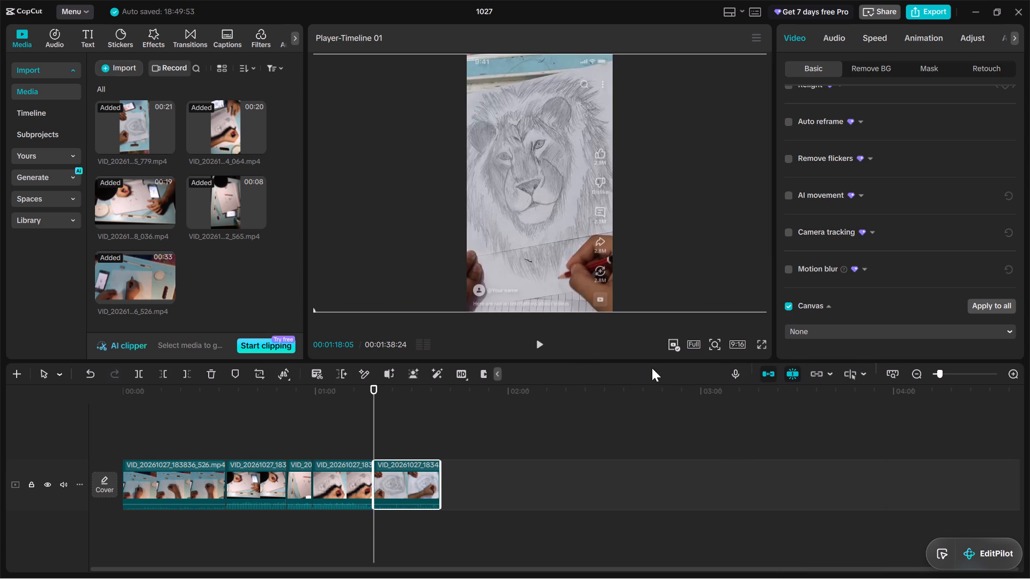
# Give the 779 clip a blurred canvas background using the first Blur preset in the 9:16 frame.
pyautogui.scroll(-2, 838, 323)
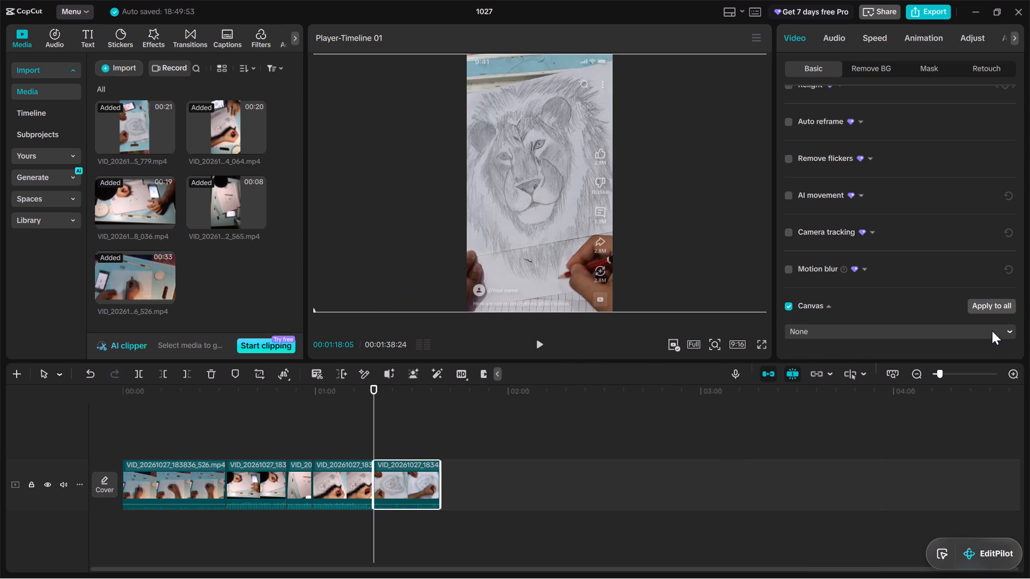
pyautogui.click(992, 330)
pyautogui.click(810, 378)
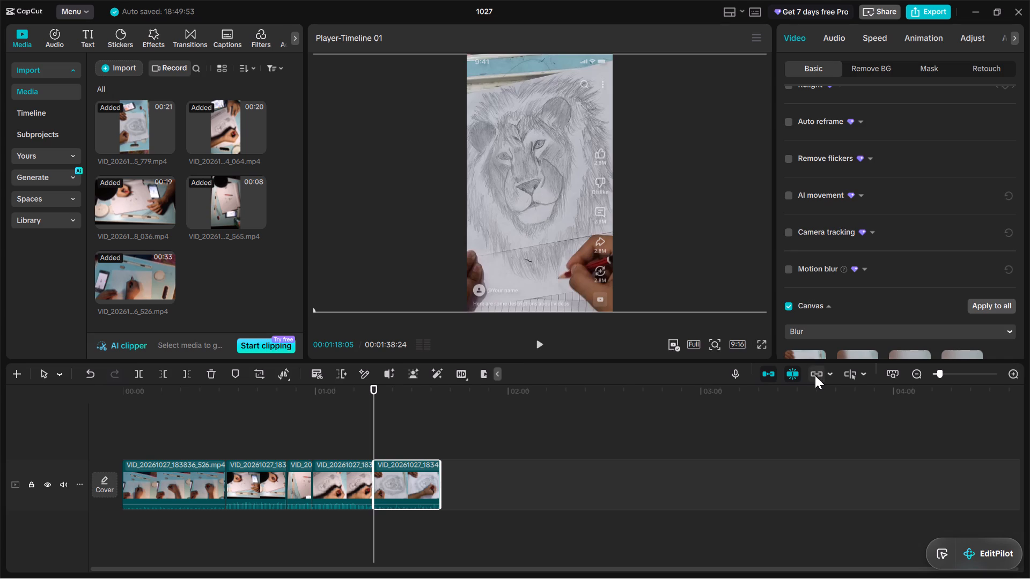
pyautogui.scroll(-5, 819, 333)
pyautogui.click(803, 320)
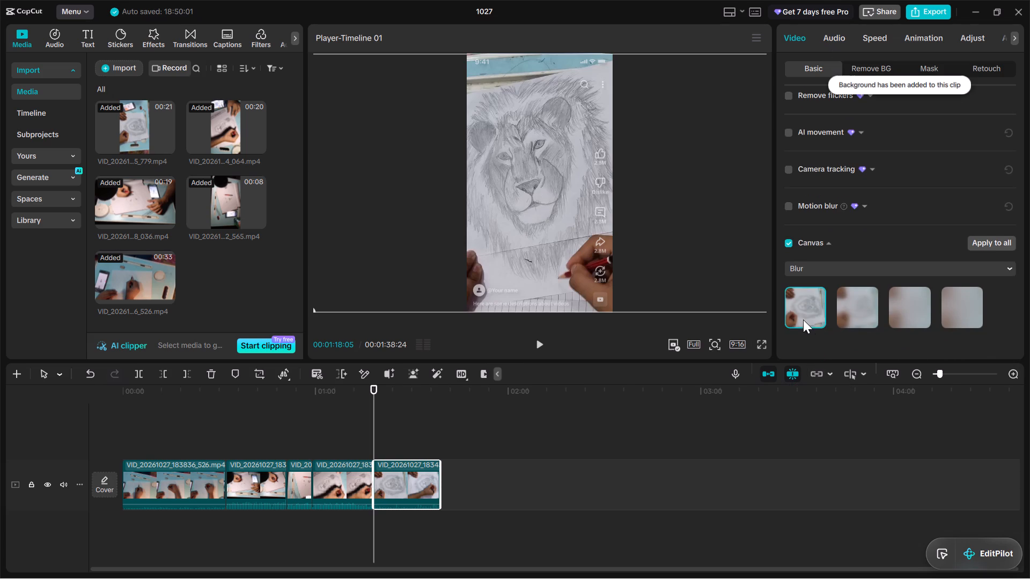
# Undo the 779 clip's blur, enlargement and rotation, the 9:16 ratio, the 064 clip's blur and the last duplicate clip's deletion.
pyautogui.click(87, 374)
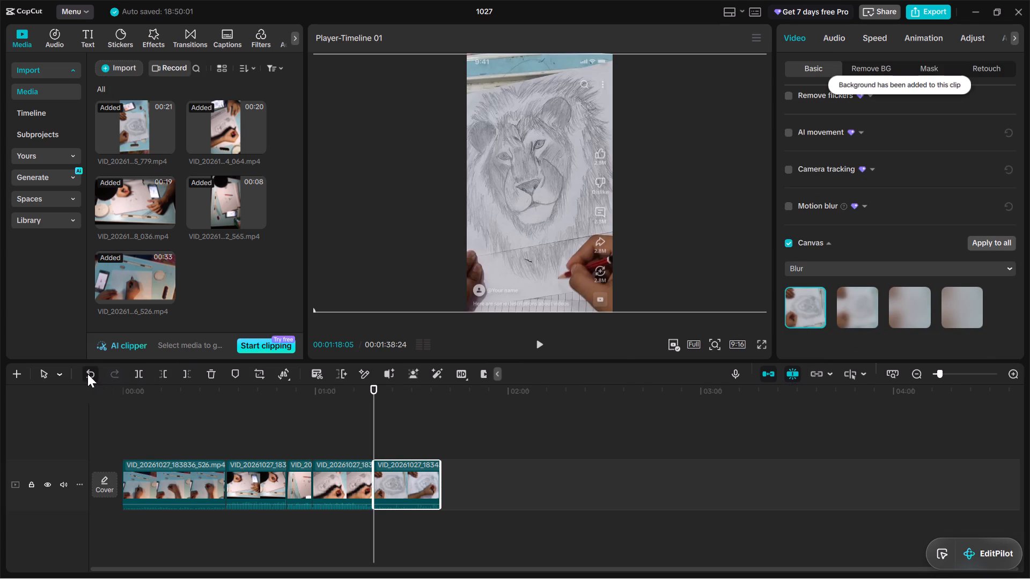
pyautogui.click(87, 374)
pyautogui.click(87, 374)
pyautogui.click(87, 374)
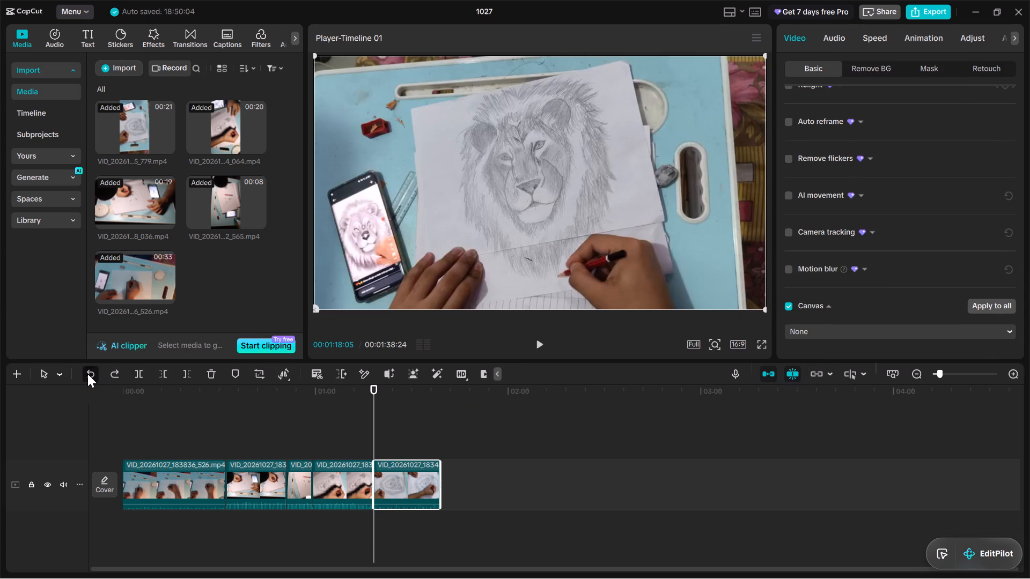
pyautogui.click(87, 374)
pyautogui.click(87, 374)
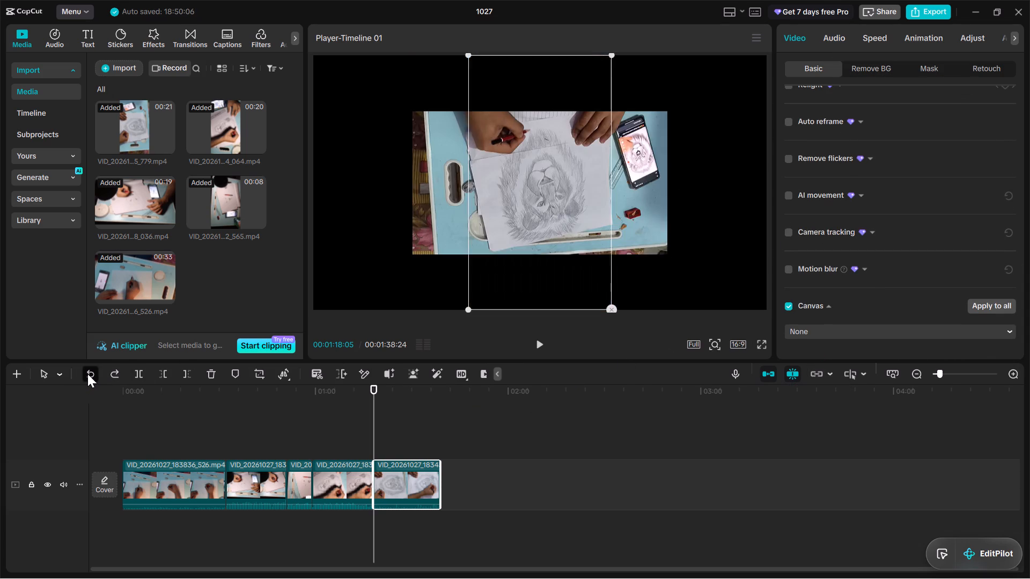
pyautogui.click(87, 374)
pyautogui.click(87, 374)
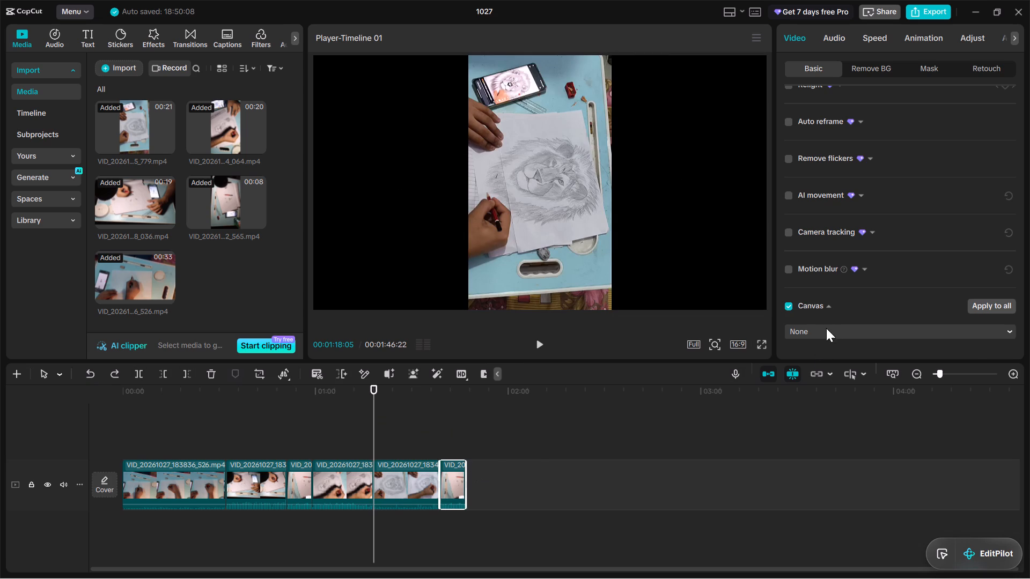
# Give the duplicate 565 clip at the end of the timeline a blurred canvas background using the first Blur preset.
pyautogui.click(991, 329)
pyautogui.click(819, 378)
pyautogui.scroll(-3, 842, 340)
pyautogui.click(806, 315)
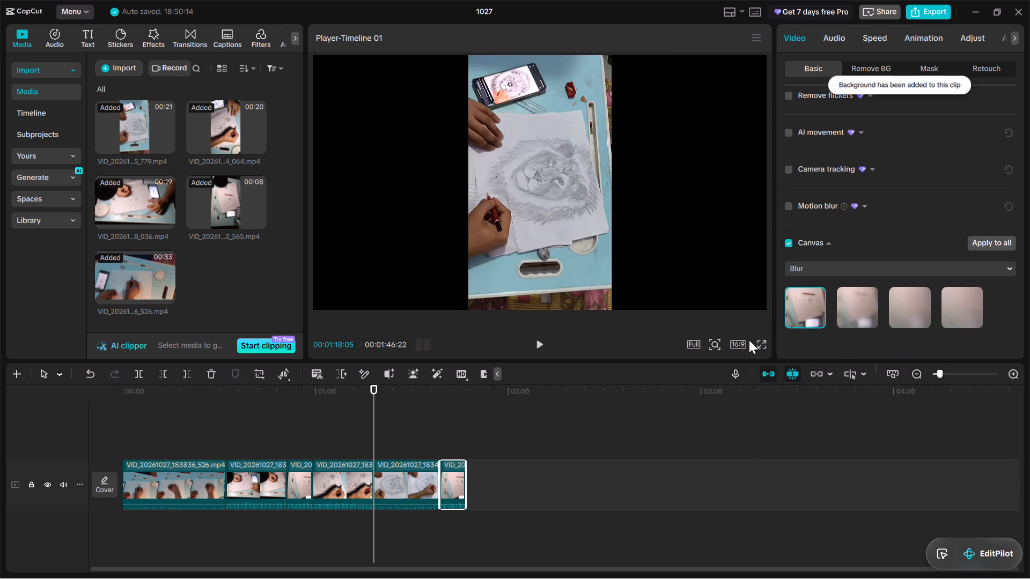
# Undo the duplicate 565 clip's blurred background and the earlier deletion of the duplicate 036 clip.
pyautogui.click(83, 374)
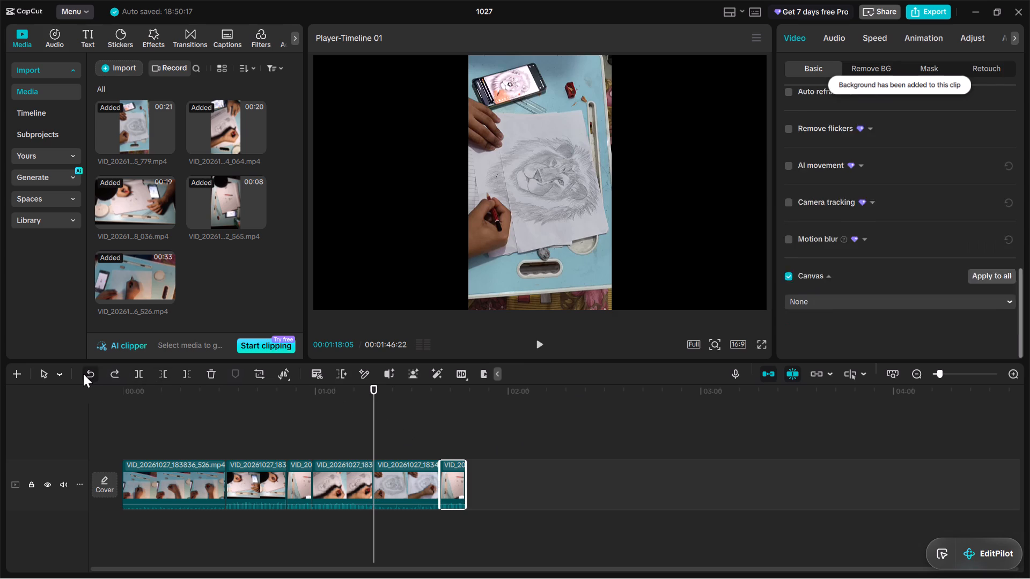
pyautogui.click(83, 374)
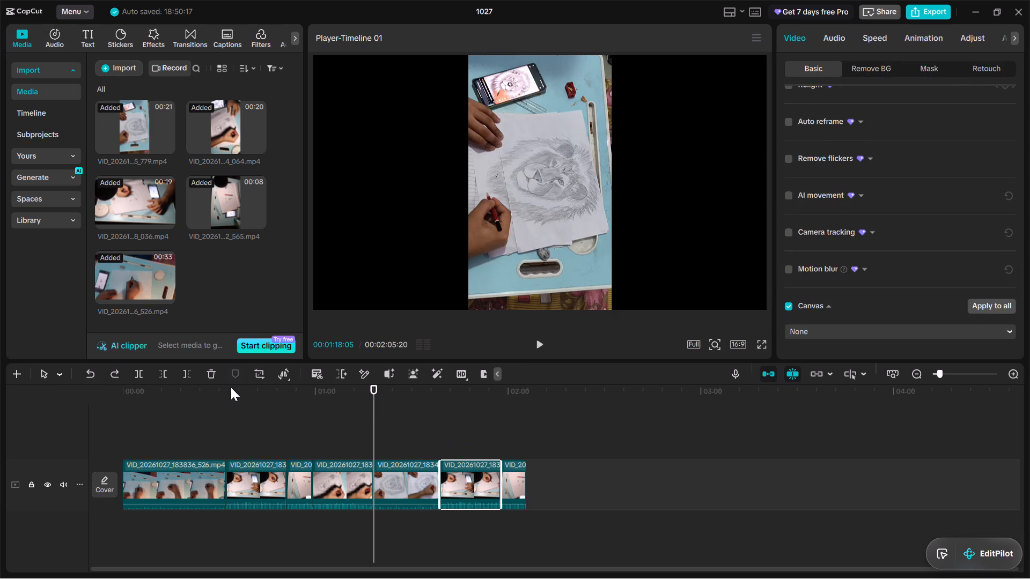
# Delete the duplicate 036 and 565 clips after the 779 clip at the end of the timeline.
pyautogui.click(210, 376)
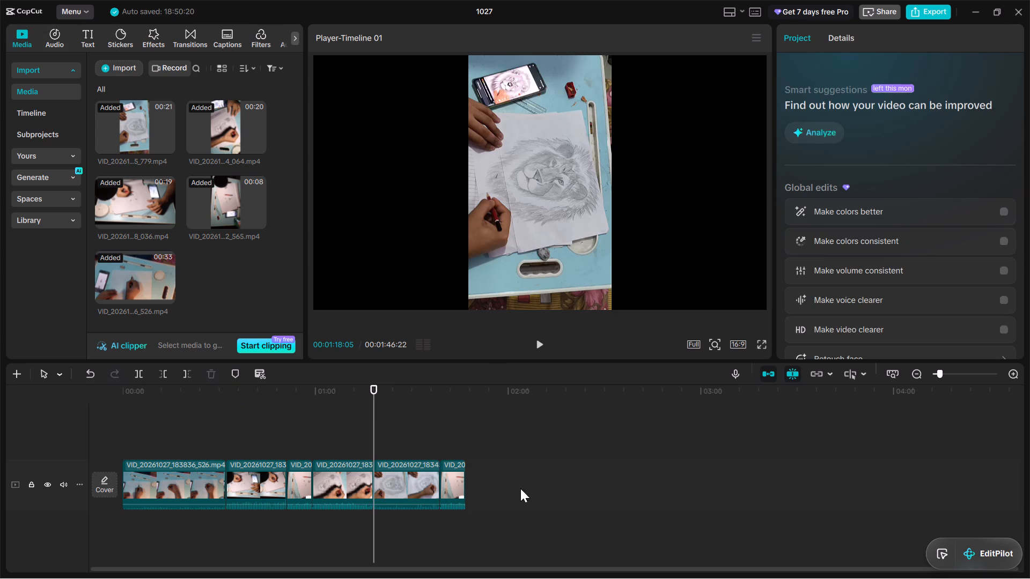
pyautogui.click(458, 484)
pyautogui.click(207, 376)
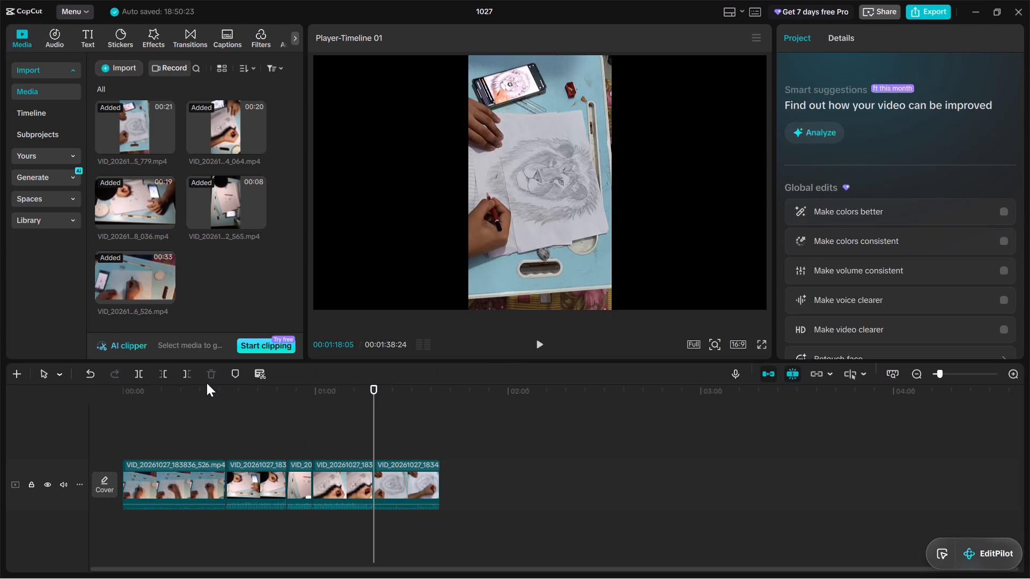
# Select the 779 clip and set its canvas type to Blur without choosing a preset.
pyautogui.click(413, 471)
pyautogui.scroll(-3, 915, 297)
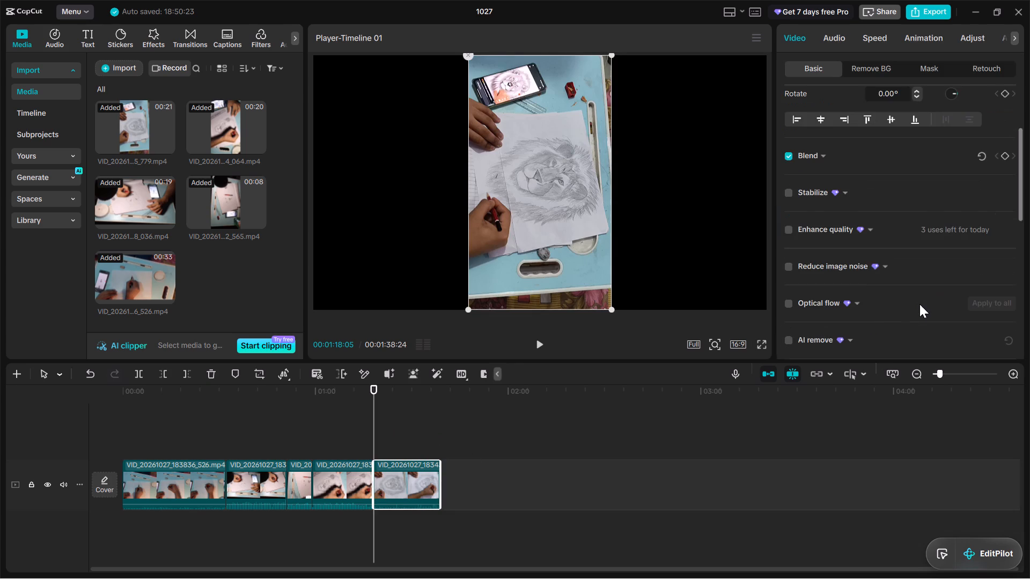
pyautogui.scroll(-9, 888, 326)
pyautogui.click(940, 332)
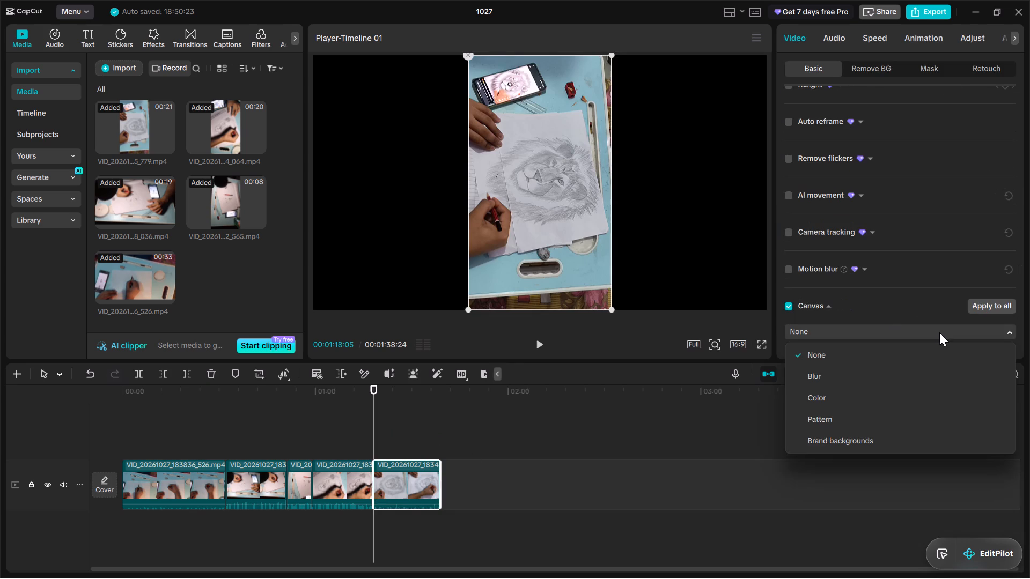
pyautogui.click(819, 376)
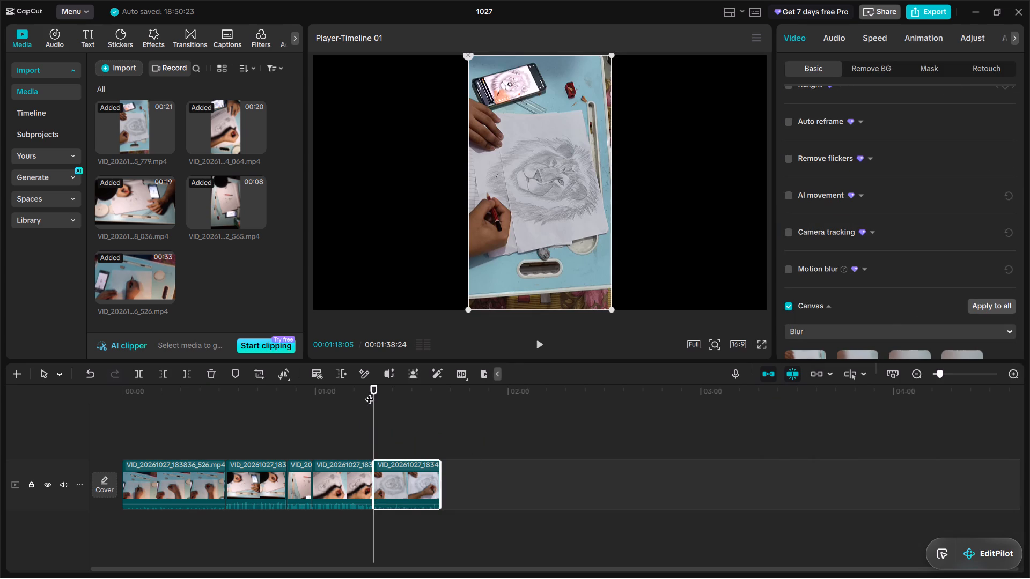
# Give the vertical 064 clip a blurred canvas background using the first Blur preset.
pyautogui.moveTo(374, 397); pyautogui.dragTo(341, 407)
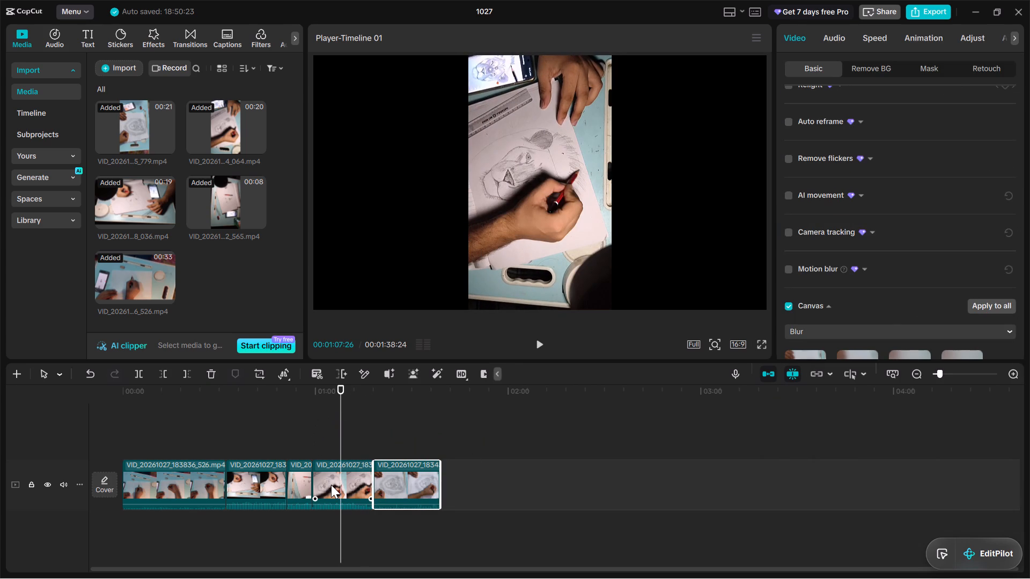
pyautogui.click(331, 485)
pyautogui.scroll(-3, 940, 329)
pyautogui.click(975, 334)
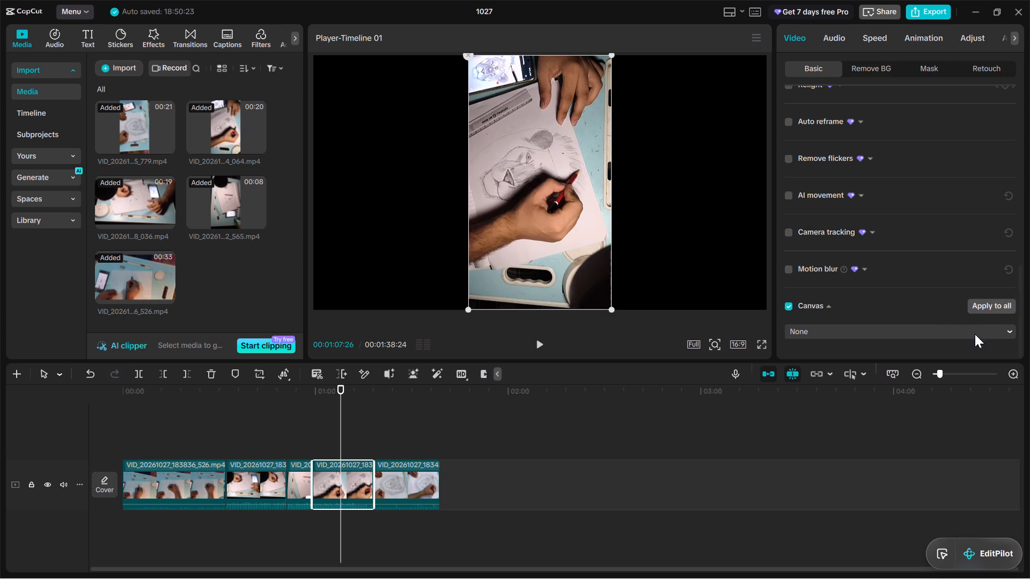
pyautogui.click(829, 378)
pyautogui.scroll(-3, 828, 350)
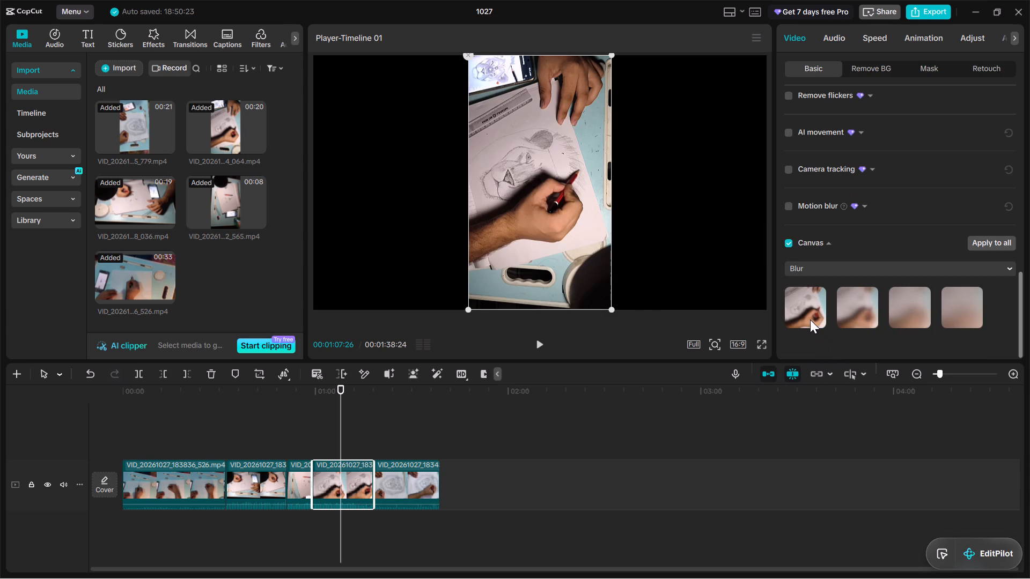
pyautogui.click(810, 320)
# Give the vertical 565 clip a blurred canvas background using the first Blur preset.
pyautogui.moveTo(340, 390); pyautogui.dragTo(323, 395)
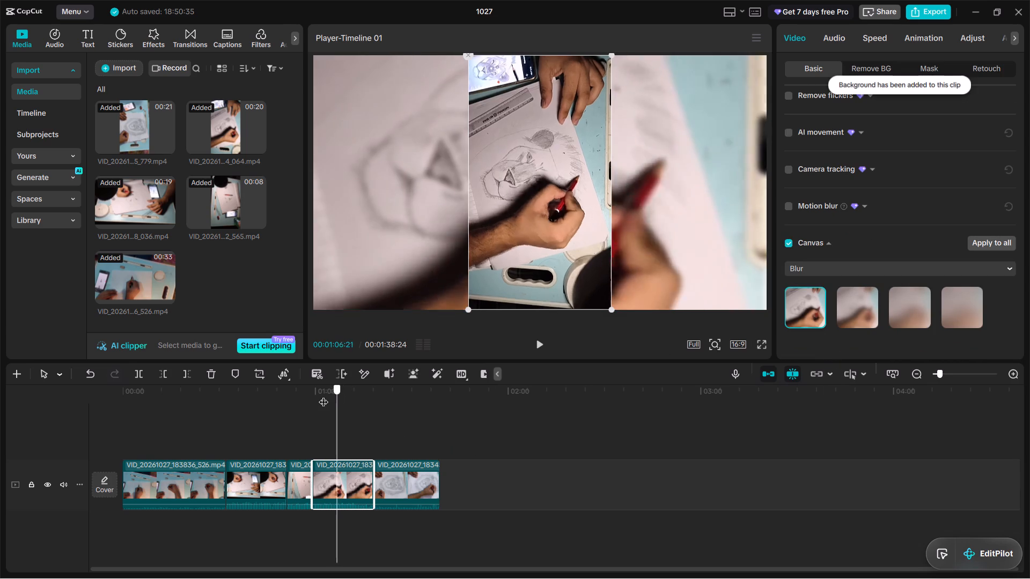
pyautogui.moveTo(323, 395); pyautogui.dragTo(291, 403)
pyautogui.click(292, 470)
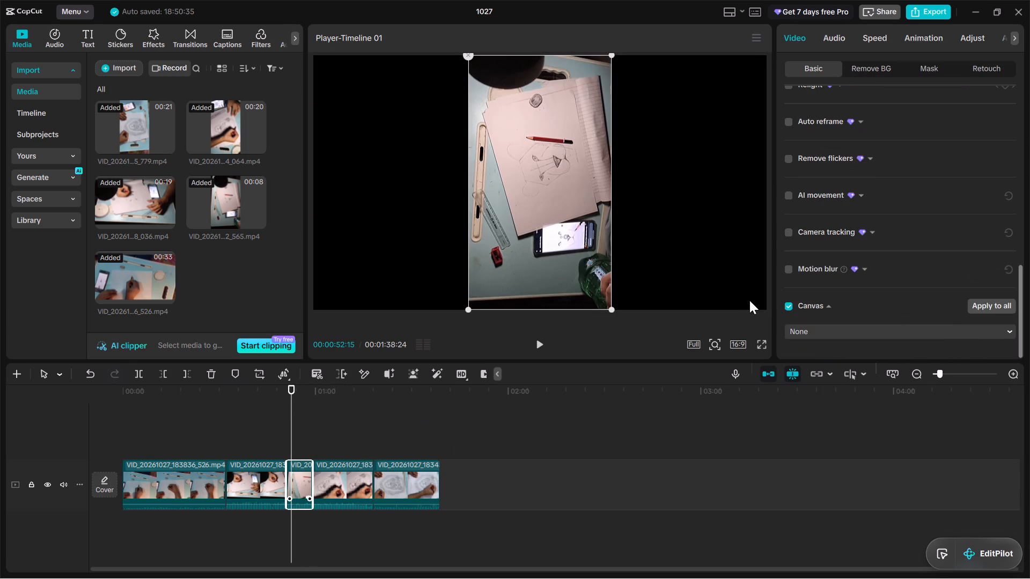
pyautogui.scroll(-4, 893, 306)
pyautogui.click(867, 333)
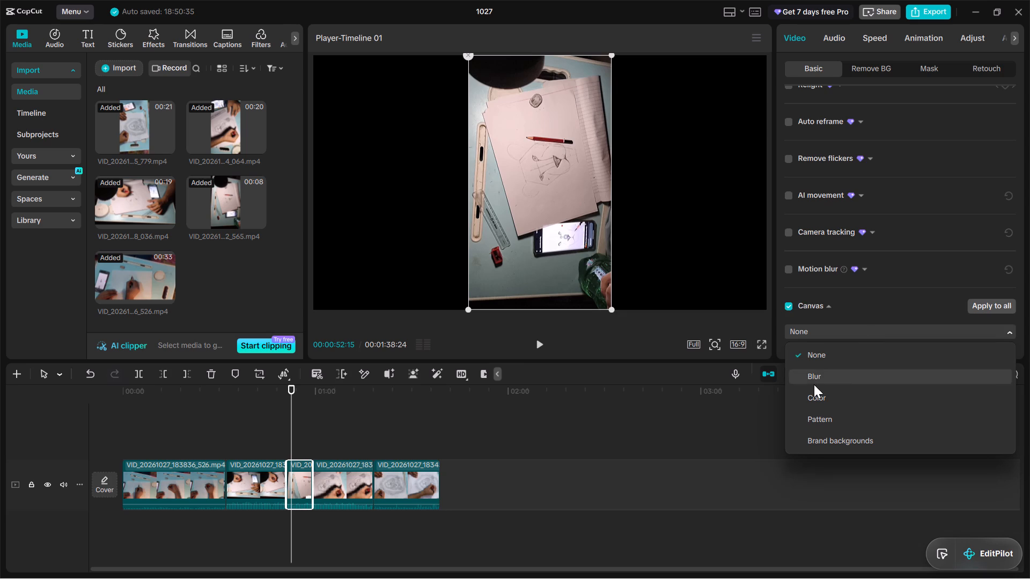
pyautogui.click(814, 380)
pyautogui.scroll(-3, 822, 323)
pyautogui.click(817, 314)
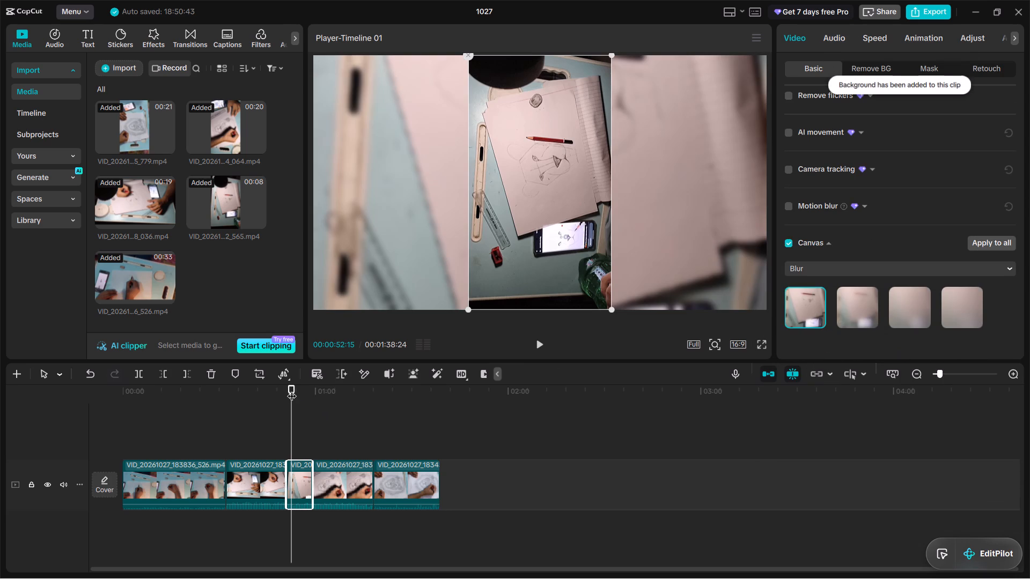
# Give the vertical 779 clip at the end of the timeline a blurred canvas background using the first Blur preset.
pyautogui.moveTo(292, 389); pyautogui.dragTo(106, 418)
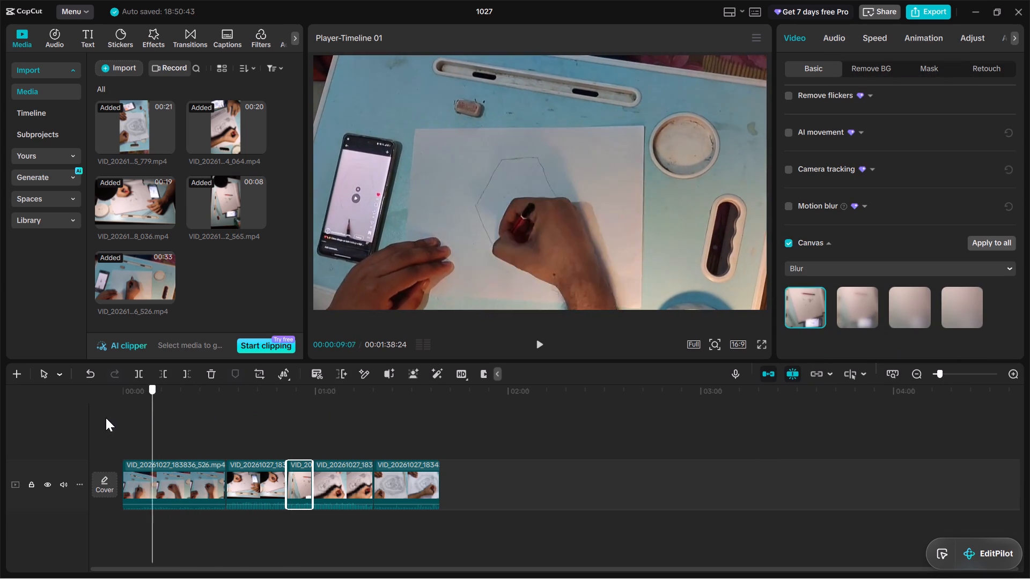
pyautogui.moveTo(106, 418); pyautogui.dragTo(372, 424)
pyautogui.click(397, 461)
pyautogui.scroll(-5, 926, 314)
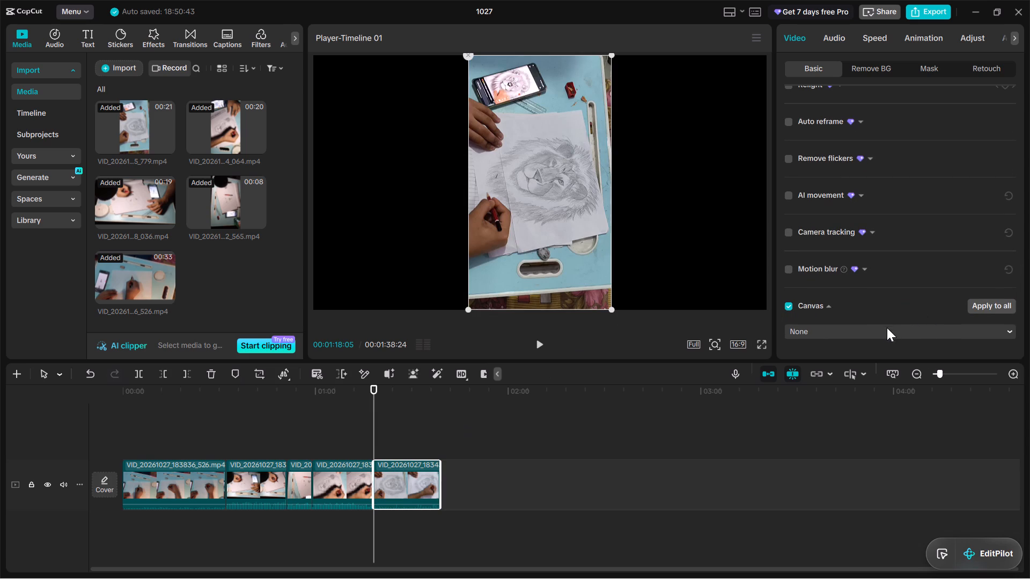
pyautogui.click(856, 331)
pyautogui.click(817, 378)
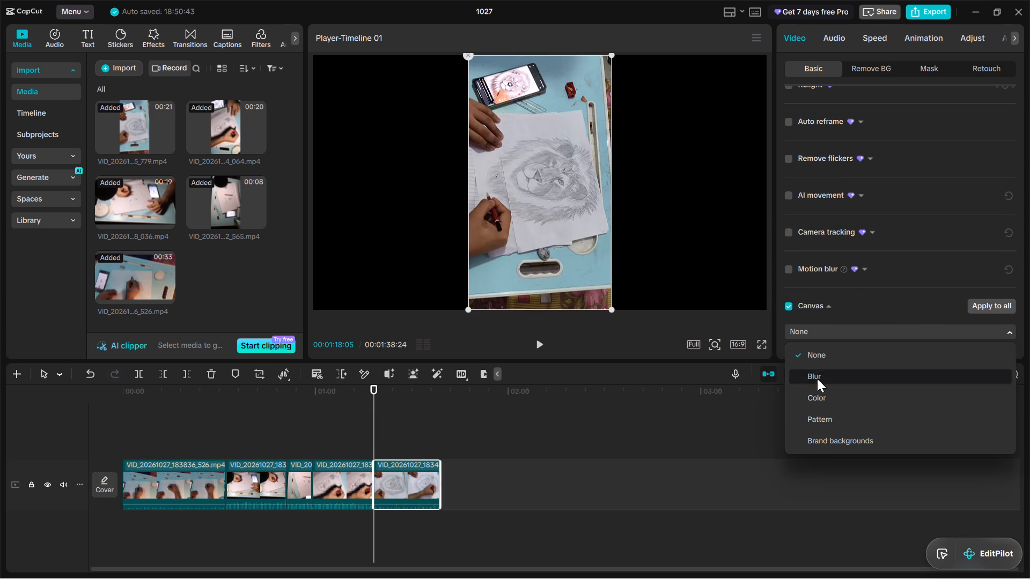
pyautogui.scroll(-4, 838, 315)
pyautogui.click(823, 307)
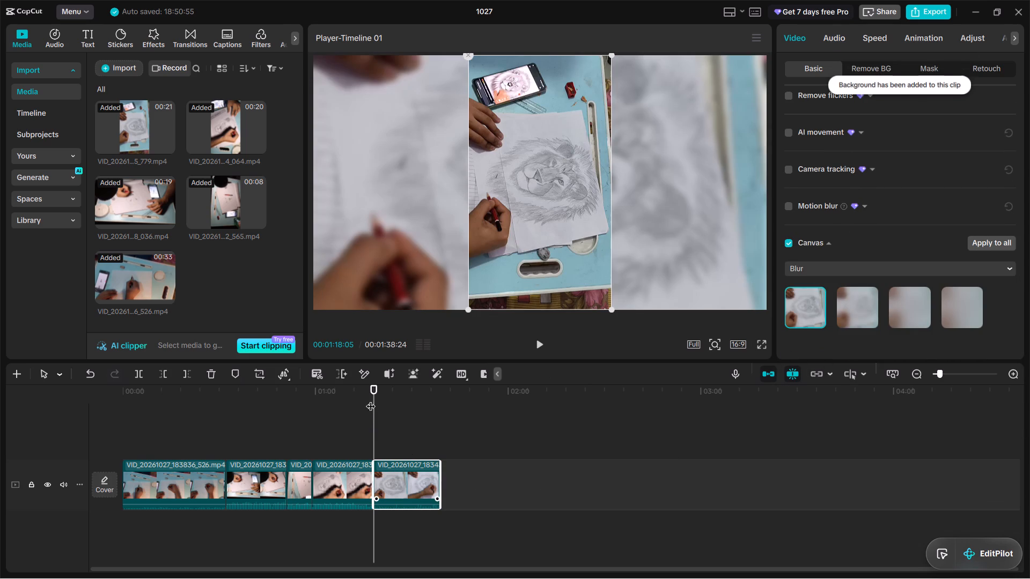
# Play the sequence from the beginning to review the assembled clips.
pyautogui.moveTo(373, 392); pyautogui.dragTo(1, 413)
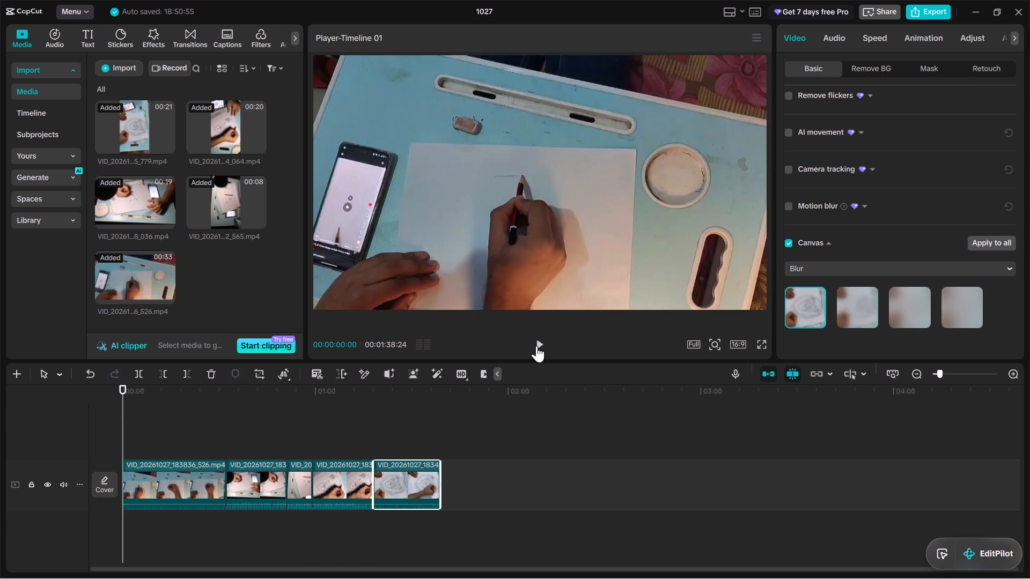
pyautogui.click(536, 346)
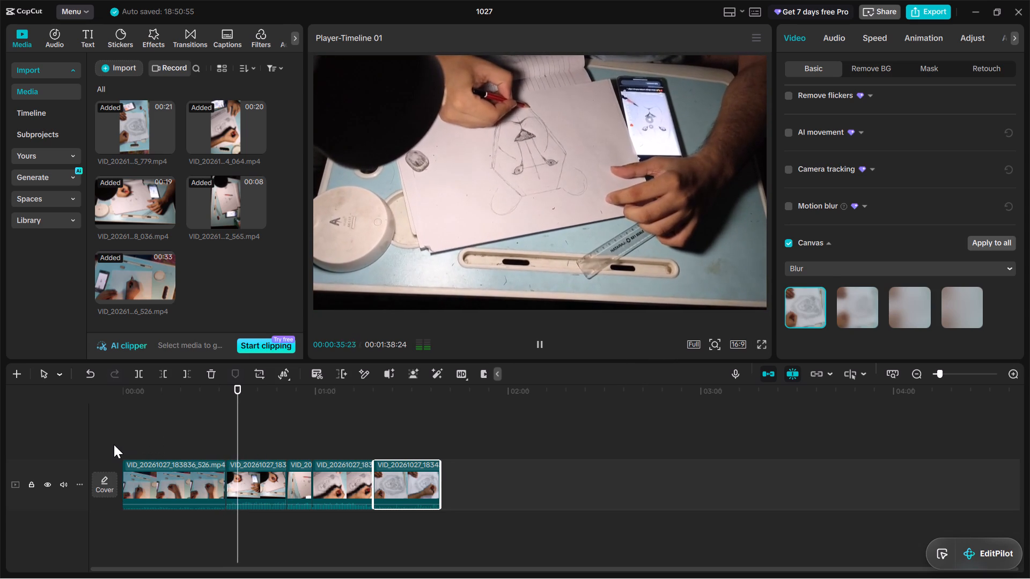
# Select all five clips on the timeline and extract their audio onto a separate track.
pyautogui.moveTo(114, 444); pyautogui.dragTo(472, 529)
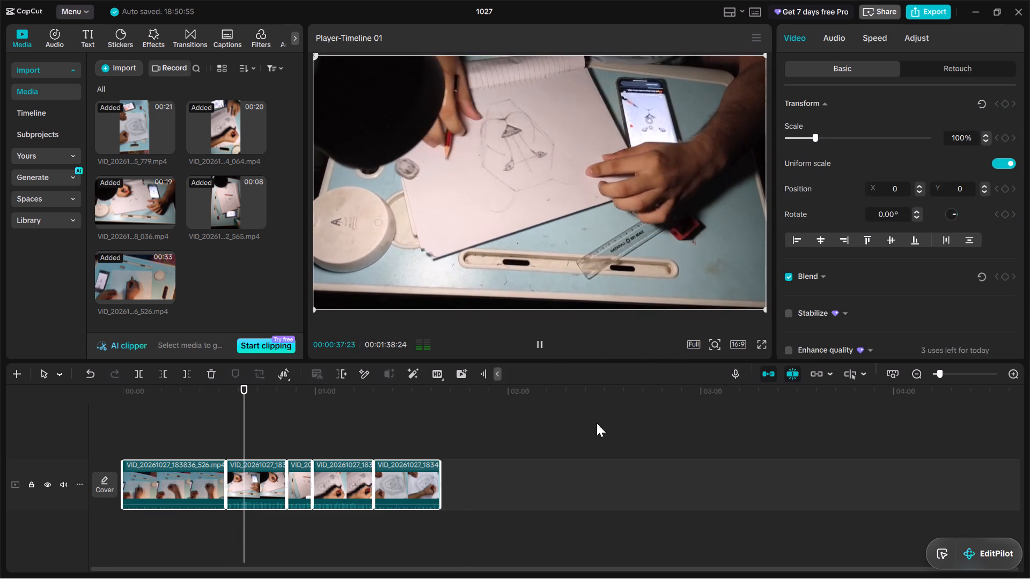
pyautogui.rightClick(266, 484)
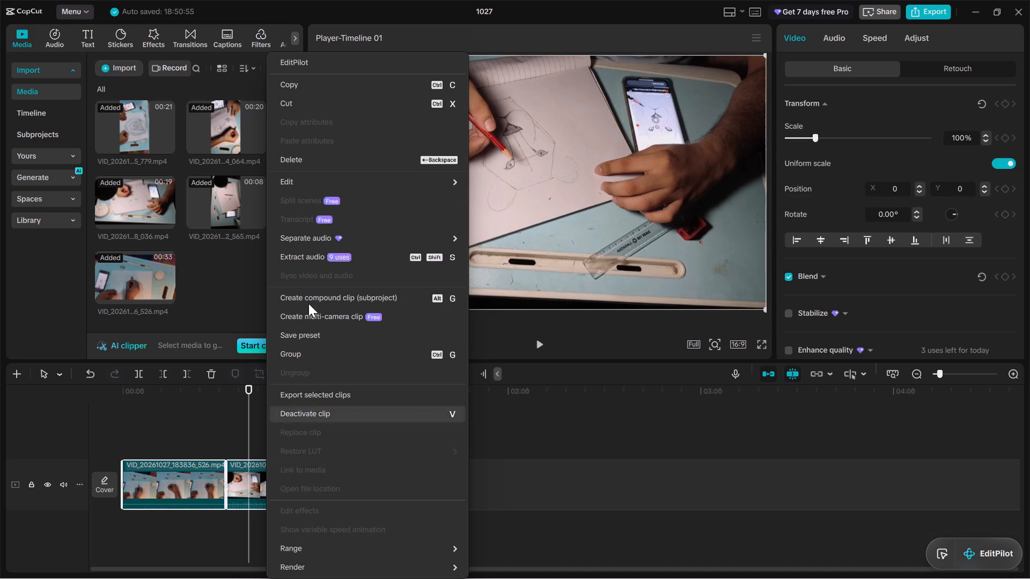
pyautogui.click(293, 258)
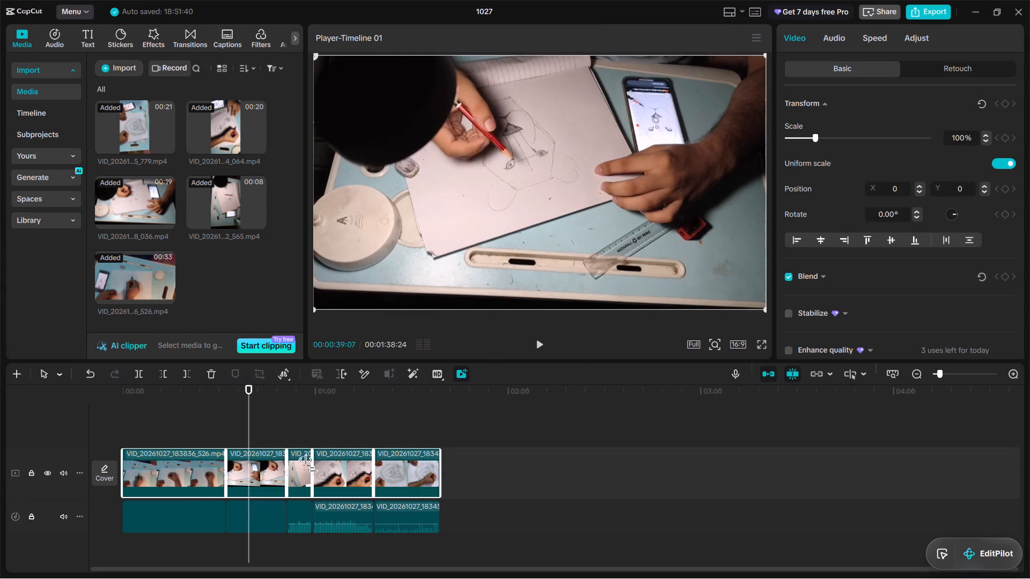
# Delete all the extracted audio clips below the video track.
pyautogui.click(192, 553)
pyautogui.moveTo(468, 530); pyautogui.dragTo(208, 508)
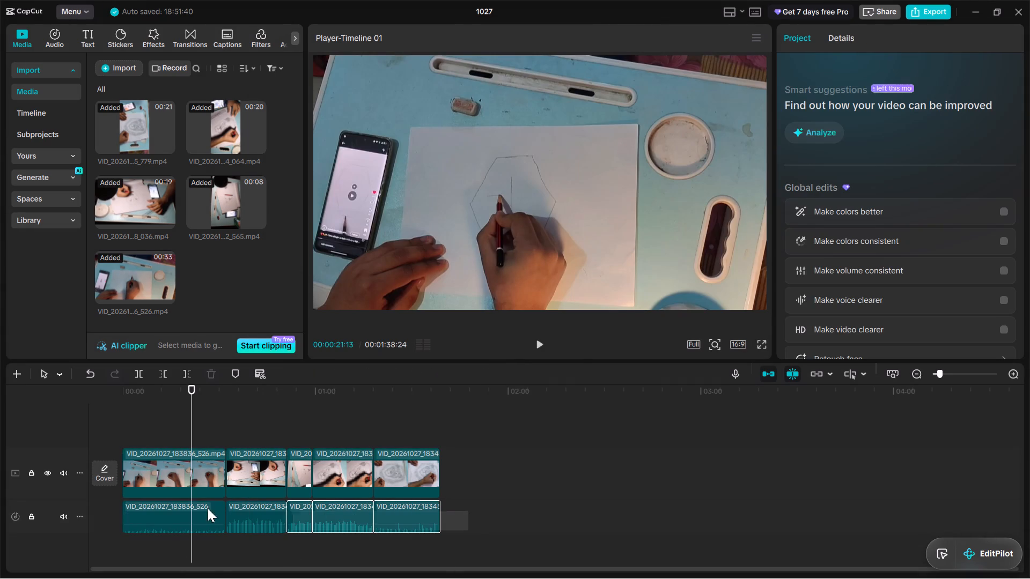
pyautogui.moveTo(208, 508); pyautogui.dragTo(119, 507)
pyautogui.click(215, 372)
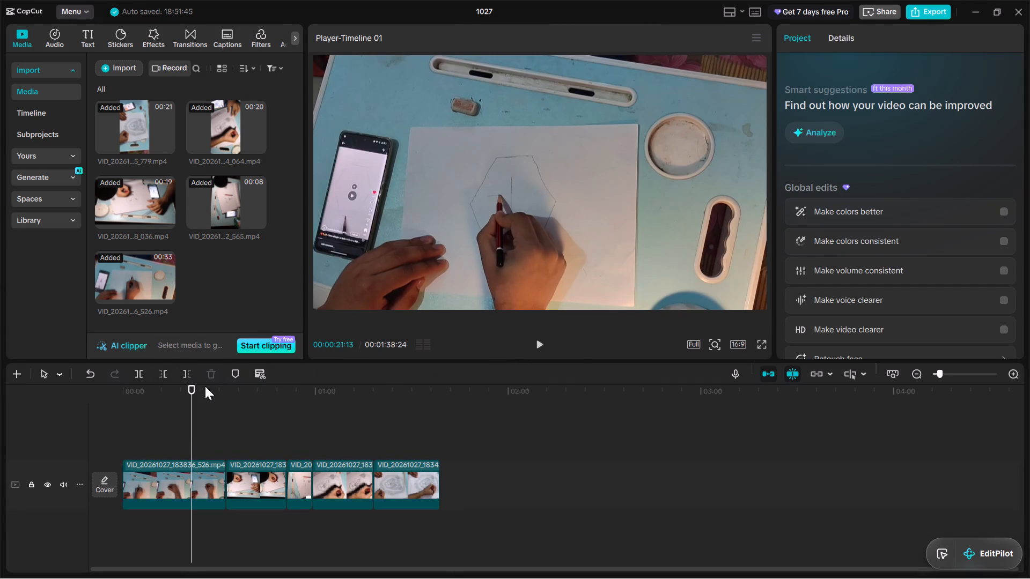
# Play the silent sequence from the beginning with the timeline enlarged to review the clips.
pyautogui.moveTo(937, 373); pyautogui.dragTo(944, 373)
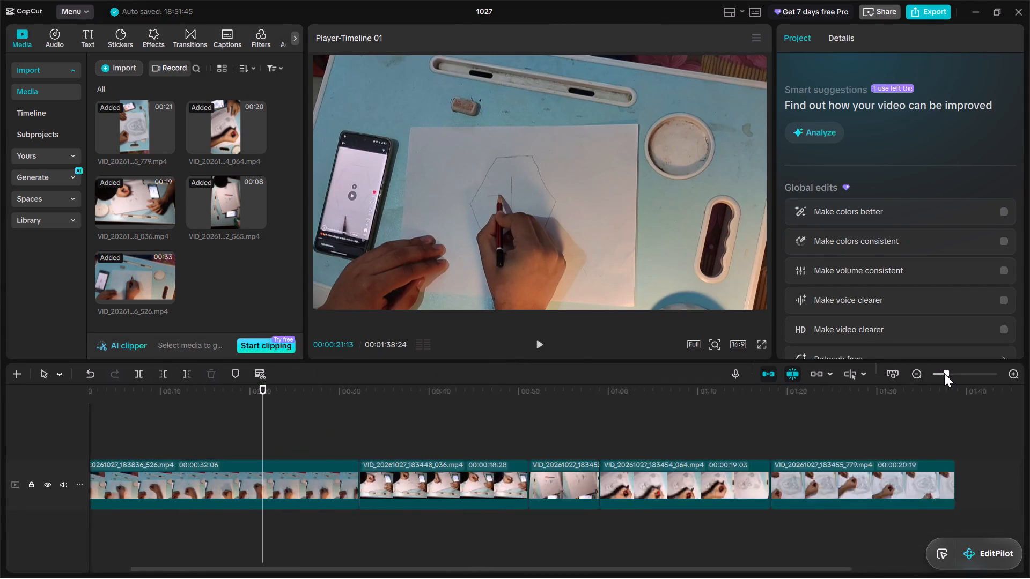
pyautogui.moveTo(944, 373); pyautogui.dragTo(944, 374)
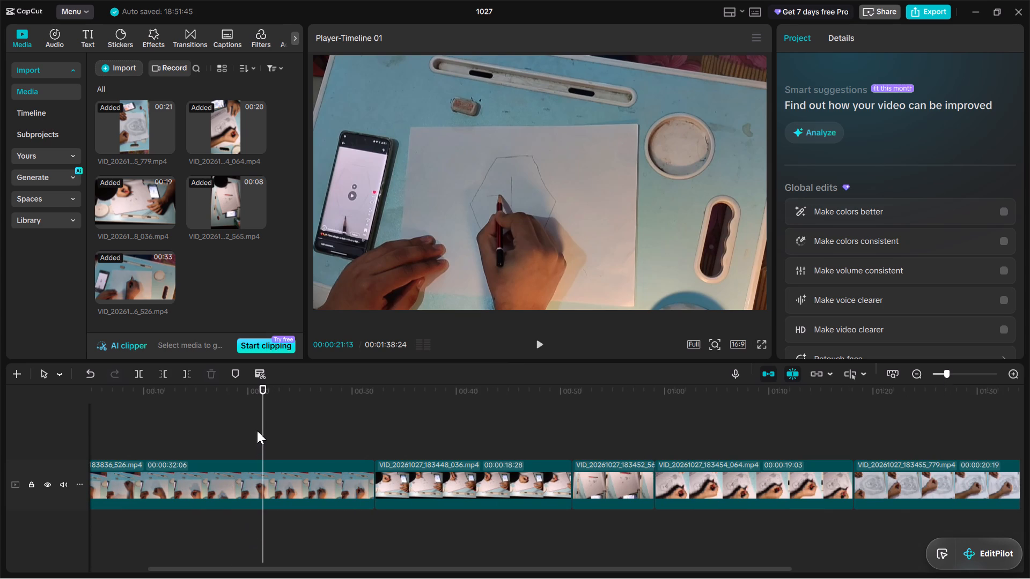
pyautogui.moveTo(260, 397); pyautogui.dragTo(0, 450)
pyautogui.press('space')
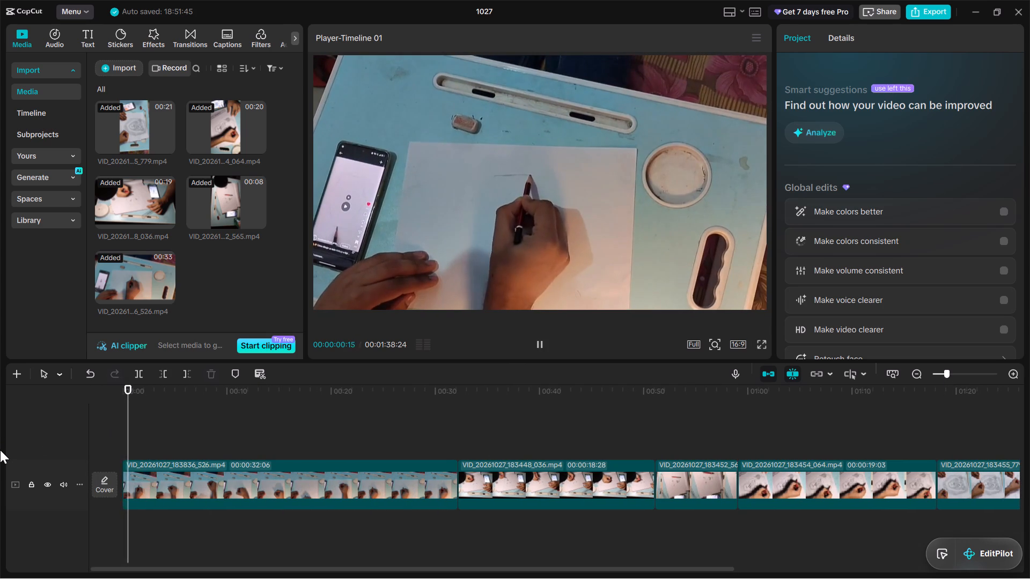
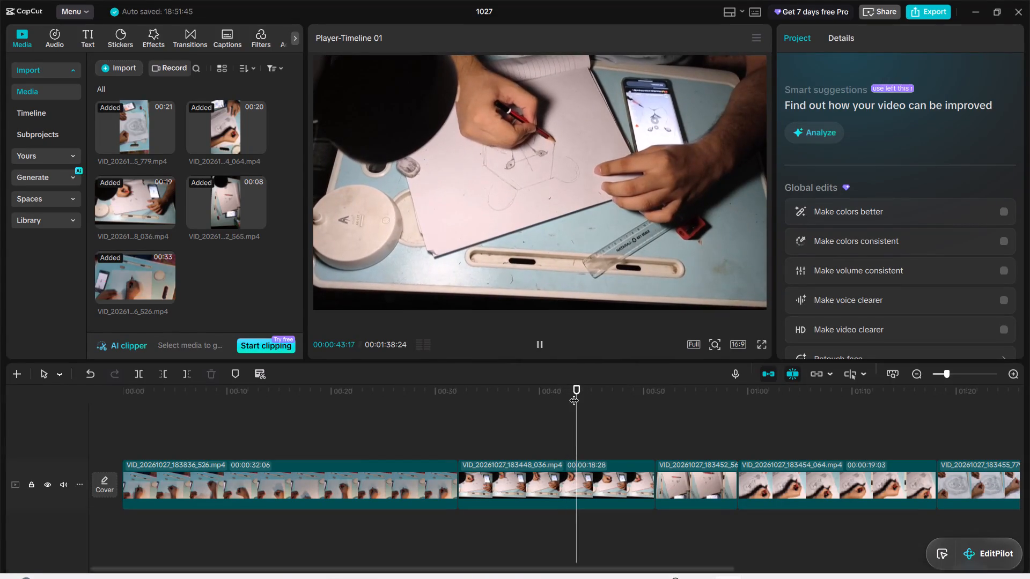
# Play the second clip, VID_20261027_183448_036.mp4, from its start and split it at 00:00:38:21.
pyautogui.moveTo(582, 385); pyautogui.dragTo(446, 415)
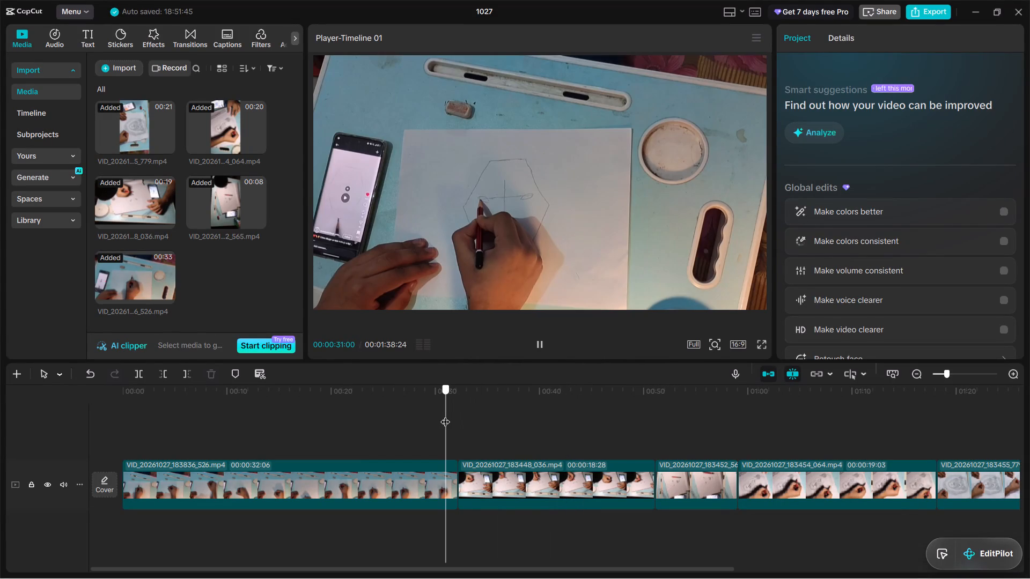
pyautogui.moveTo(448, 393); pyautogui.dragTo(458, 395)
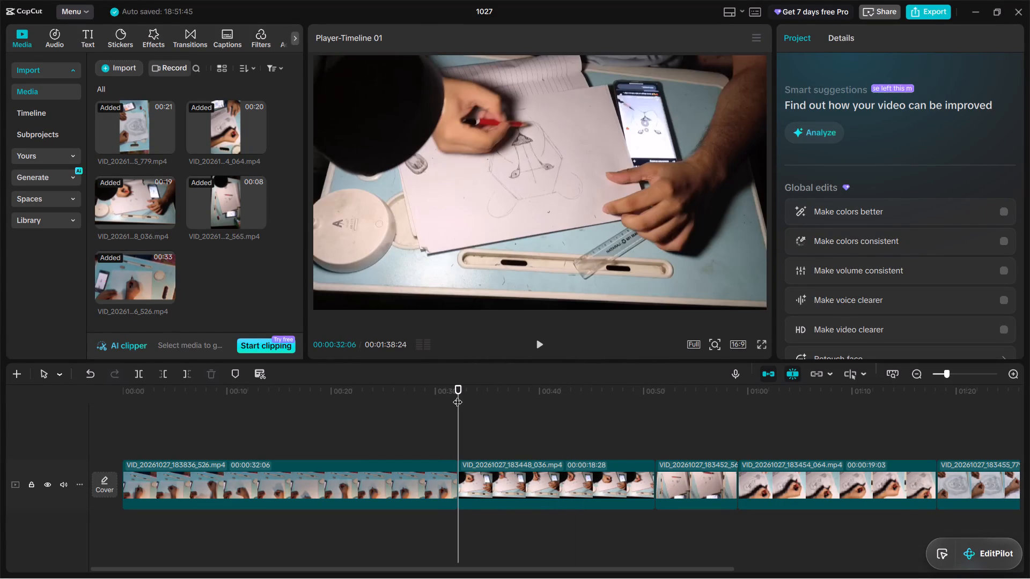
pyautogui.click(540, 348)
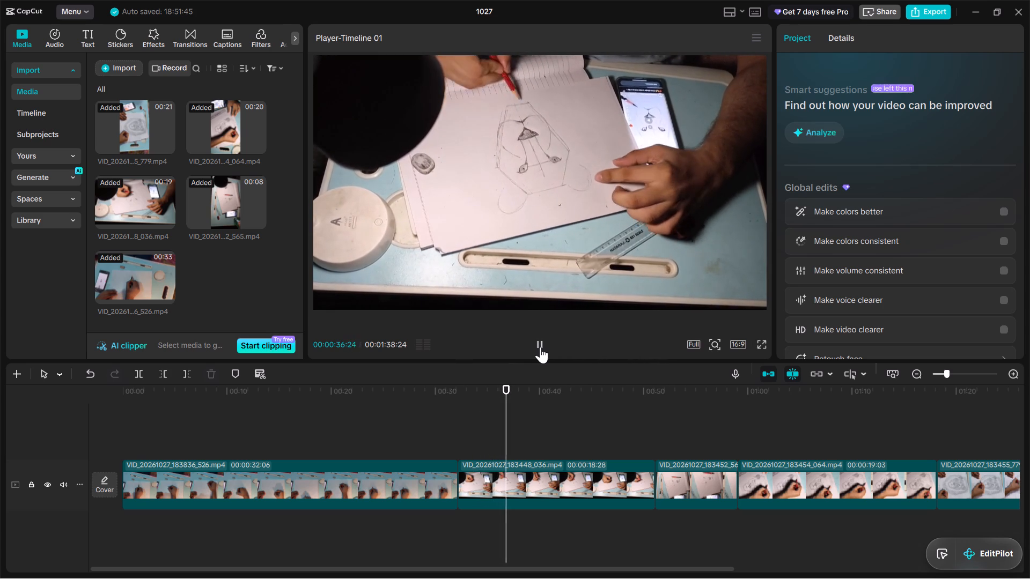
pyautogui.press('space')
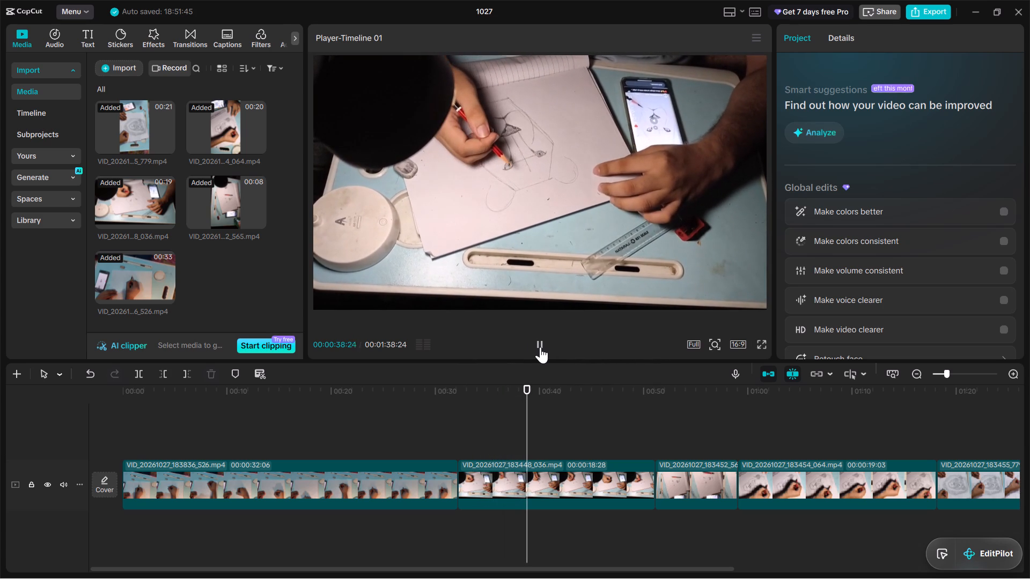
pyautogui.press('Left')
pyautogui.press('Left')
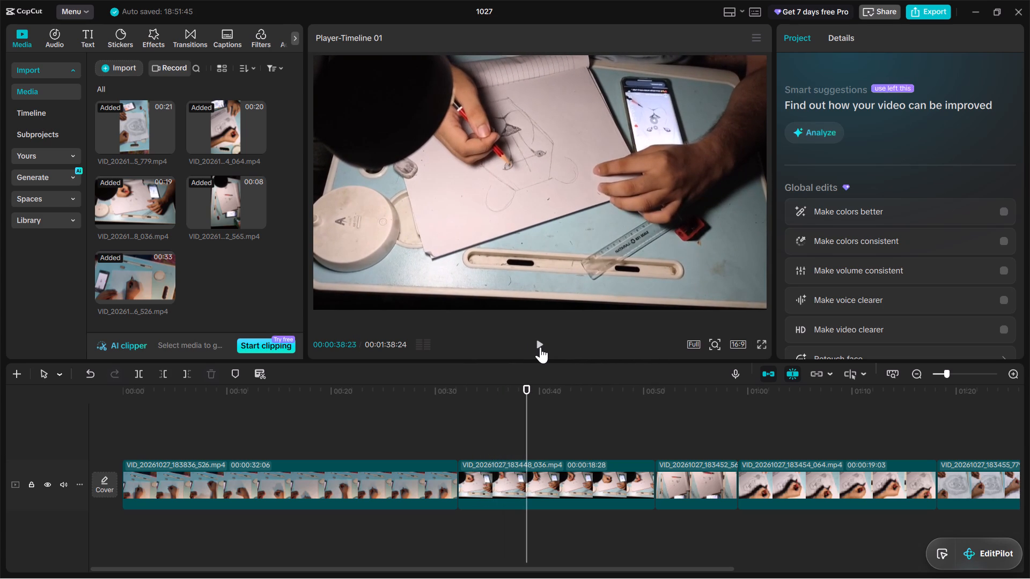
pyautogui.press('Left')
pyautogui.press('Left')
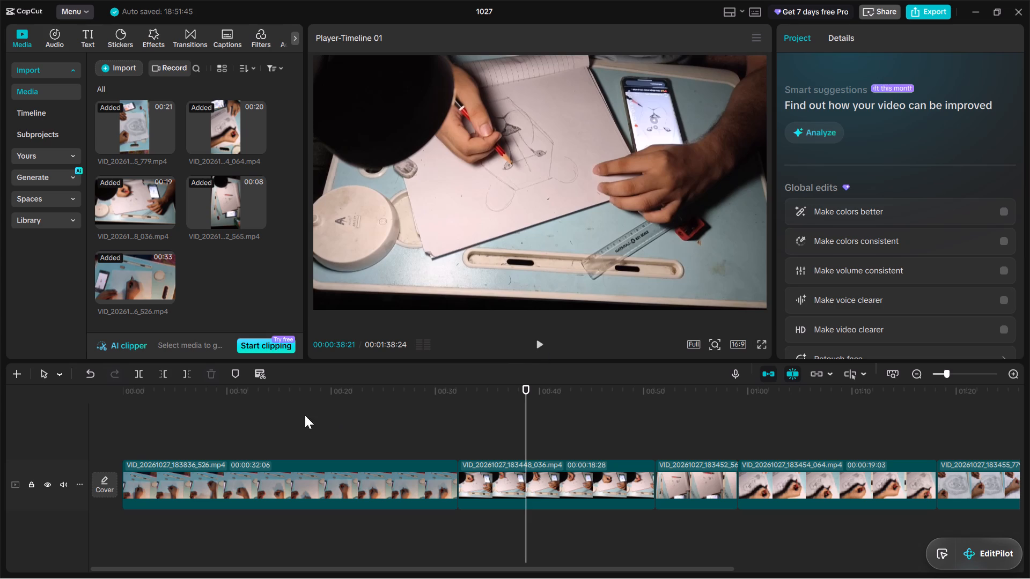
pyautogui.click(140, 375)
# Find the end of the unwanted passage in the 183448_036 clip and split it again at 00:00:42:21.
pyautogui.press('space')
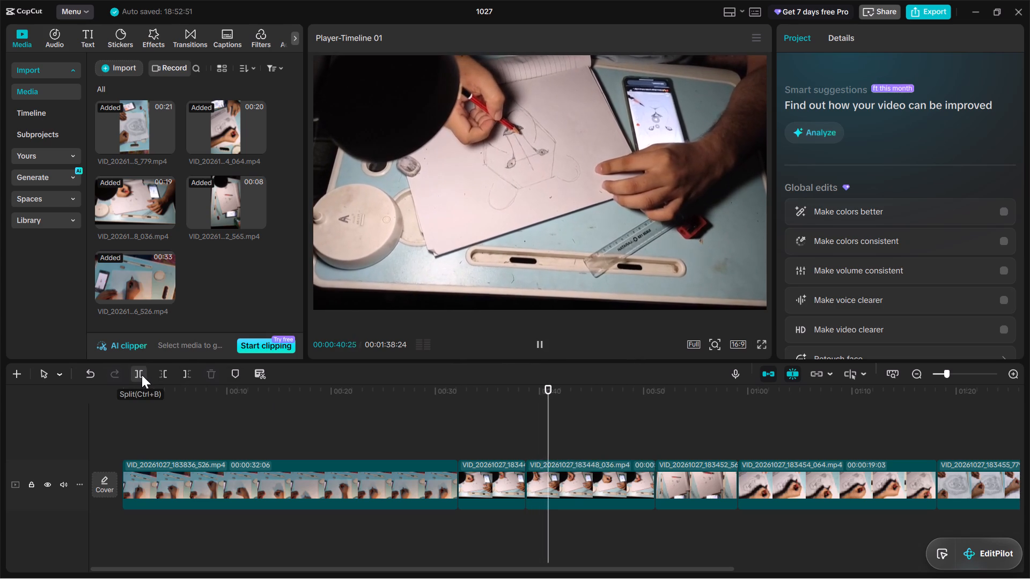
pyautogui.press('space')
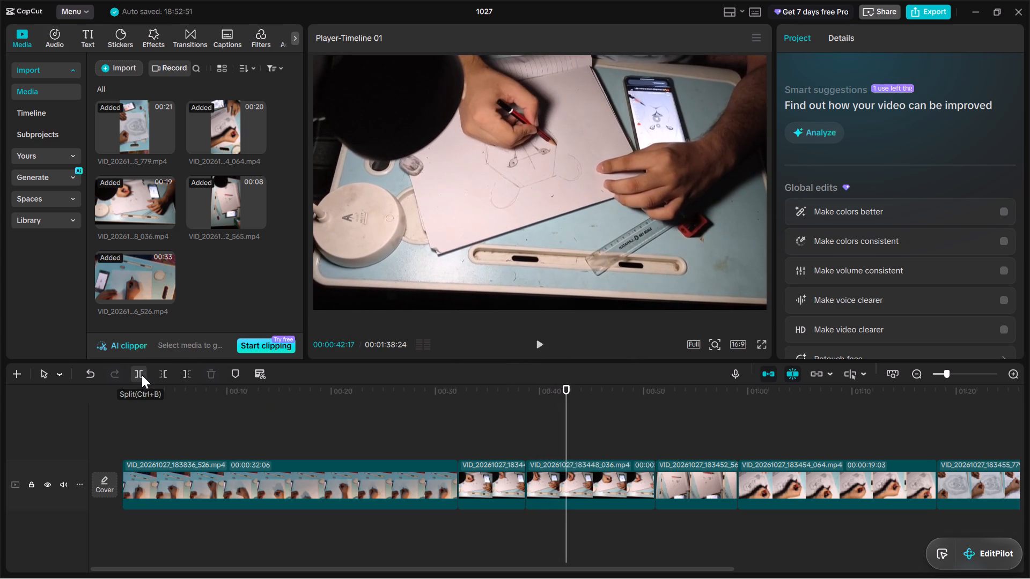
pyautogui.press('space')
pyautogui.press('space')
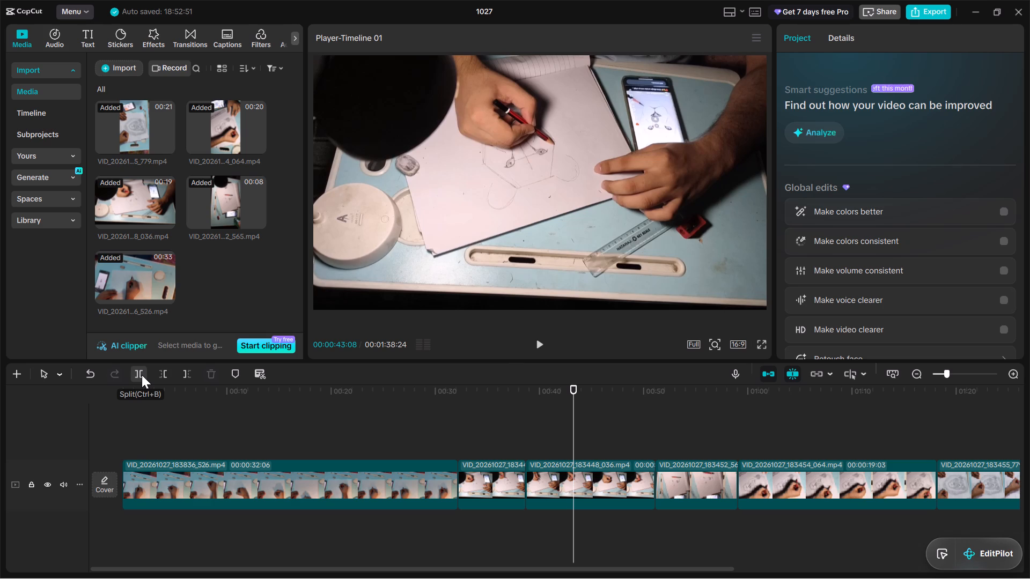
pyautogui.press('Left')
pyautogui.press('Left')
pyautogui.press('Left')
pyautogui.press('Left')
pyautogui.press('Left')
pyautogui.press('Left')
pyautogui.press('Left')
pyautogui.press('Left')
pyautogui.press('Left')
pyautogui.press('Left')
pyautogui.press('Left')
pyautogui.press('Left')
pyautogui.press('Left')
pyautogui.press('Left')
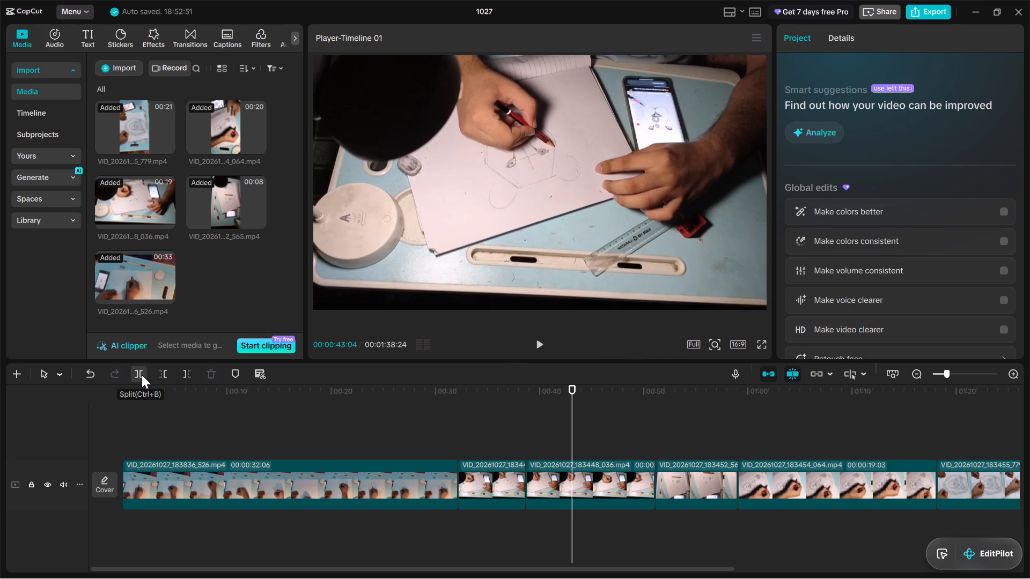
pyautogui.press('Left')
pyautogui.press('Left')
pyautogui.press('Left')
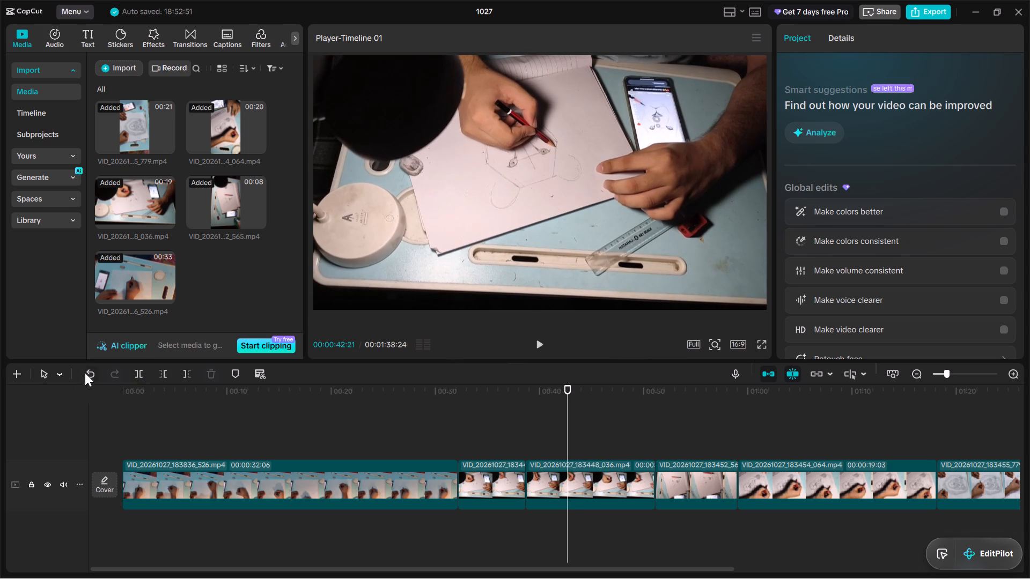
pyautogui.click(143, 373)
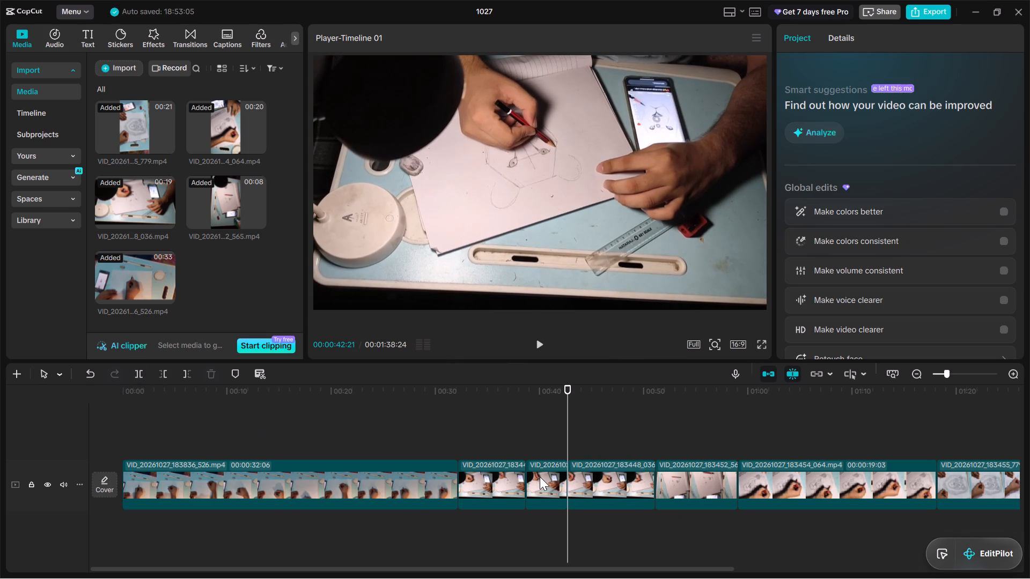
# Delete the short section between the two cuts in the 183448_036 clip.
pyautogui.click(540, 477)
pyautogui.click(210, 373)
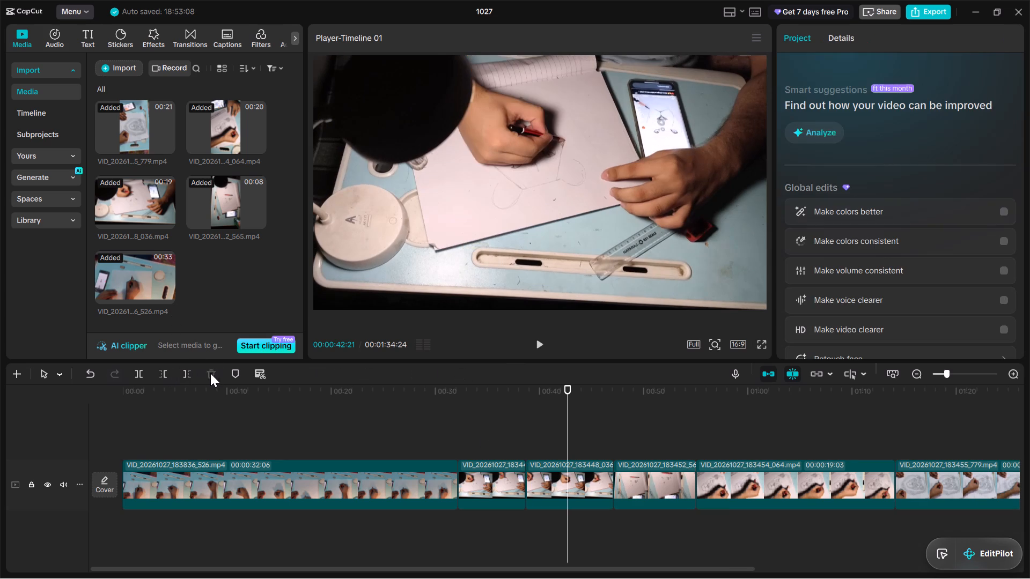
# Review playback from the second clip and trim off the 183452_565 clip's ending after 00:00:53:17.
pyautogui.moveTo(570, 391); pyautogui.dragTo(454, 405)
pyautogui.click(538, 346)
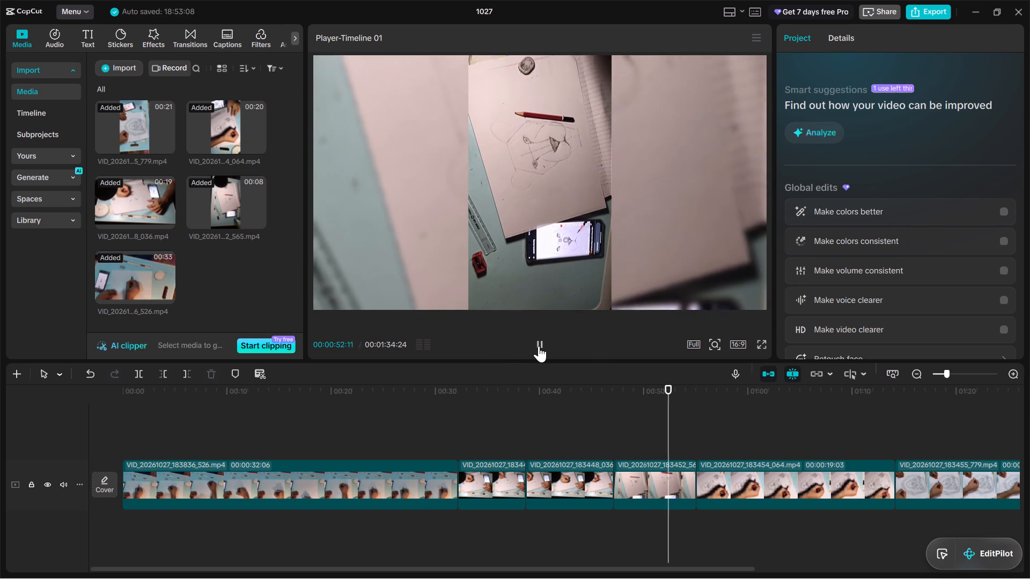
pyautogui.press('space')
pyautogui.press('space')
pyautogui.press('space')
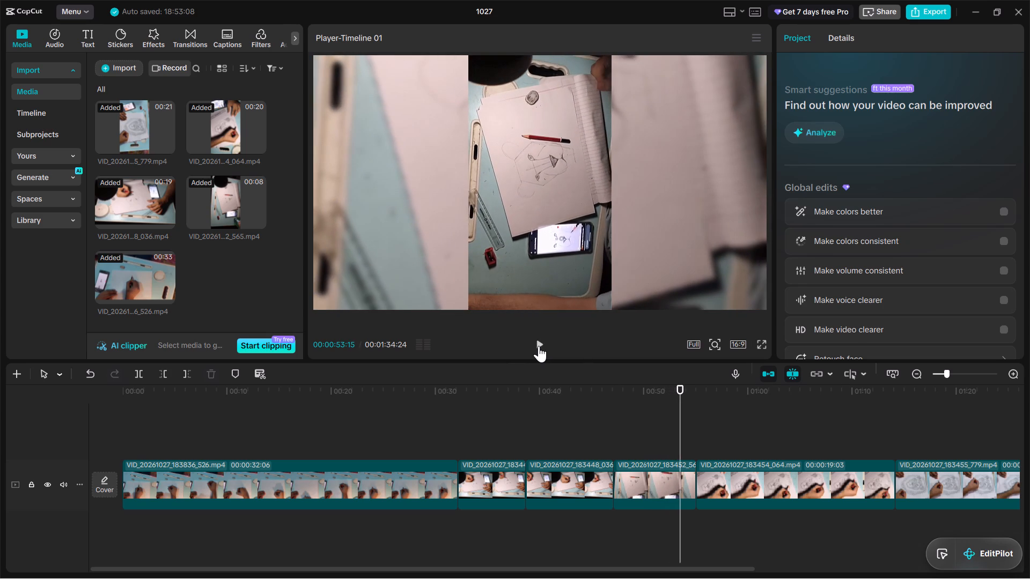
pyautogui.press('space')
pyautogui.press('space')
pyautogui.press('Left')
pyautogui.press('Left')
pyautogui.press('Left')
pyautogui.press('Left')
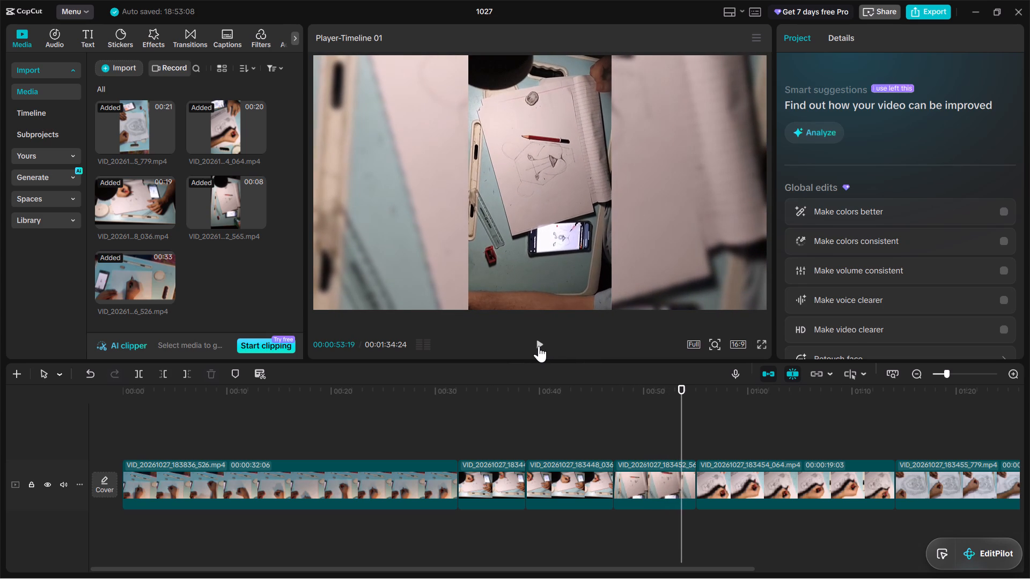
pyautogui.press('Left')
pyautogui.press('Left')
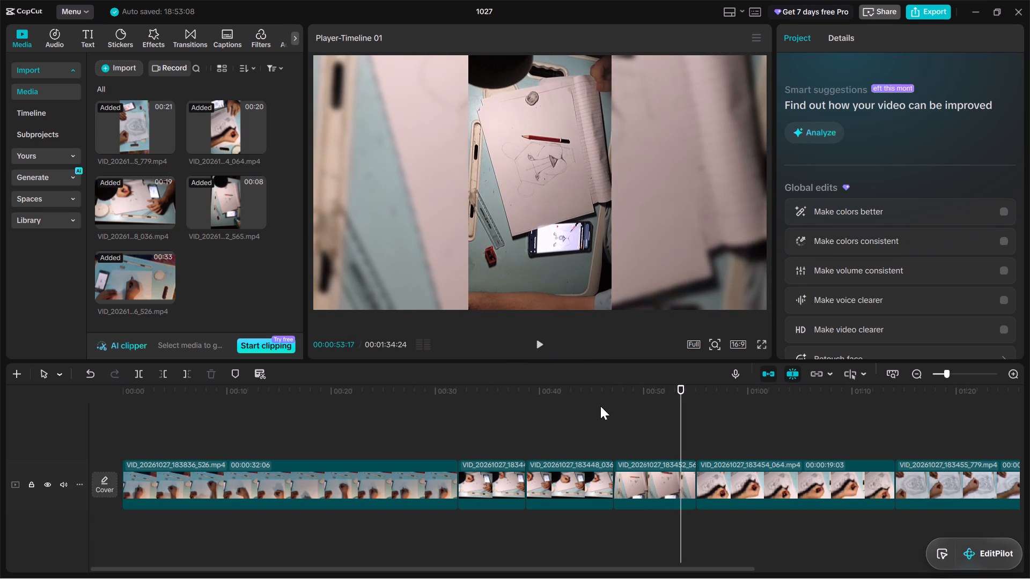
pyautogui.click(646, 479)
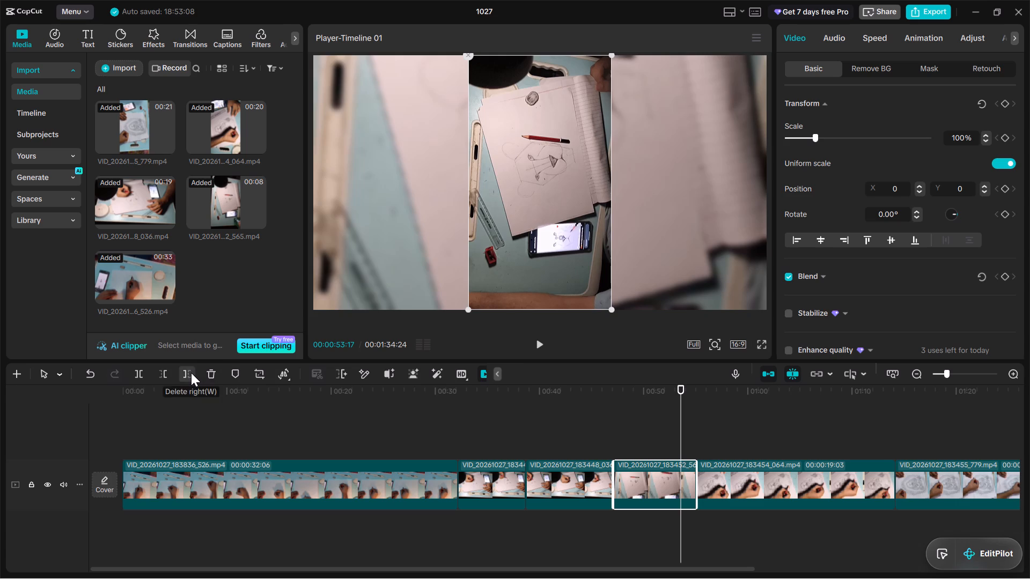
pyautogui.click(191, 373)
# Play onward and trim off the ending of the VID_20261027_183454_064.mp4 clip after 00:01:06:16.
pyautogui.click(542, 339)
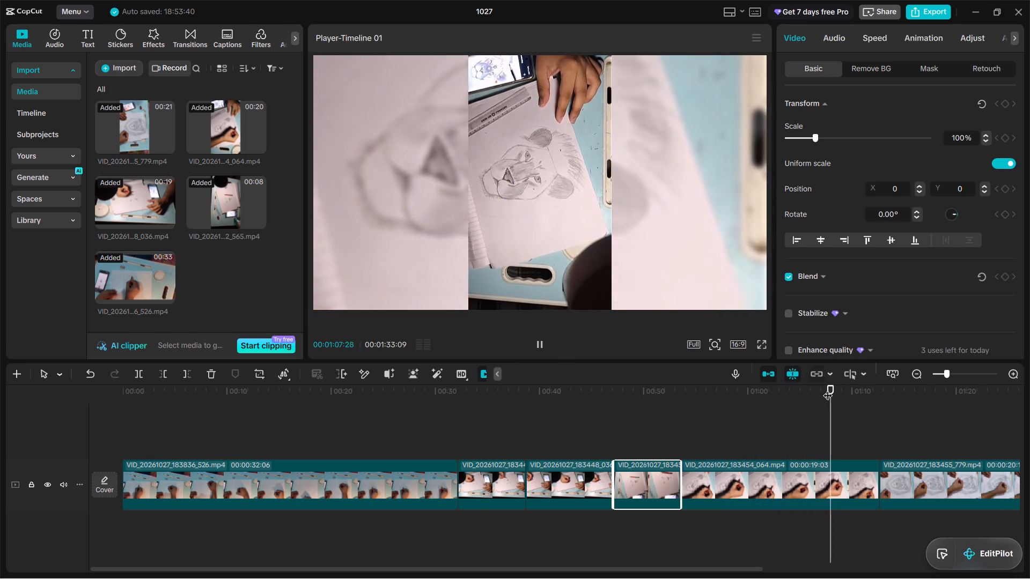
pyautogui.moveTo(829, 389); pyautogui.dragTo(814, 399)
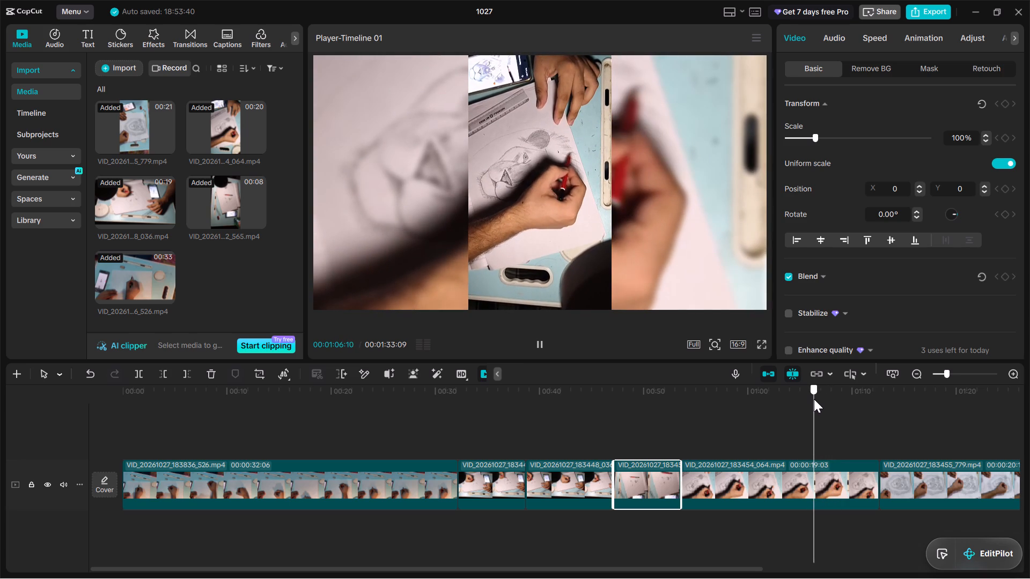
pyautogui.moveTo(814, 399); pyautogui.dragTo(816, 399)
pyautogui.click(749, 489)
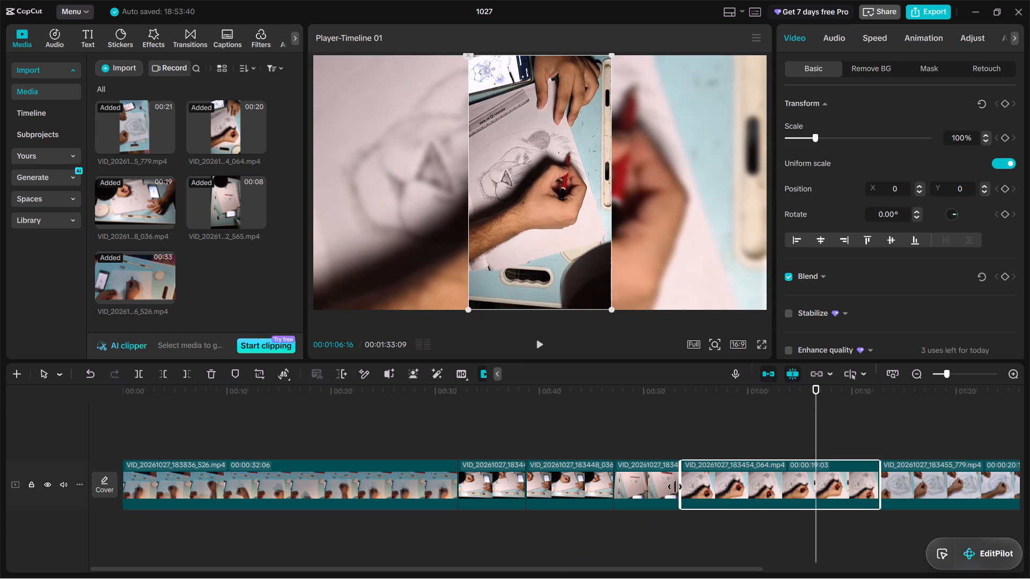
pyautogui.click(183, 375)
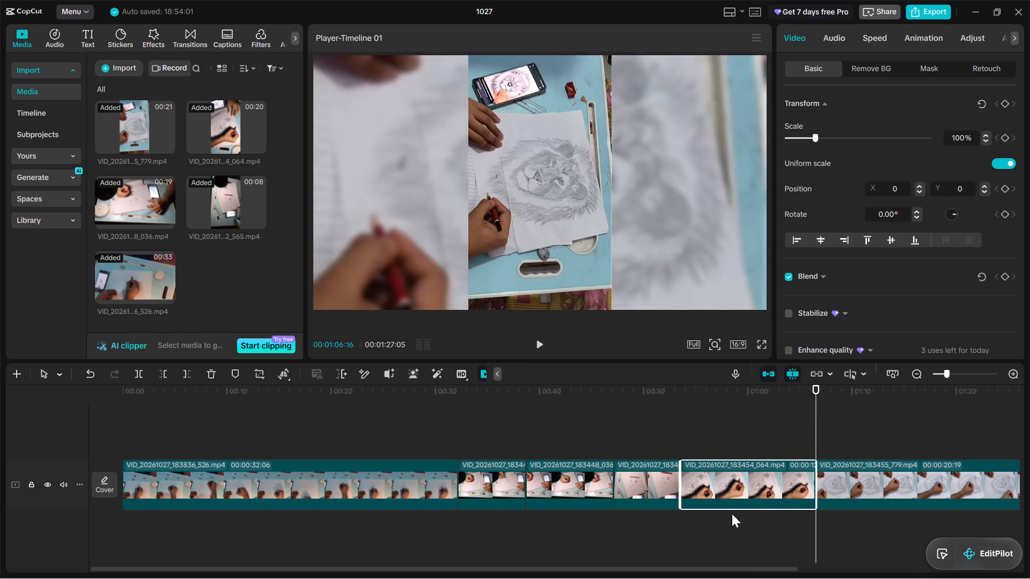
# Review the trimmed footage and split the last clip, VID_20261027_183455_779.mp4, at 00:01:13:00.
pyautogui.moveTo(816, 409); pyautogui.dragTo(700, 426)
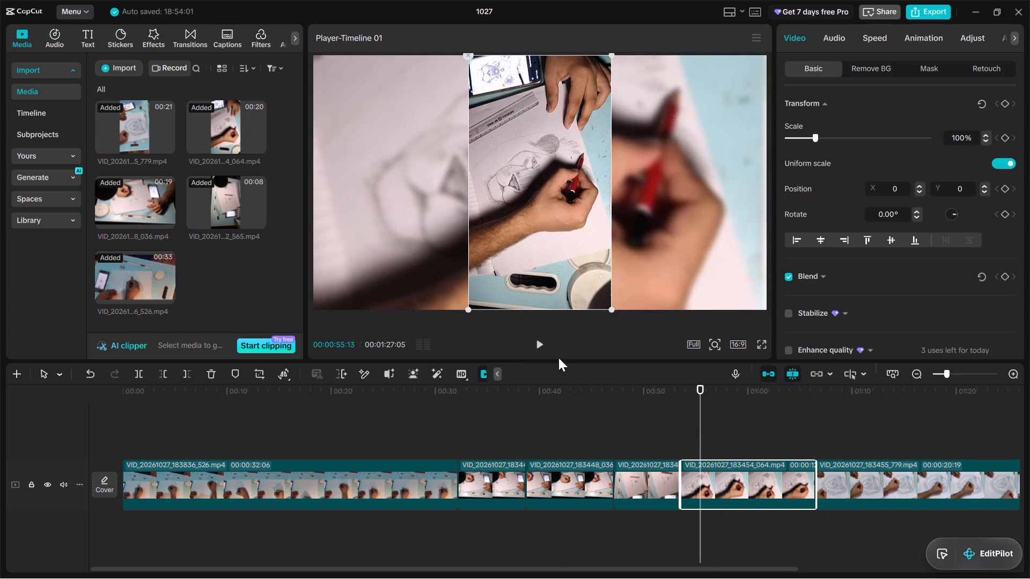
pyautogui.click(544, 346)
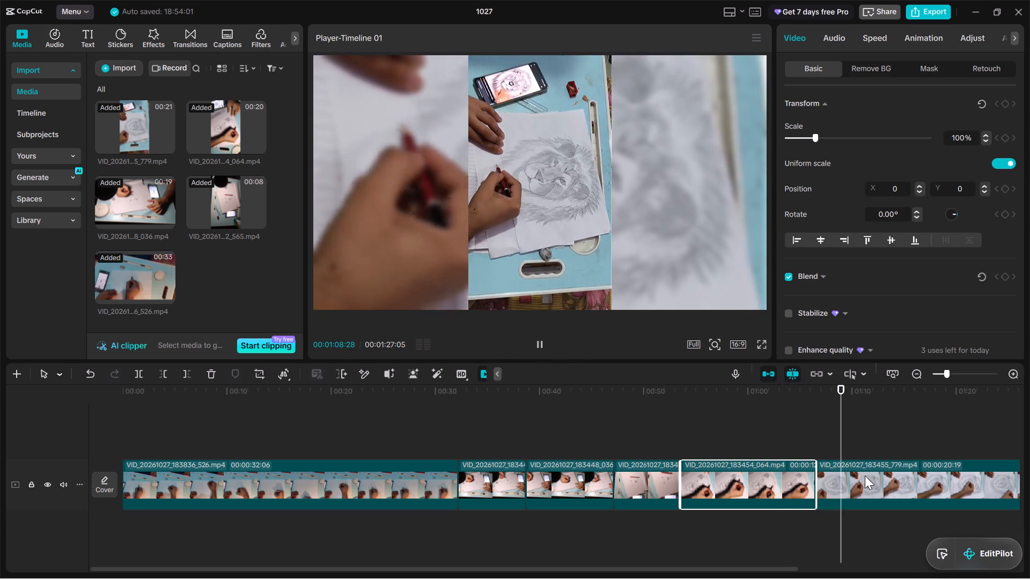
pyautogui.hscroll(-1, 869, 486)
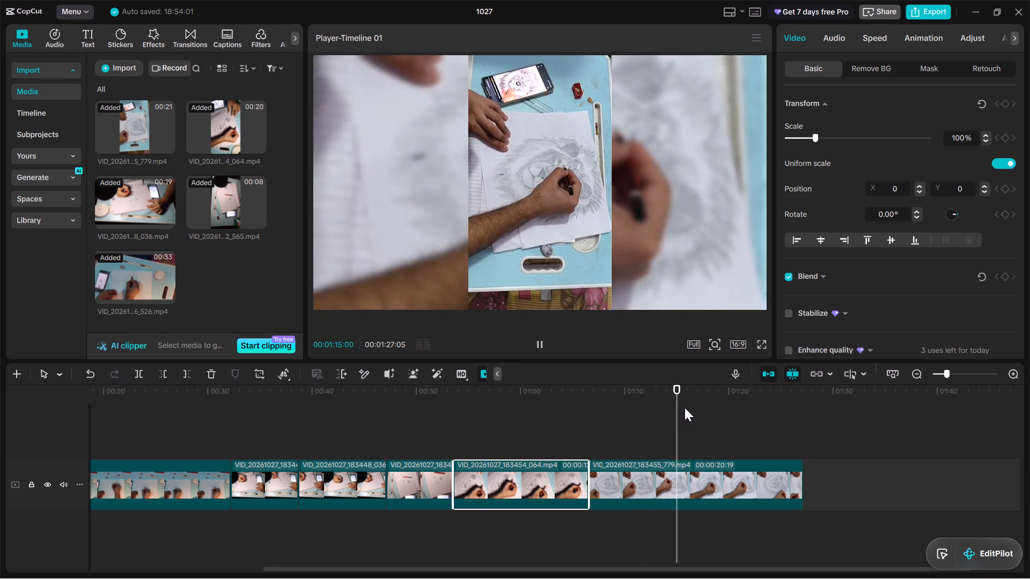
pyautogui.moveTo(676, 394); pyautogui.dragTo(587, 421)
pyautogui.press('space')
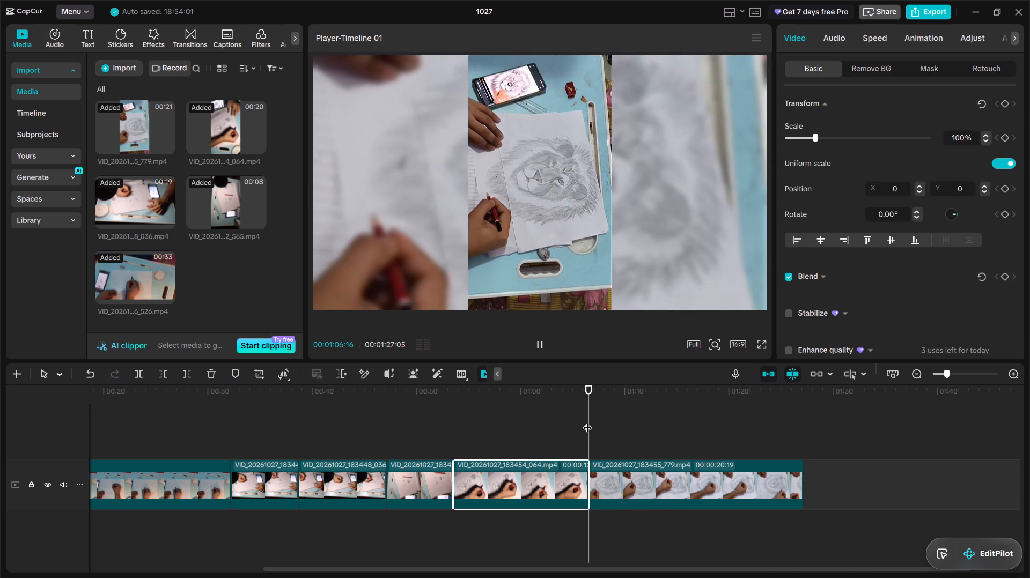
pyautogui.press('space')
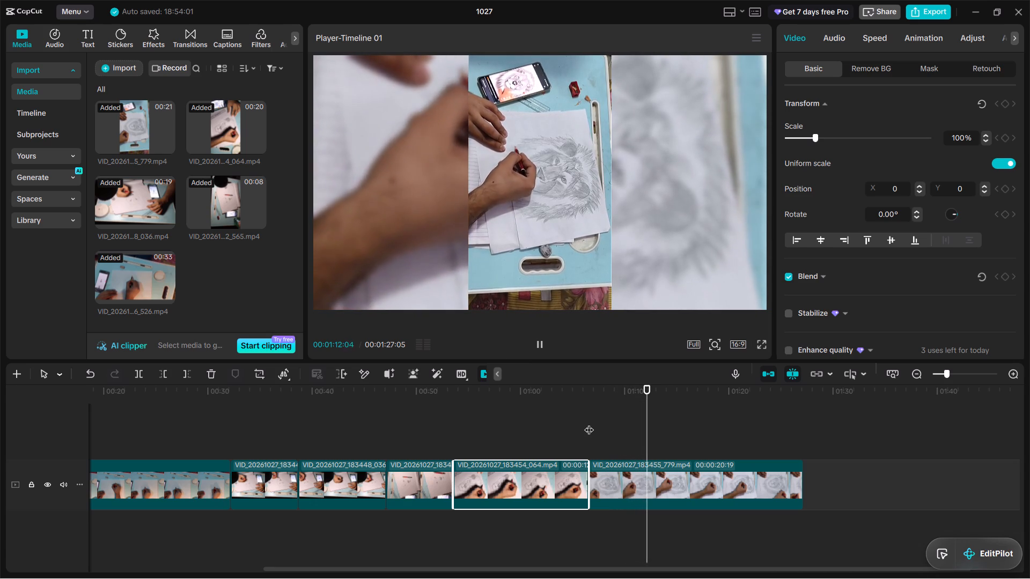
pyautogui.press('space')
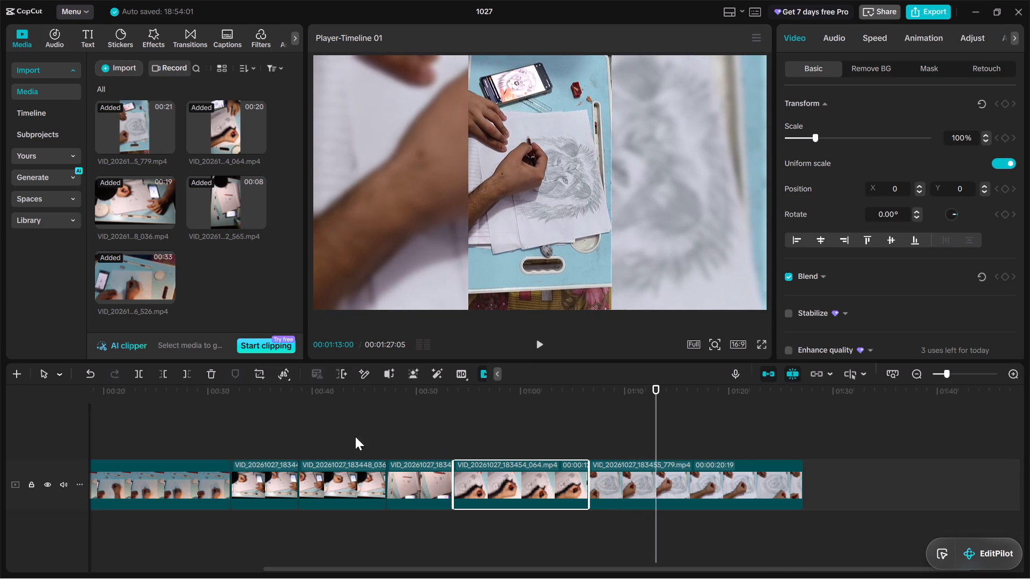
pyautogui.click(138, 372)
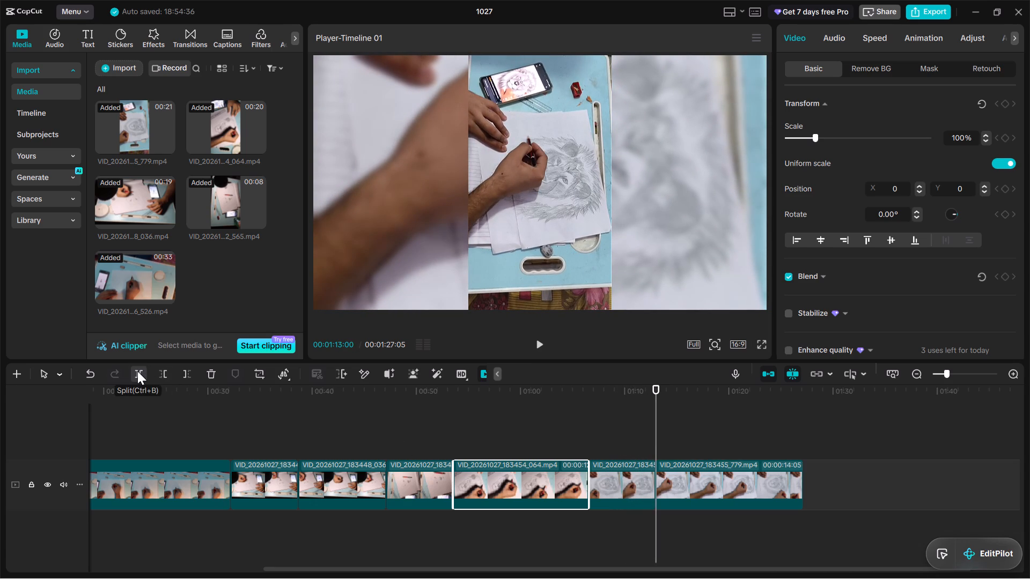
# Split the 183455_779 clip again at 00:01:16:09 and delete the section between the two cuts.
pyautogui.press('space')
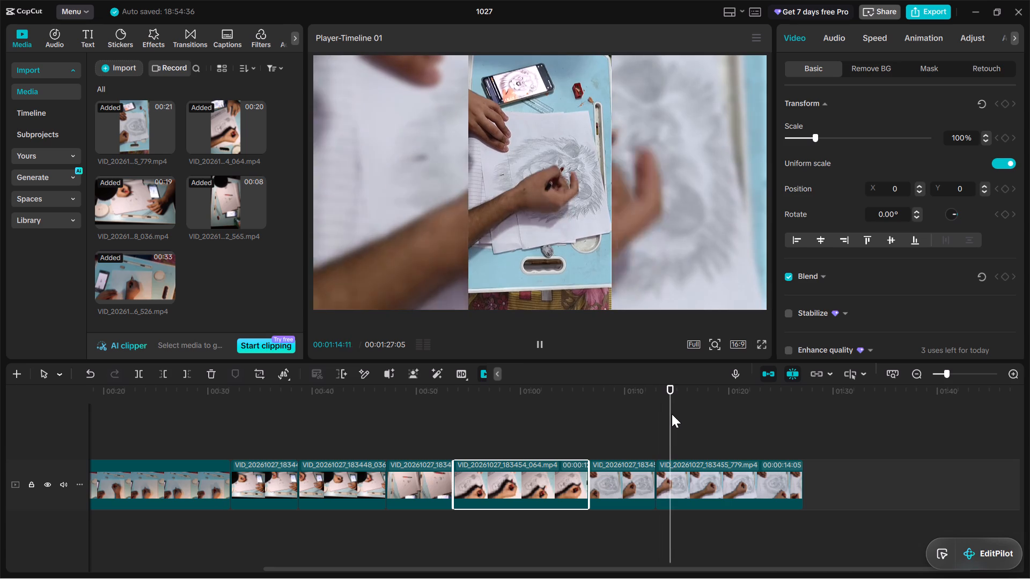
pyautogui.press('space')
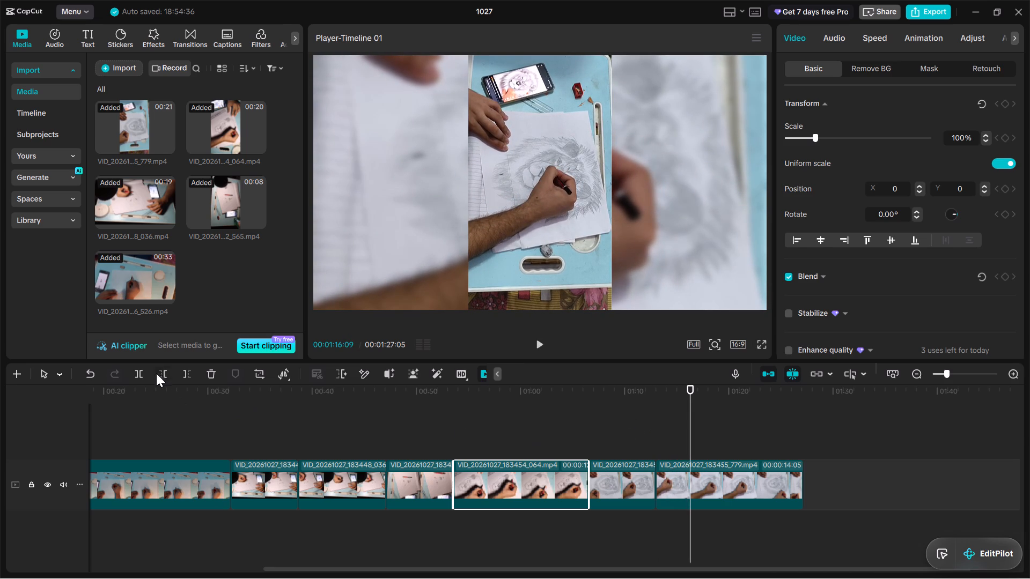
pyautogui.click(138, 375)
pyautogui.click(683, 478)
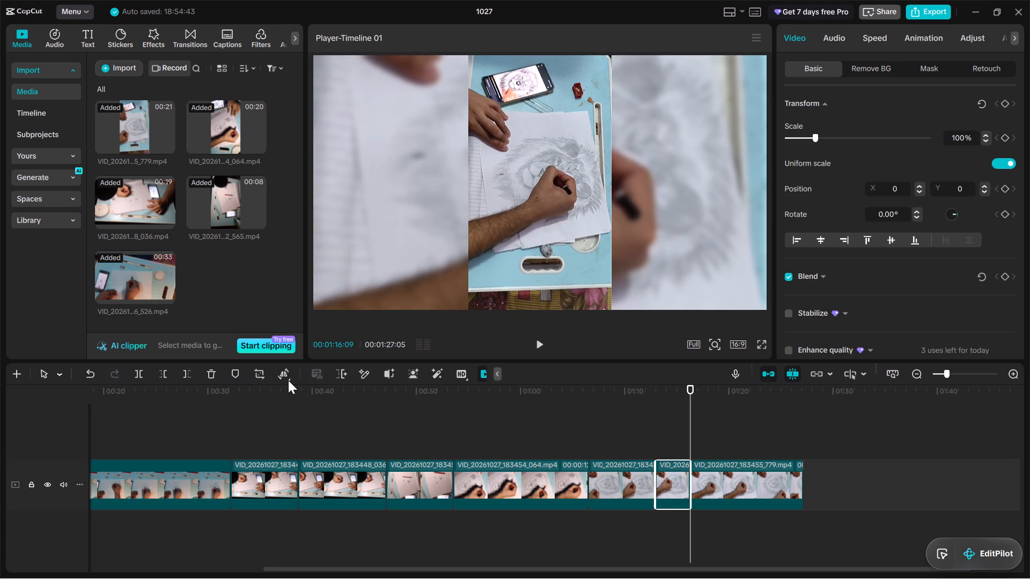
pyautogui.click(209, 377)
# Review the rest of the last 183455_779 section and trim off its ending after 00:01:22:18.
pyautogui.press('space')
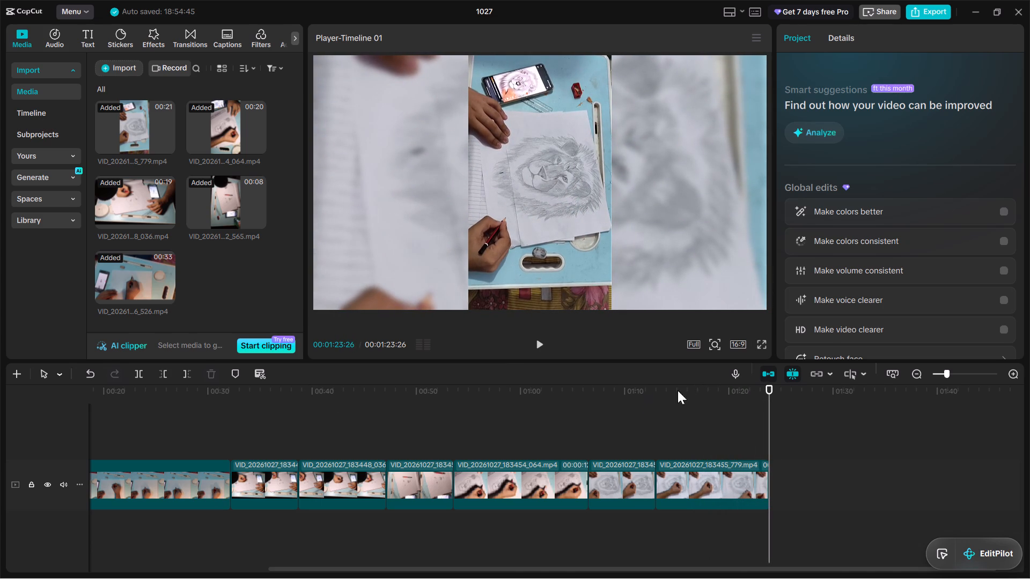
pyautogui.moveTo(770, 390); pyautogui.dragTo(760, 395)
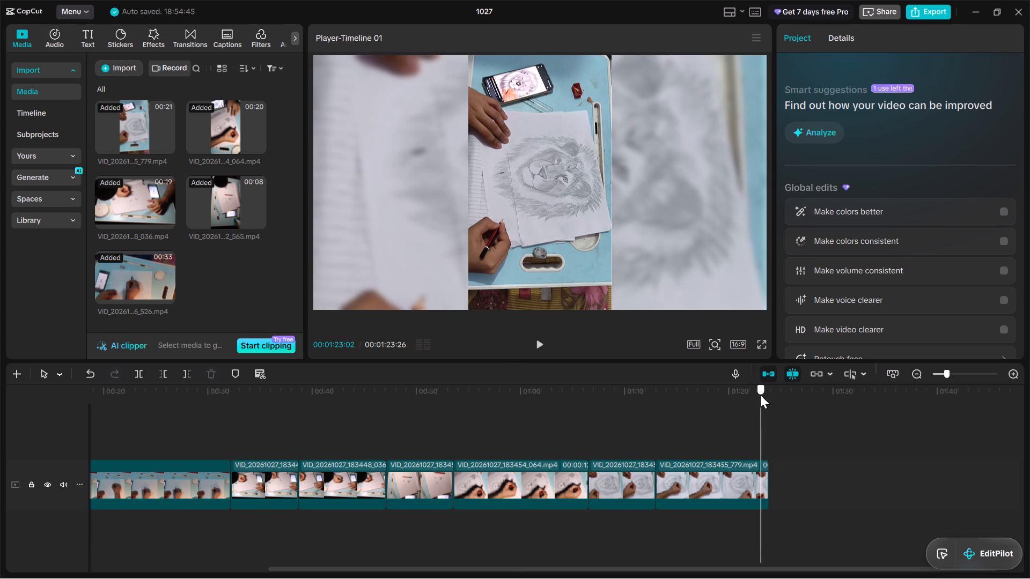
pyautogui.moveTo(760, 395); pyautogui.dragTo(756, 397)
pyautogui.click(683, 490)
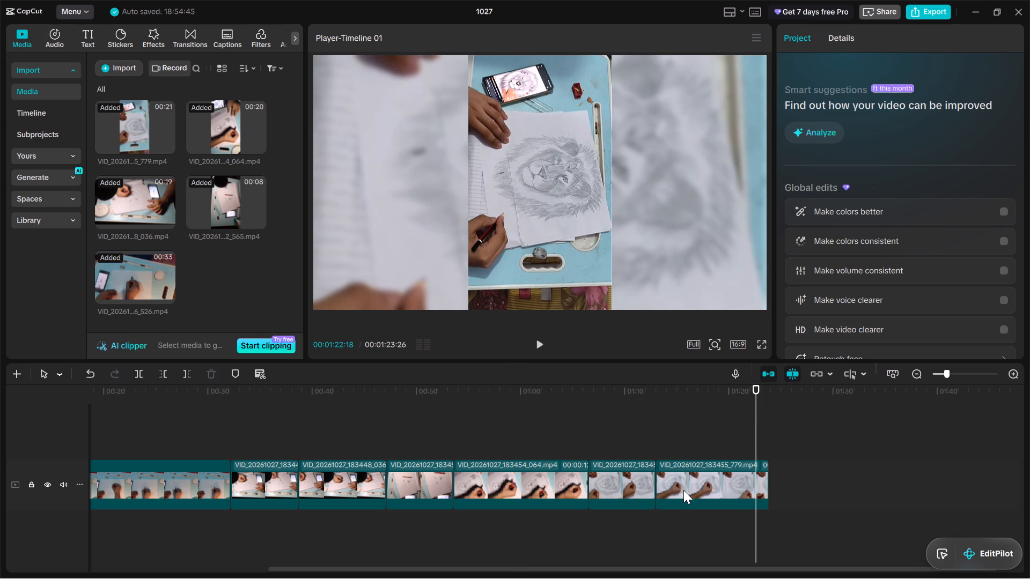
pyautogui.click(184, 373)
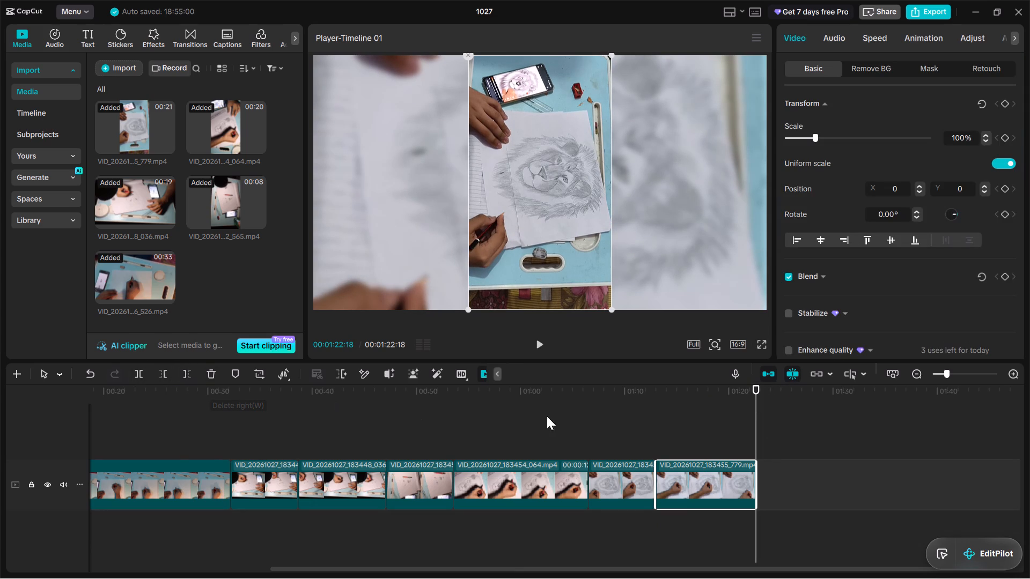
# Review the timeline's end, play from the beginning, and split the first clip, VID_20261027_183836_526.mp4, at 00:00:16:03.
pyautogui.moveTo(759, 395); pyautogui.dragTo(644, 409)
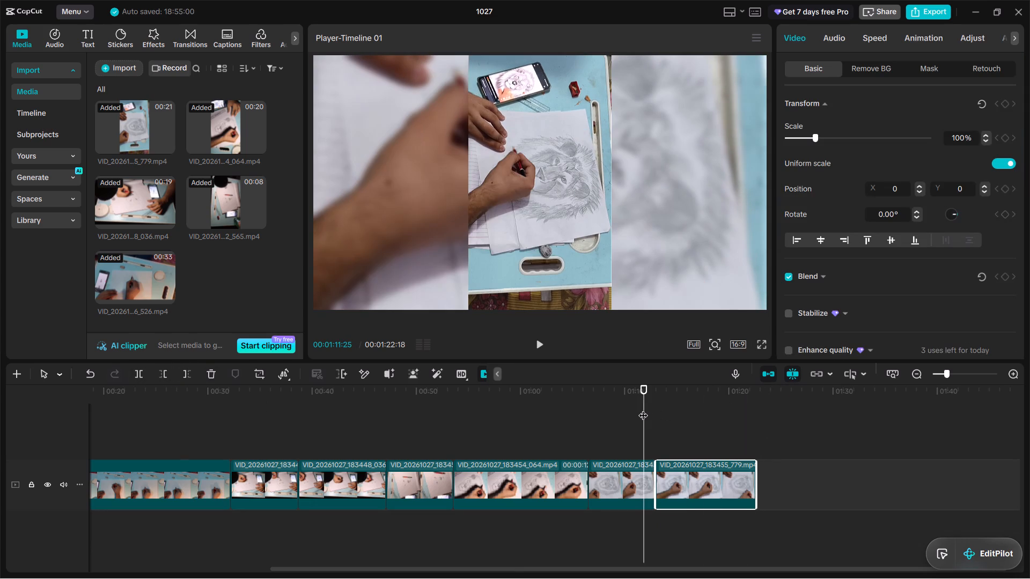
pyautogui.press('space')
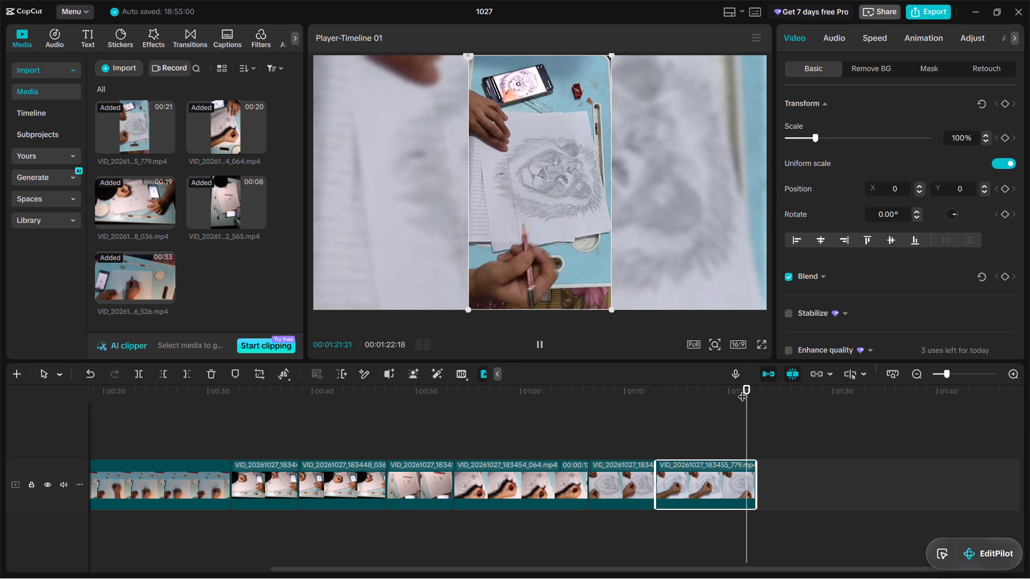
pyautogui.moveTo(754, 391); pyautogui.dragTo(293, 425)
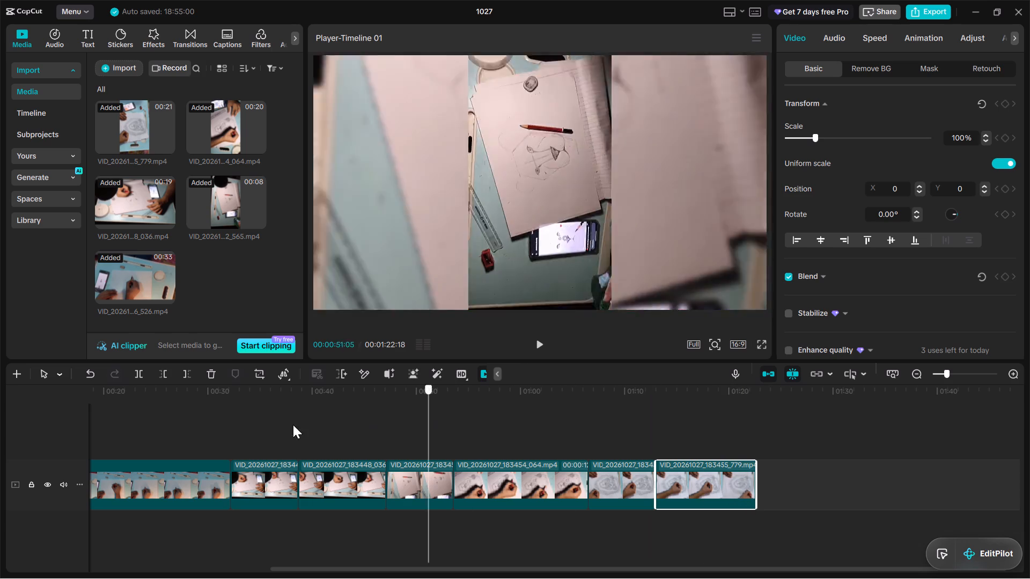
pyautogui.moveTo(293, 425); pyautogui.dragTo(0, 439)
pyautogui.press('space')
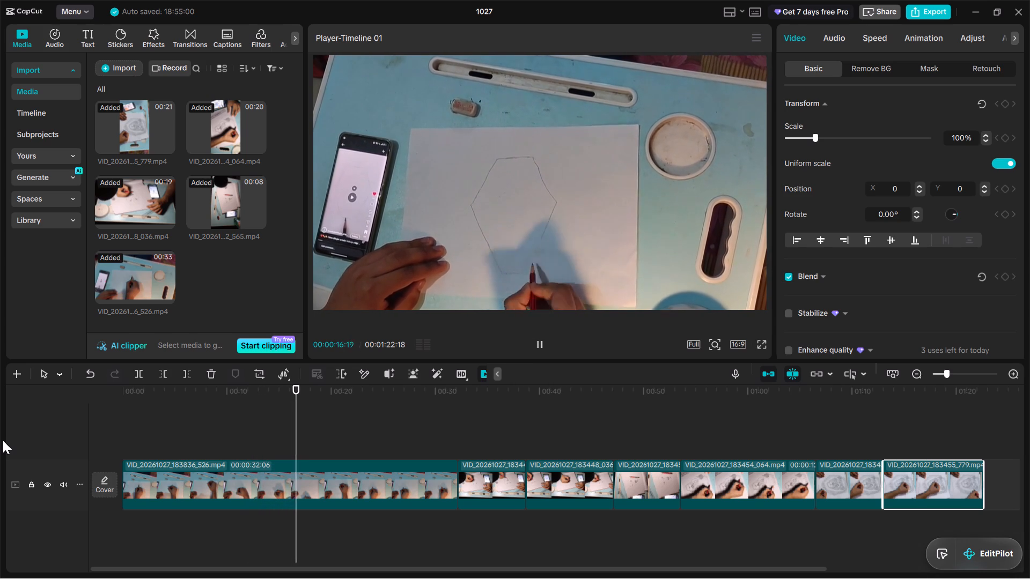
pyautogui.press('space')
pyautogui.press('space')
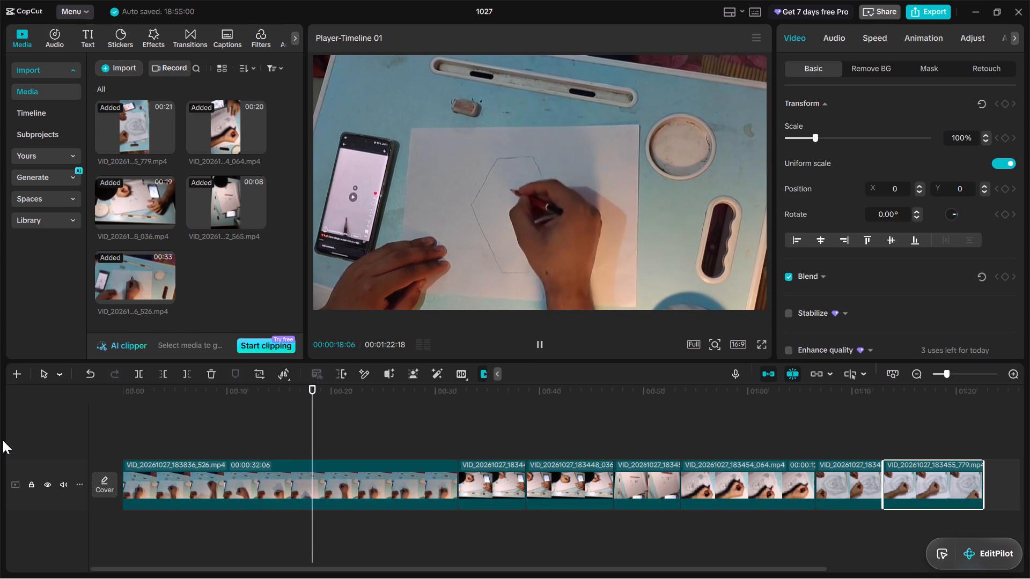
pyautogui.press('space')
pyautogui.press('Left')
pyautogui.press('Left')
pyautogui.press('Left')
pyautogui.press('Left')
pyautogui.press('Left')
pyautogui.press('Left')
pyautogui.press('Left')
pyautogui.press('Left')
pyautogui.press('Left')
pyautogui.press('Left')
pyautogui.press('Left')
pyautogui.press('Left')
pyautogui.press('Left')
pyautogui.press('Left')
pyautogui.press('Left')
pyautogui.press('Left')
pyautogui.press('Left')
pyautogui.press('Left')
pyautogui.press('Left')
pyautogui.press('Left')
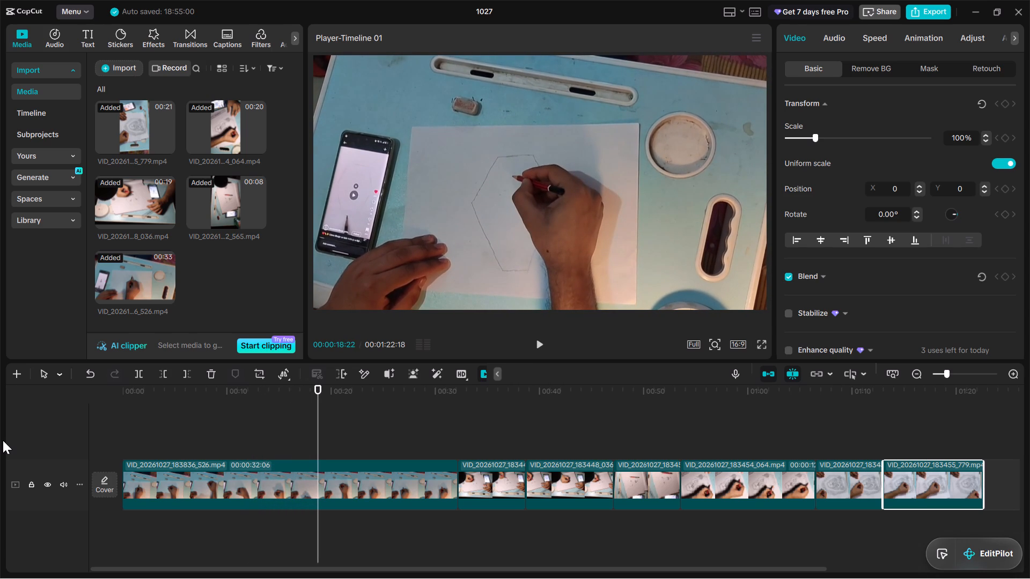
pyautogui.press('Left')
pyautogui.press('Left')
pyautogui.press('Left')
pyautogui.press('Left')
pyautogui.press('Left')
pyautogui.press('Left')
pyautogui.press('Left')
pyautogui.press('Left')
pyautogui.press('Left')
pyautogui.press('Left')
pyautogui.press('Left')
pyautogui.press('Left')
pyautogui.press('Left')
pyautogui.press('Left')
pyautogui.press('Left')
pyautogui.press('Left')
pyautogui.press('Left')
pyautogui.press('Left')
pyautogui.press('Left')
pyautogui.press('Left')
pyautogui.press('Left')
pyautogui.press('Left')
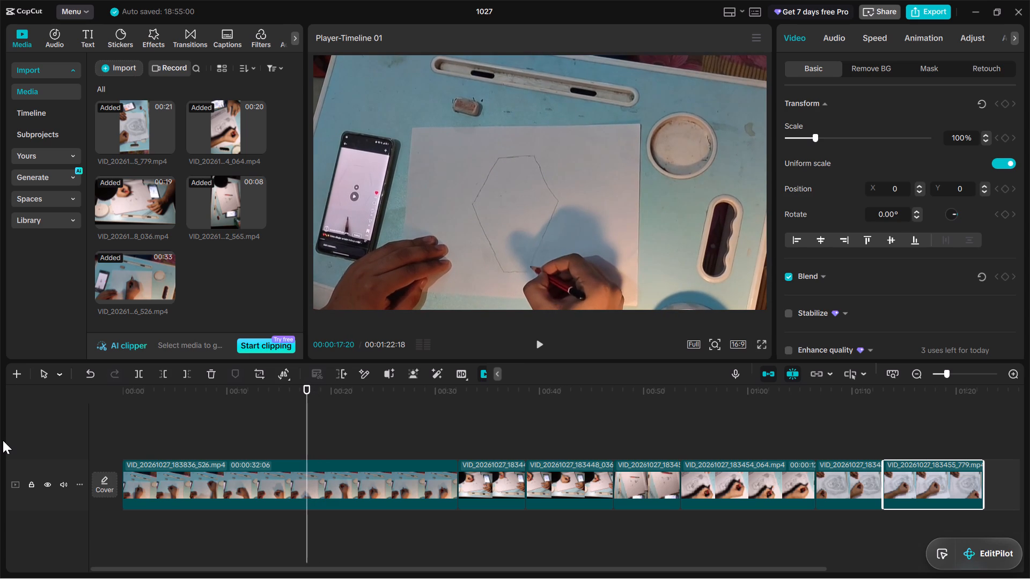
pyautogui.press('Left')
pyautogui.press('Left')
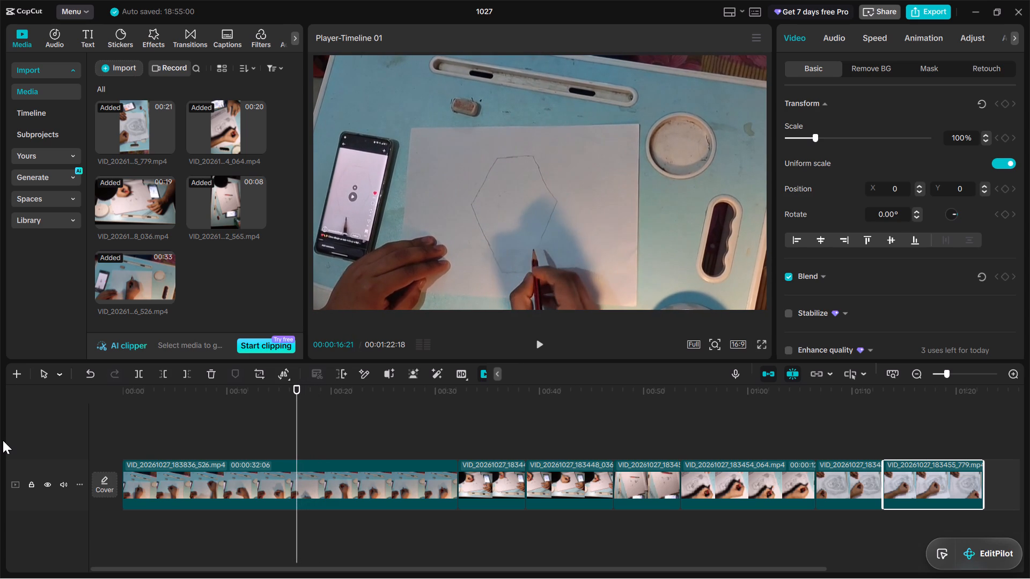
pyautogui.press('Left')
pyautogui.press('Left')
pyautogui.press('Left')
pyautogui.press('Left')
pyautogui.press('Left')
pyautogui.press('Left')
pyautogui.press('Left')
pyautogui.press('Left')
pyautogui.press('Left')
pyautogui.press('Left')
pyautogui.press('Left')
pyautogui.press('Left')
pyautogui.press('Left')
pyautogui.press('Left')
pyautogui.press('Left')
pyautogui.press('Left')
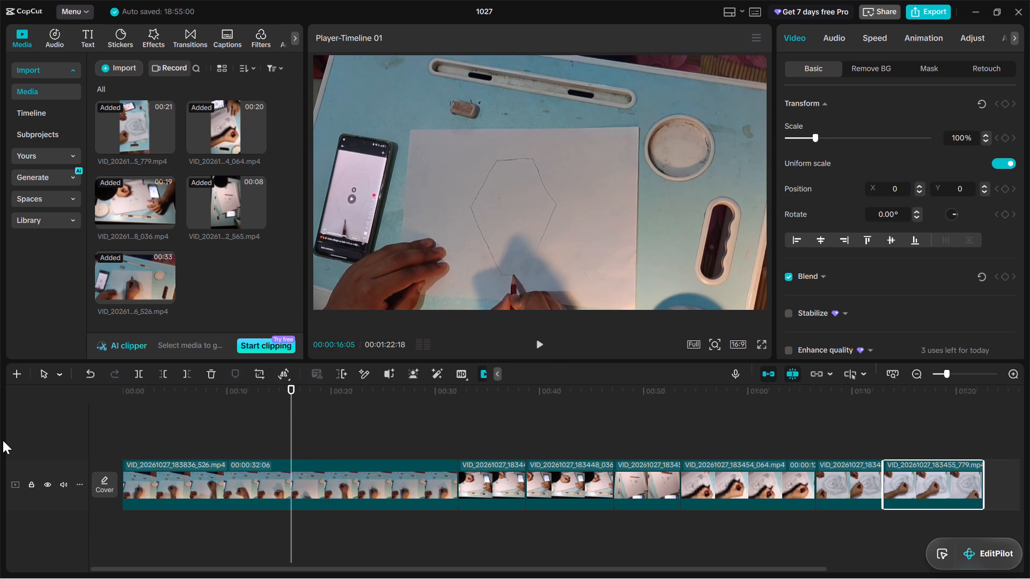
pyautogui.press('Left')
pyautogui.press('Left')
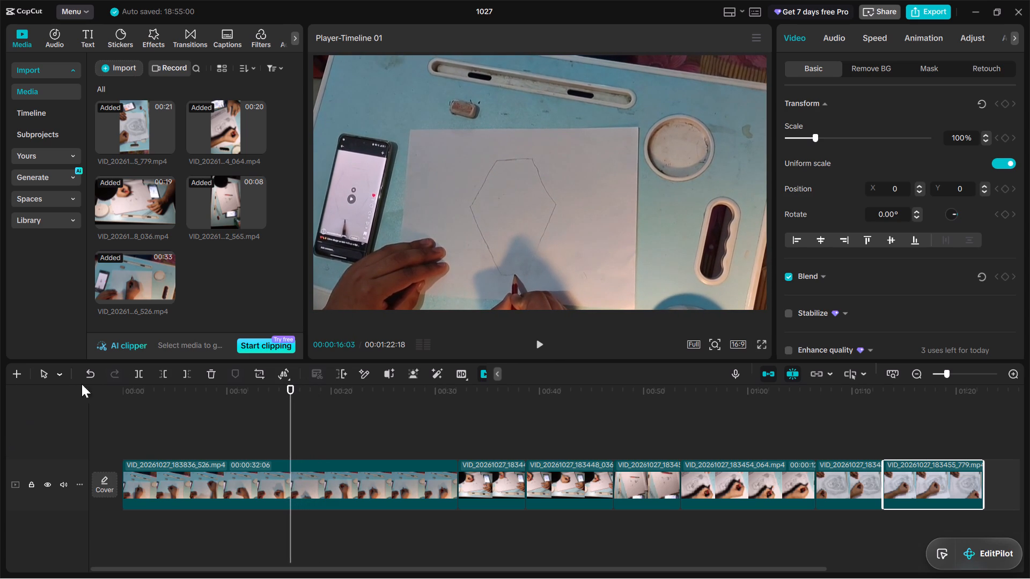
pyautogui.click(137, 373)
# Play onward, split the second 183836_526 section at 00:00:19:13, and delete the piece between the two cuts.
pyautogui.press('space')
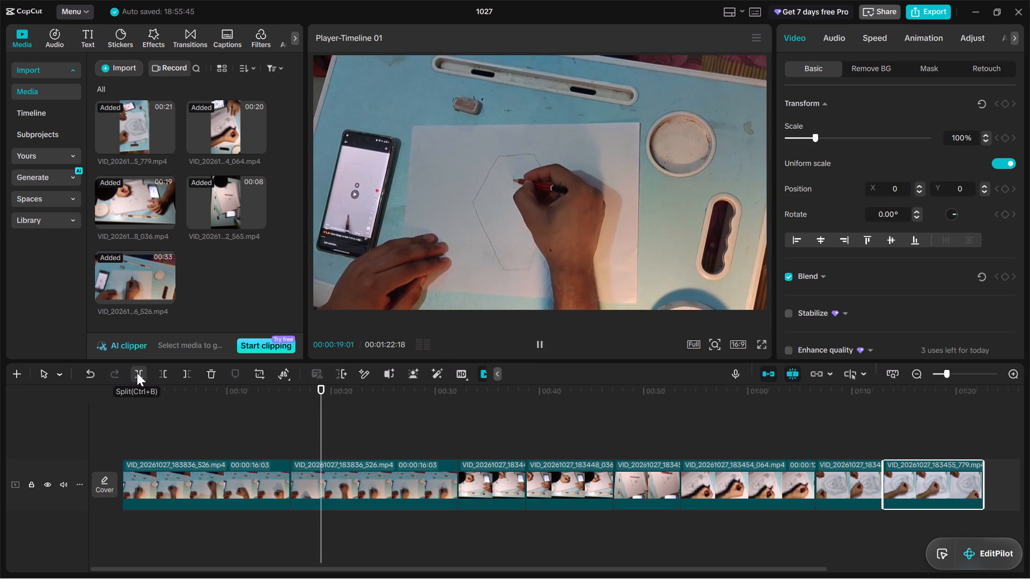
pyautogui.press('space')
pyautogui.press('Left')
pyautogui.press('Left')
pyautogui.press('Left')
pyautogui.press('Left')
pyautogui.press('Left')
pyautogui.press('Left')
pyautogui.press('Left')
pyautogui.press('Left')
pyautogui.press('Left')
pyautogui.press('Left')
pyautogui.press('Left')
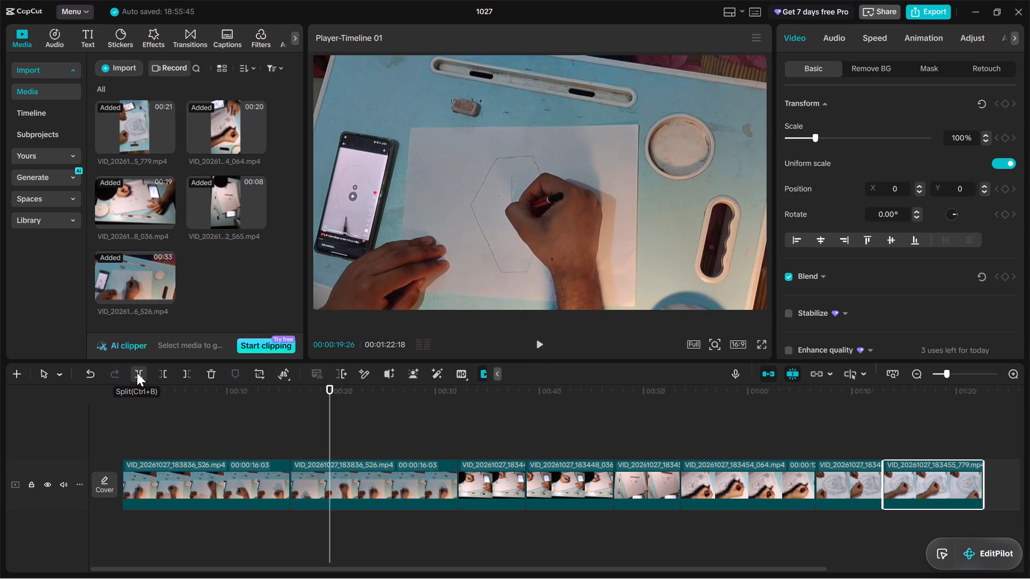
pyautogui.press('Left')
pyautogui.press('Left')
pyautogui.press('Left')
pyautogui.press('Left')
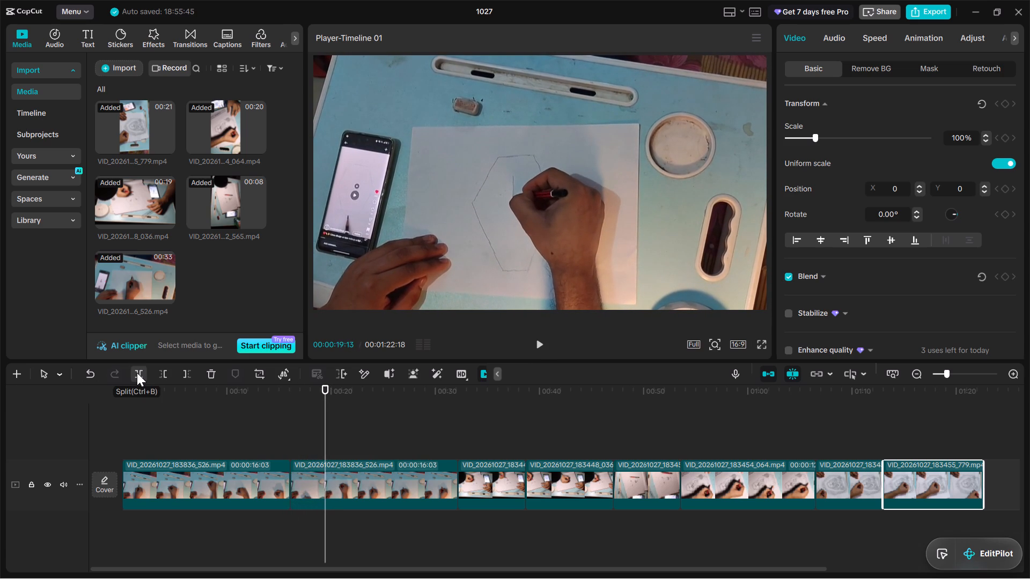
pyautogui.click(334, 473)
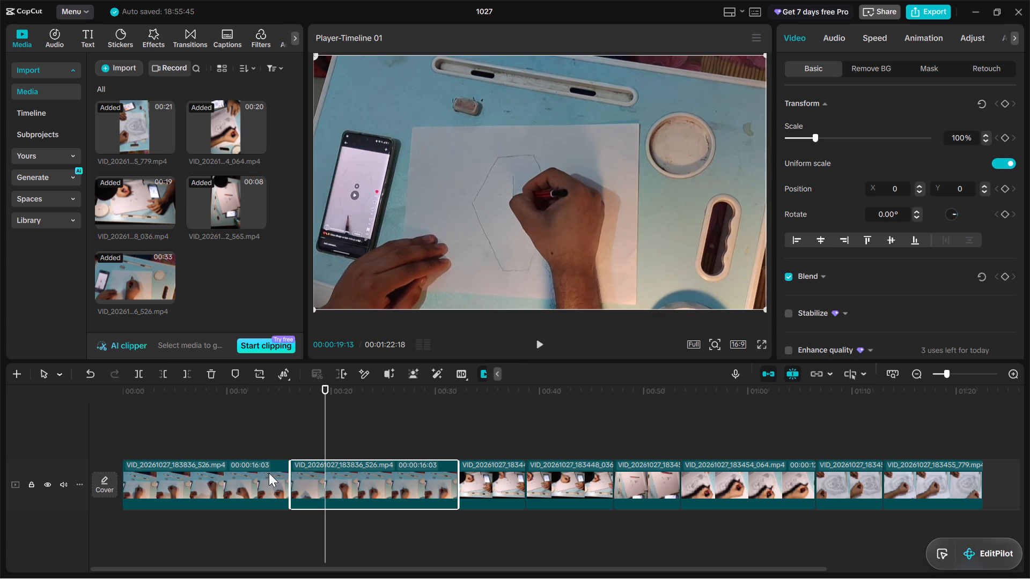
pyautogui.click(137, 374)
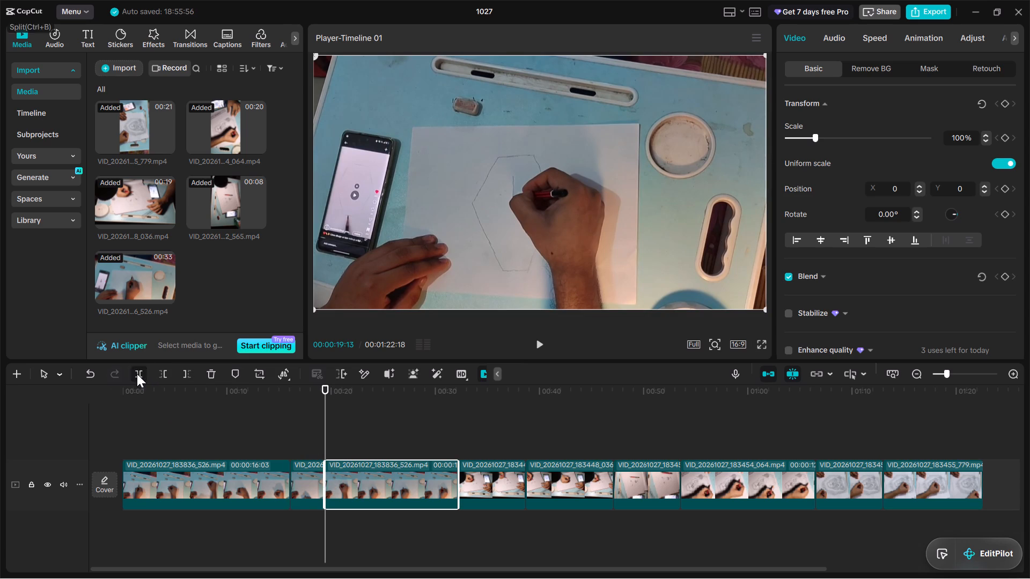
pyautogui.click(314, 487)
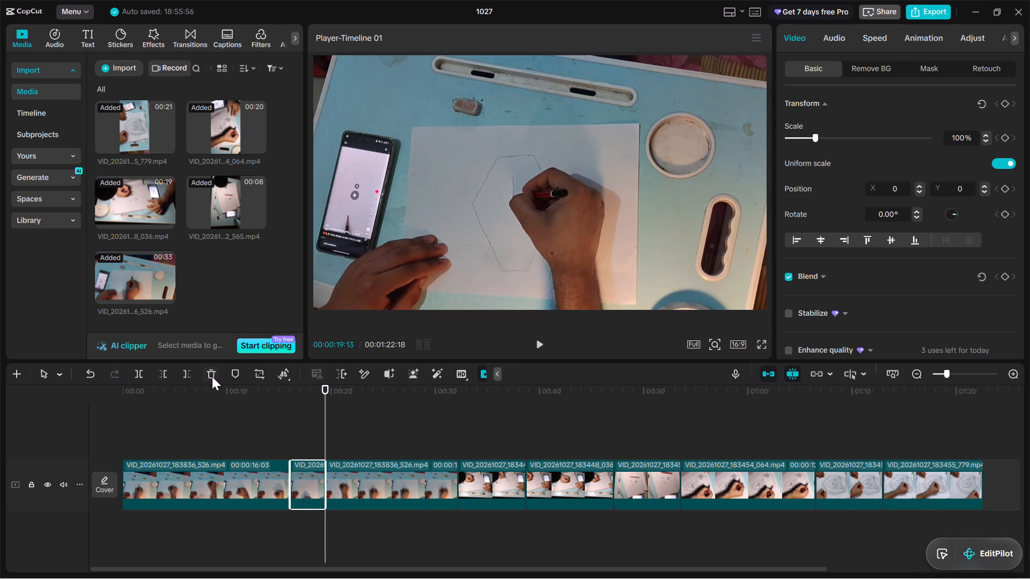
pyautogui.click(212, 376)
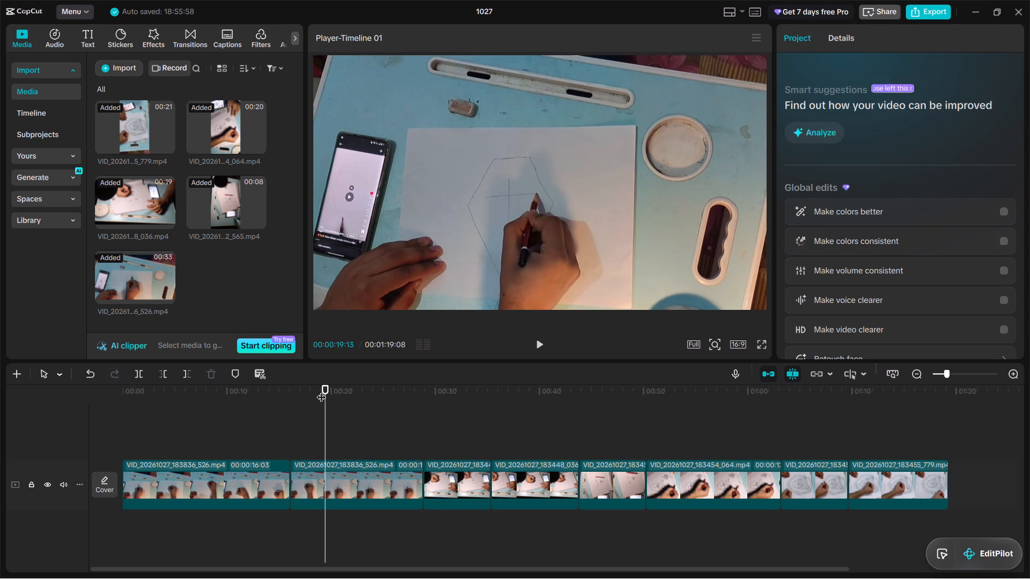
# Trim off the ending of the first 183836_526 section after 00:00:09:19.
pyautogui.moveTo(321, 390); pyautogui.dragTo(223, 421)
pyautogui.click(249, 466)
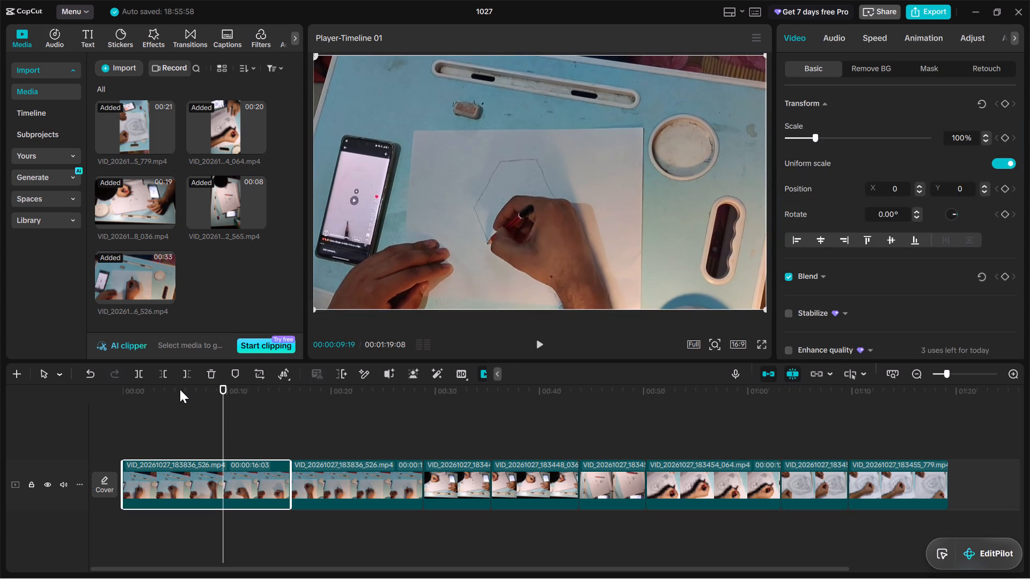
pyautogui.click(182, 377)
# Play the video from the start and split the second 183836_526 section at 00:00:16:01.
pyautogui.moveTo(223, 398); pyautogui.dragTo(137, 411)
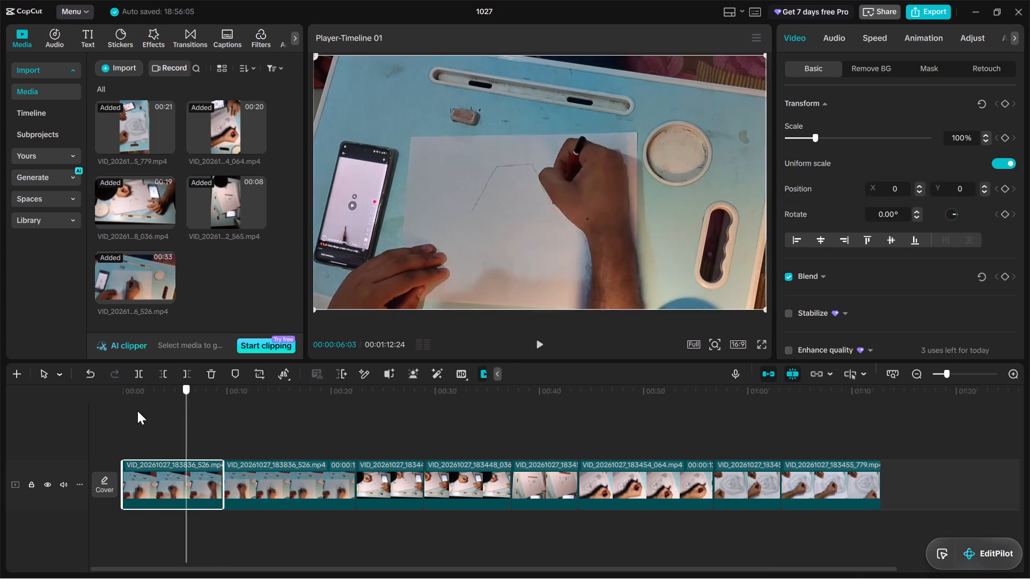
pyautogui.moveTo(137, 411); pyautogui.dragTo(116, 416)
pyautogui.press('space')
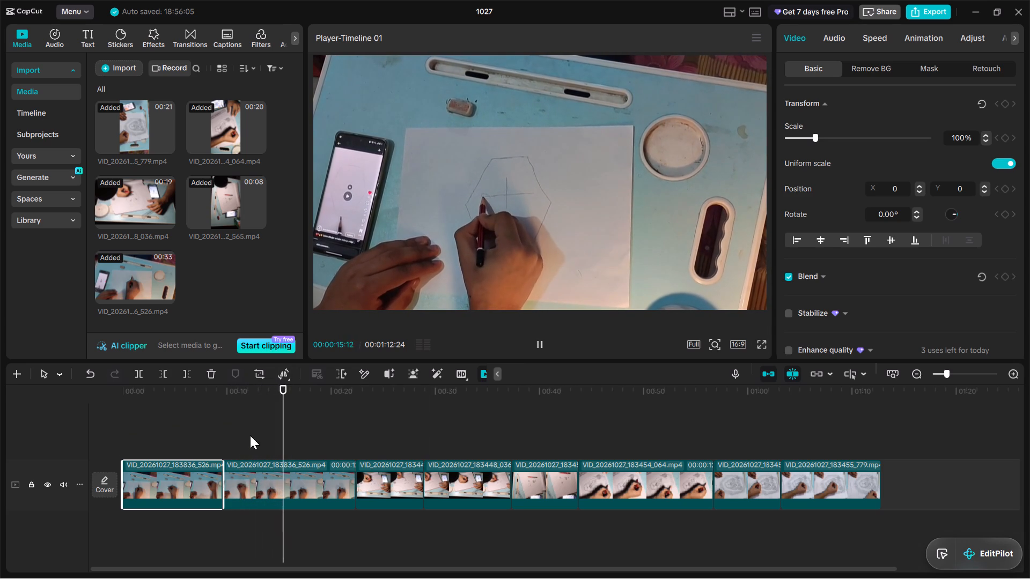
pyautogui.press('space')
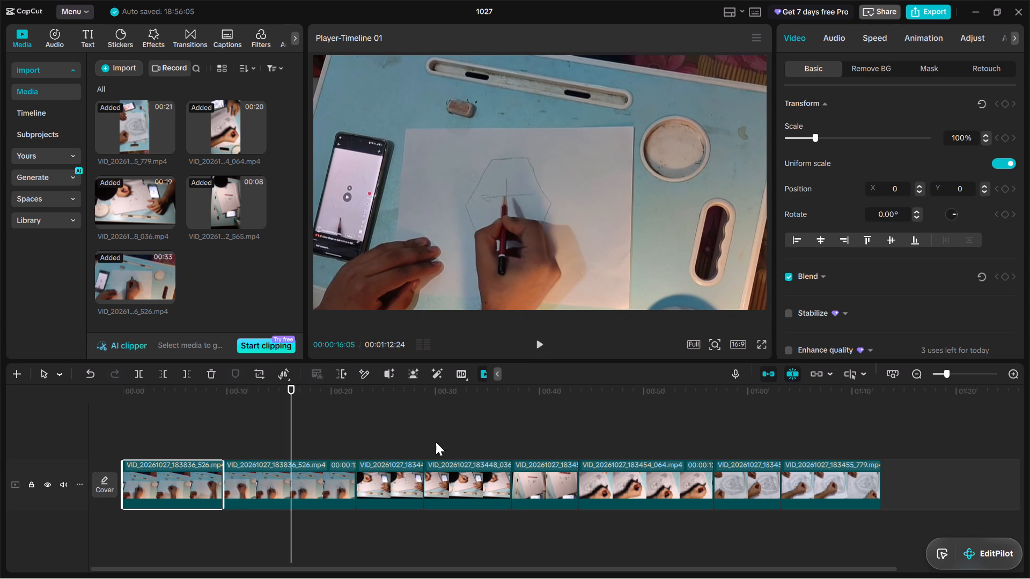
pyautogui.press('Left')
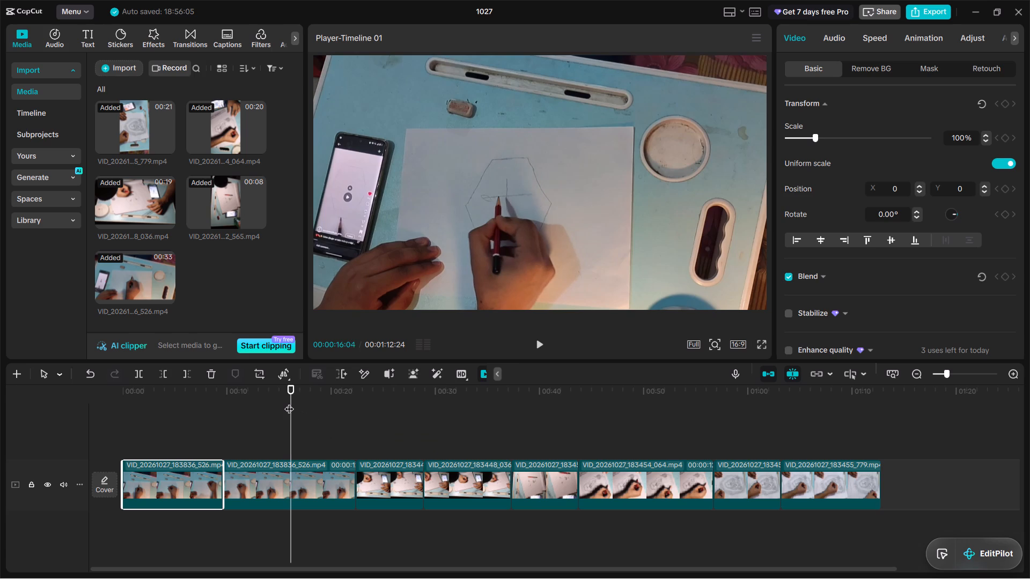
pyautogui.press('Left')
pyautogui.press('Left')
pyautogui.press('Left')
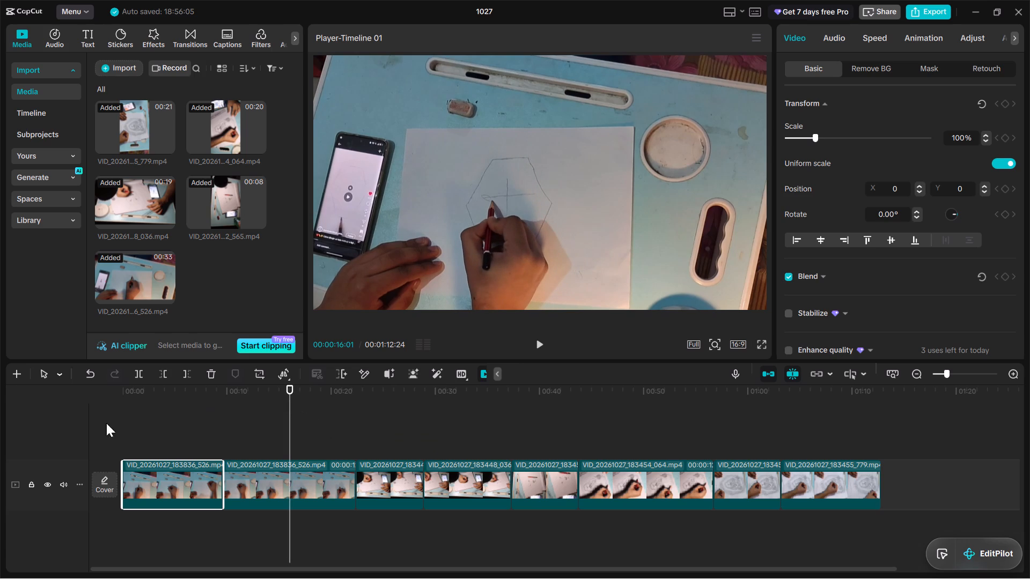
pyautogui.click(137, 374)
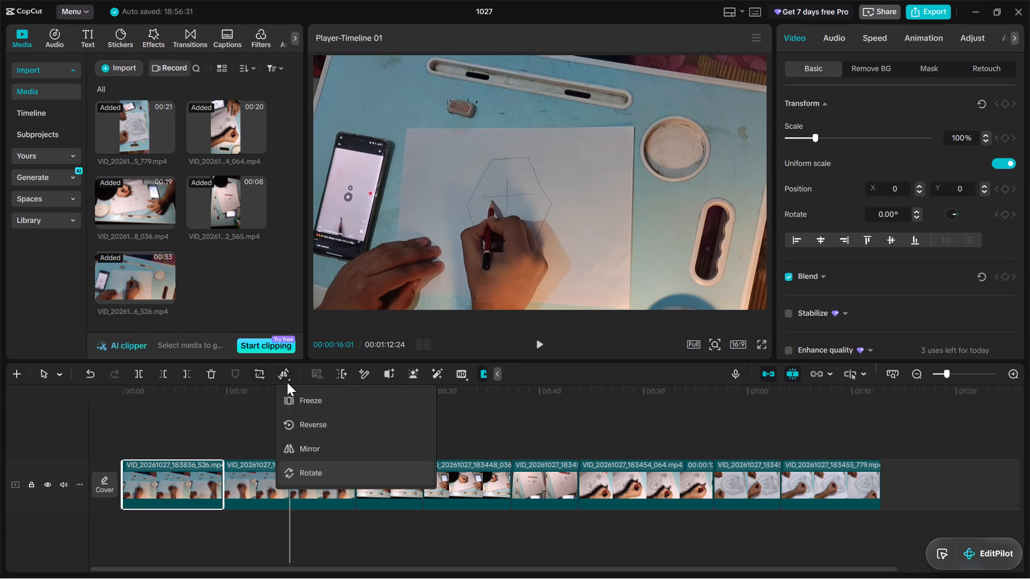
# Return to the start of the timeline and browse the favourite filters for one that suits the drawing footage.
pyautogui.moveTo(288, 393); pyautogui.dragTo(5, 437)
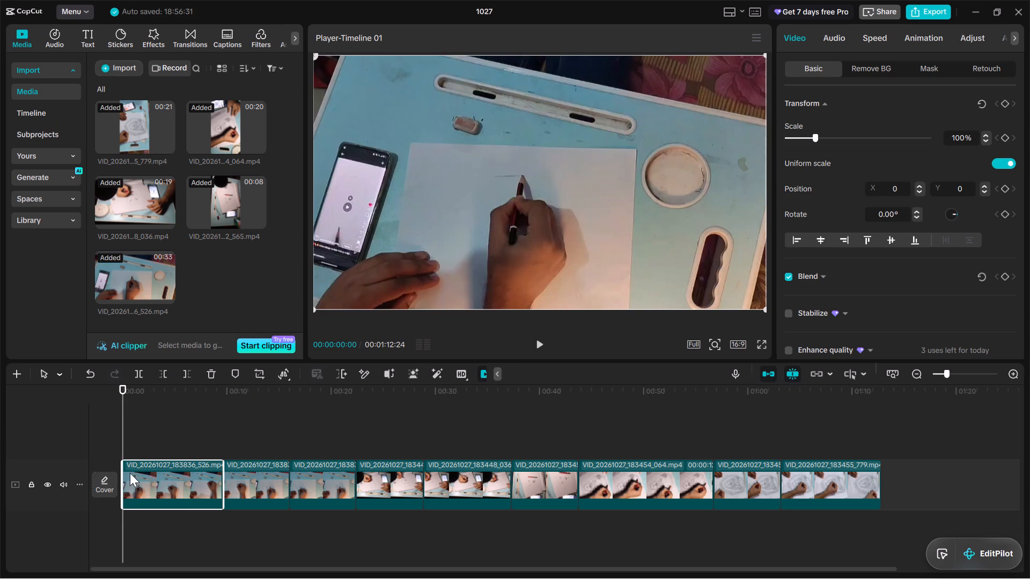
pyautogui.click(268, 39)
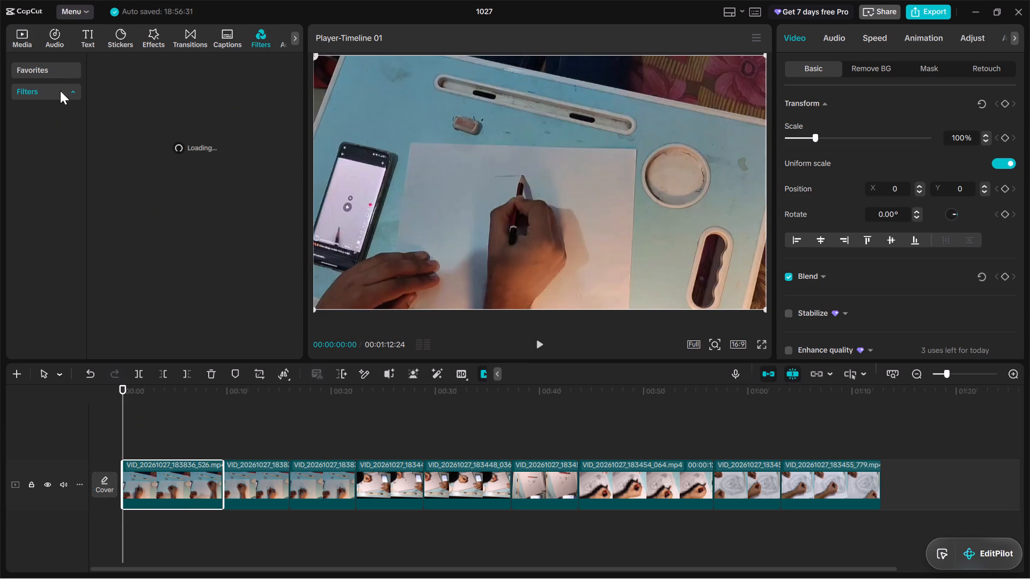
pyautogui.click(53, 72)
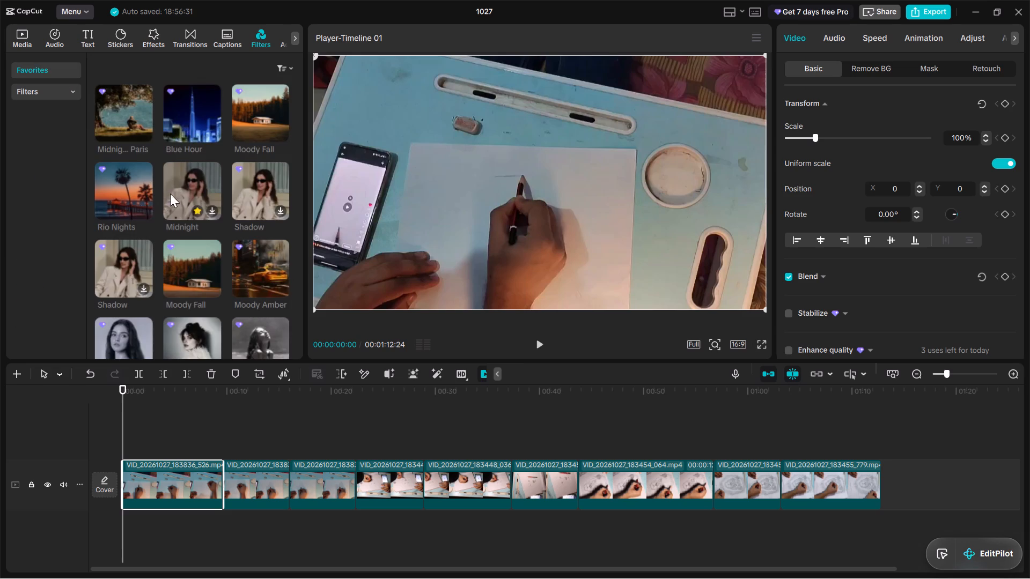
pyautogui.scroll(-10, 193, 177)
pyautogui.scroll(4, 198, 191)
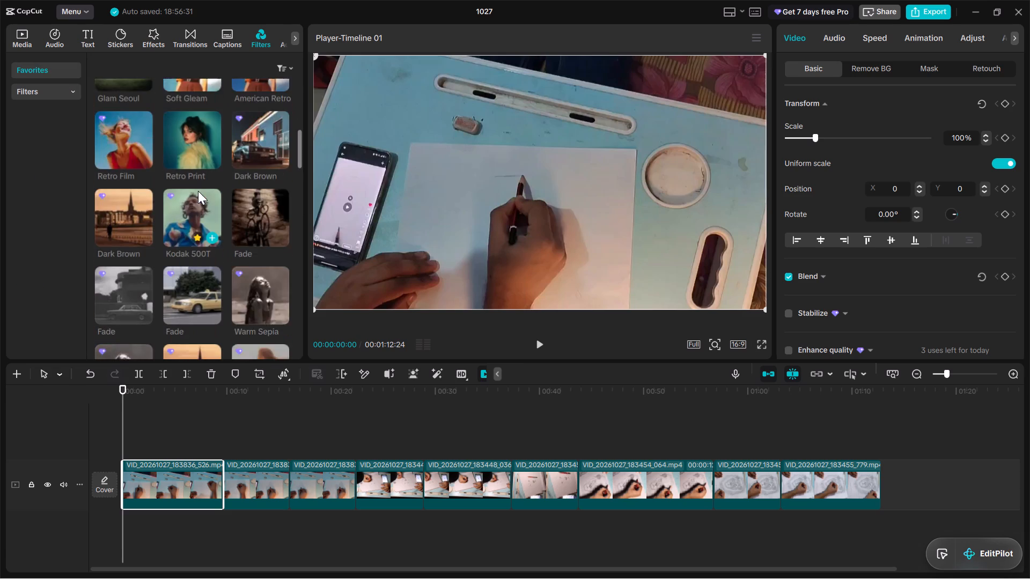
pyautogui.scroll(8, 198, 191)
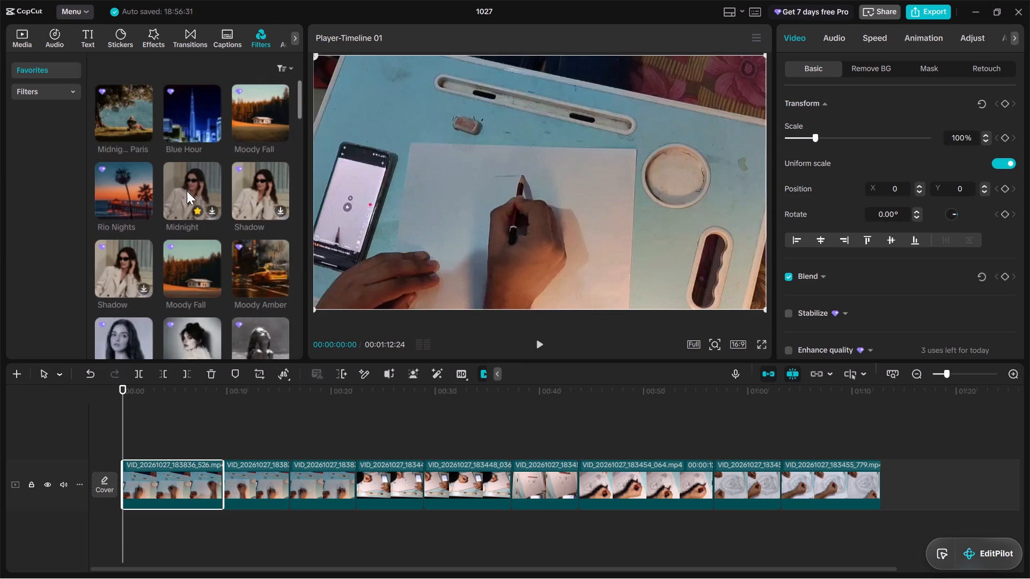
pyautogui.scroll(-10, 187, 191)
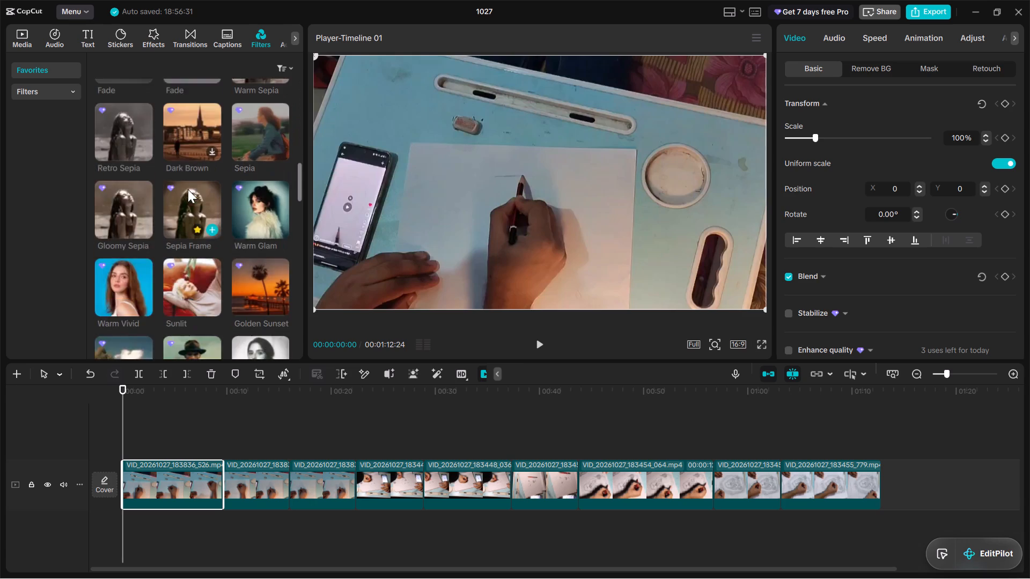
pyautogui.scroll(-8, 188, 189)
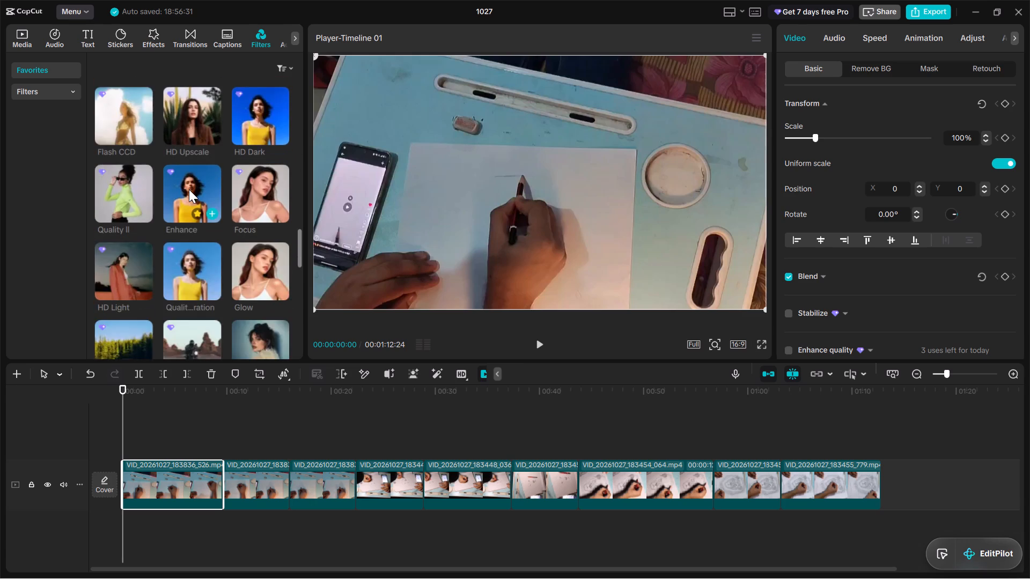
pyautogui.scroll(-1, 189, 189)
# Preview the 4K, HD Light, Quality II, Enhance and Qualit...ration favourite filters on the opening clip.
pyautogui.click(125, 279)
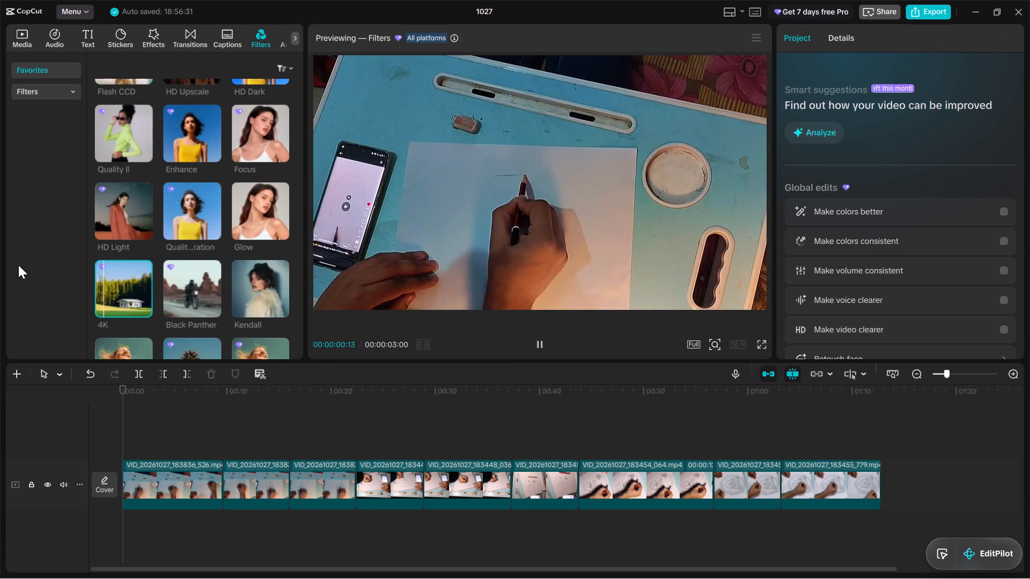
pyautogui.click(134, 209)
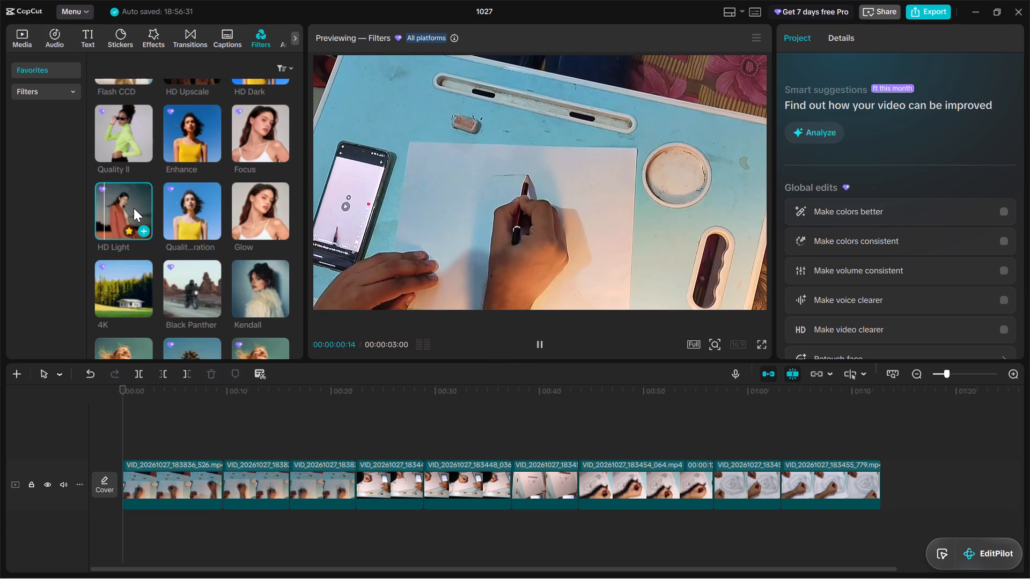
pyautogui.click(118, 142)
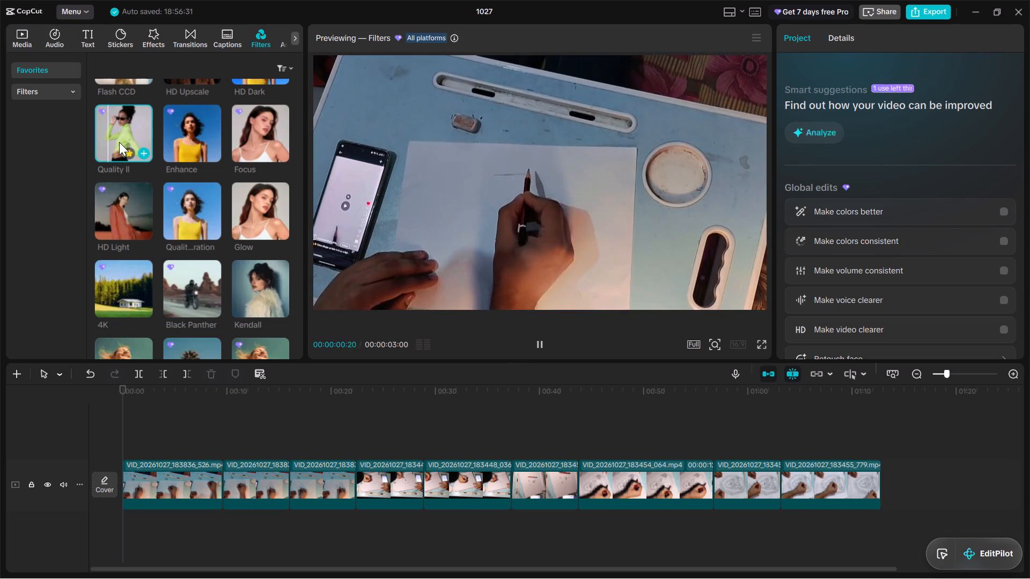
pyautogui.click(189, 142)
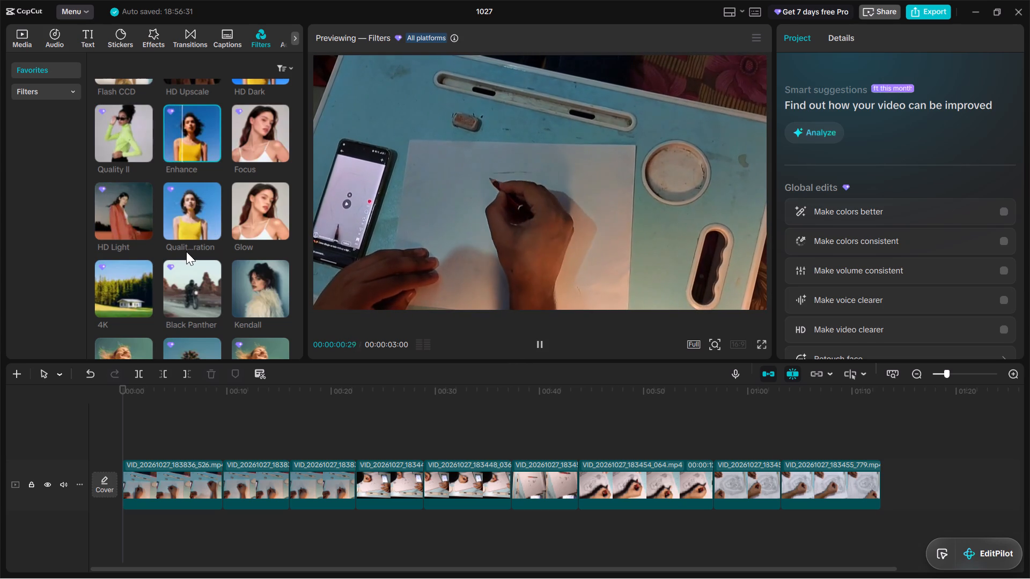
pyautogui.click(187, 210)
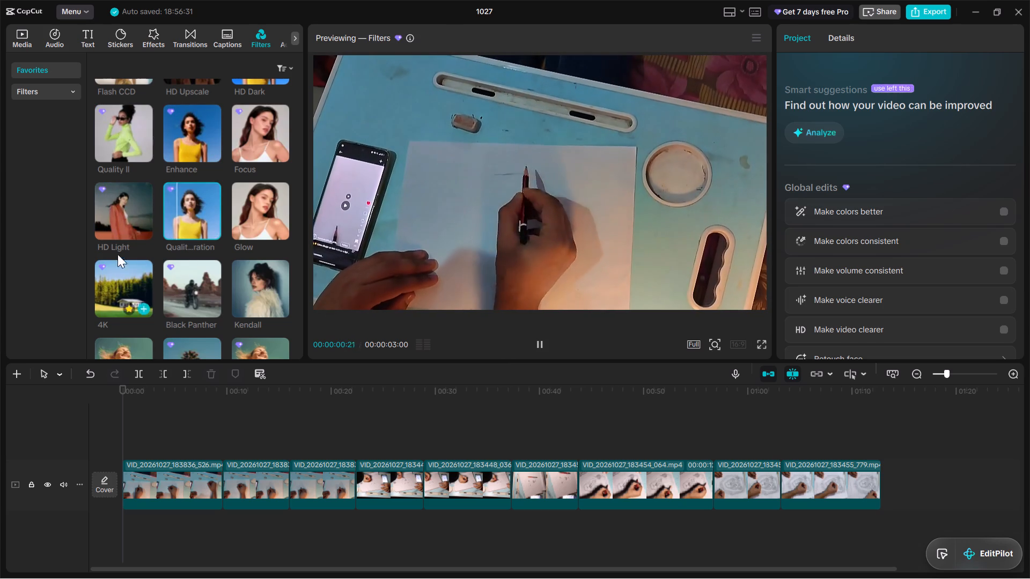
# Compare the 4K filter with Kendall and Badbunny by previewing each on the opening clip.
pyautogui.scroll(-1, 135, 283)
pyautogui.click(115, 228)
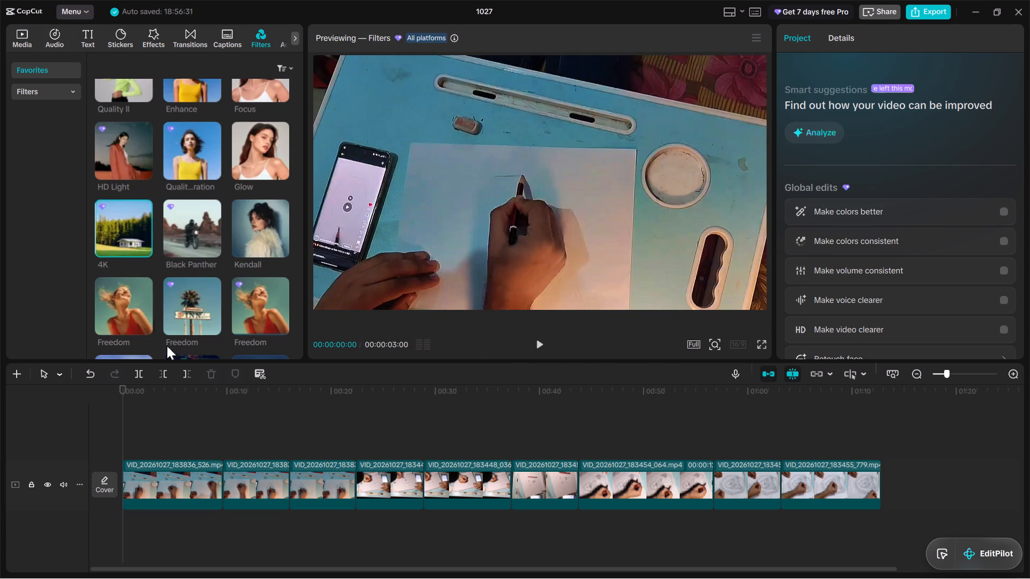
pyautogui.click(248, 235)
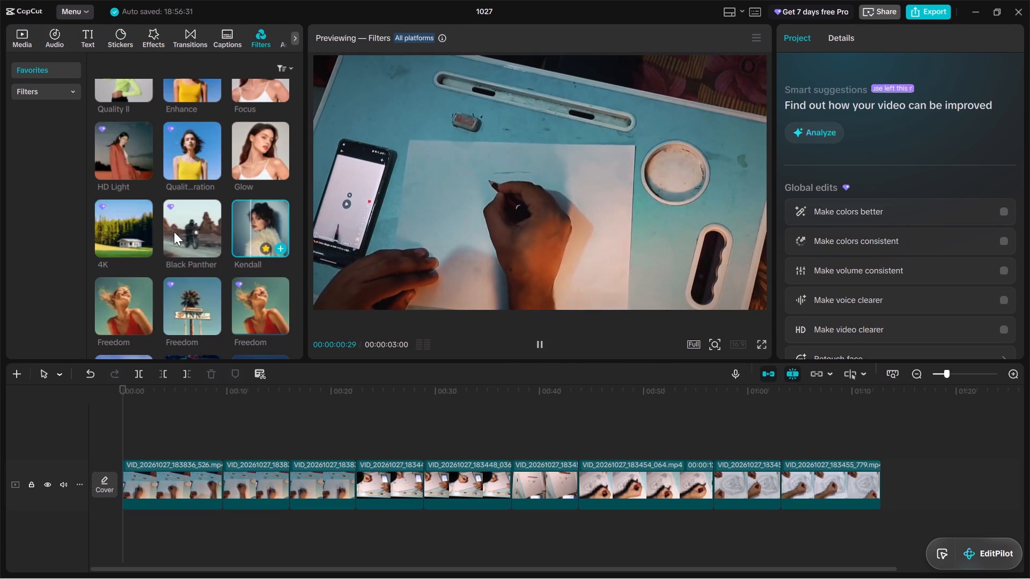
pyautogui.click(133, 224)
pyautogui.scroll(-2, 215, 310)
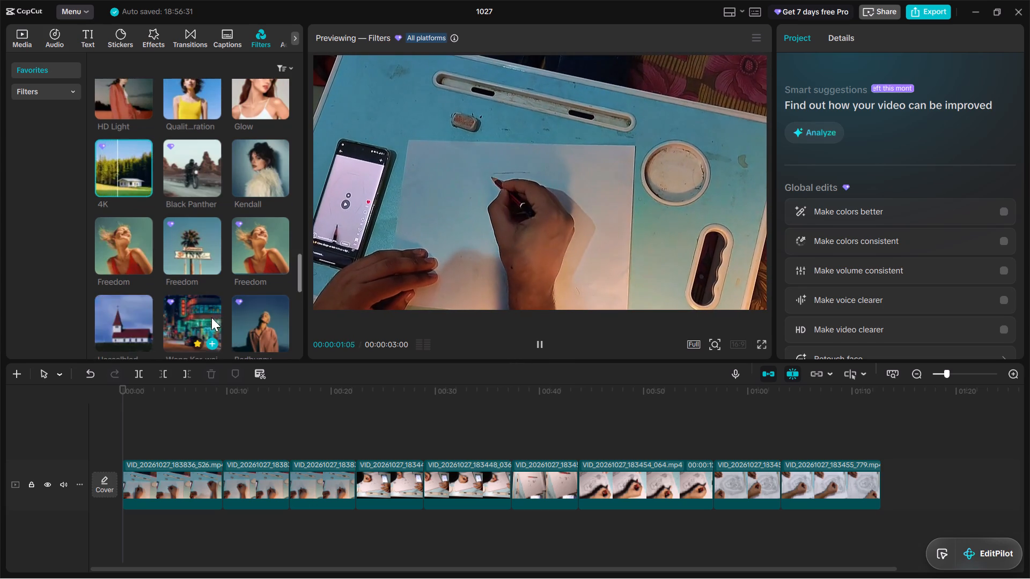
pyautogui.click(249, 268)
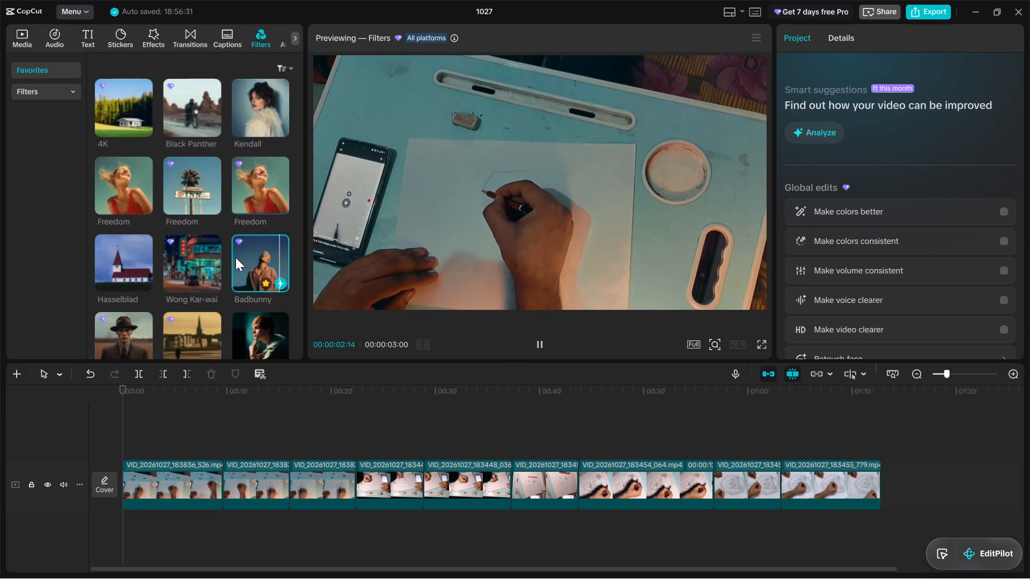
pyautogui.scroll(1, 124, 176)
pyautogui.click(125, 173)
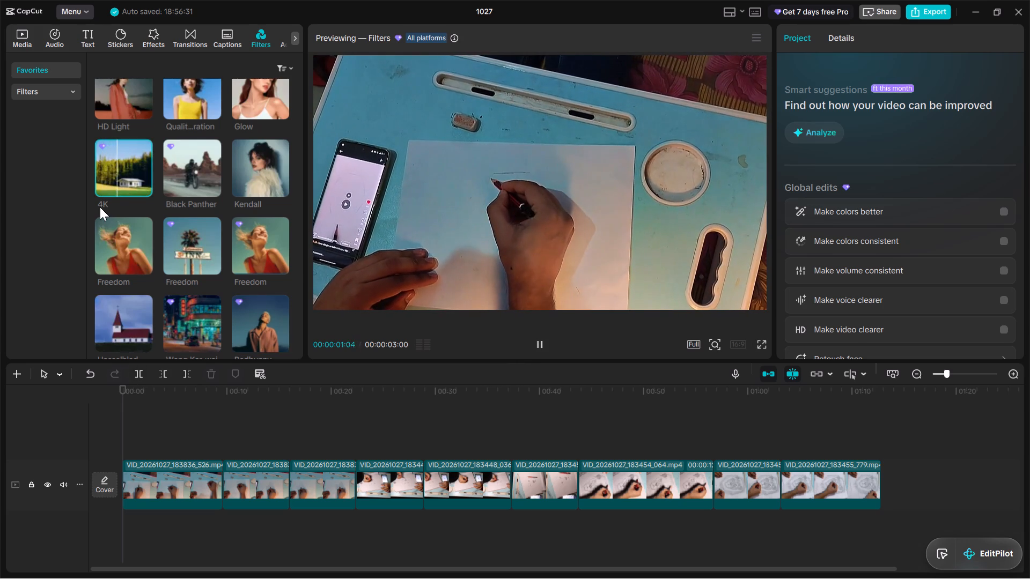
# Preview the HD Upscale, Flash CCD and HD Dark favourite filters on the opening clip.
pyautogui.scroll(2, 100, 209)
pyautogui.scroll(1, 172, 217)
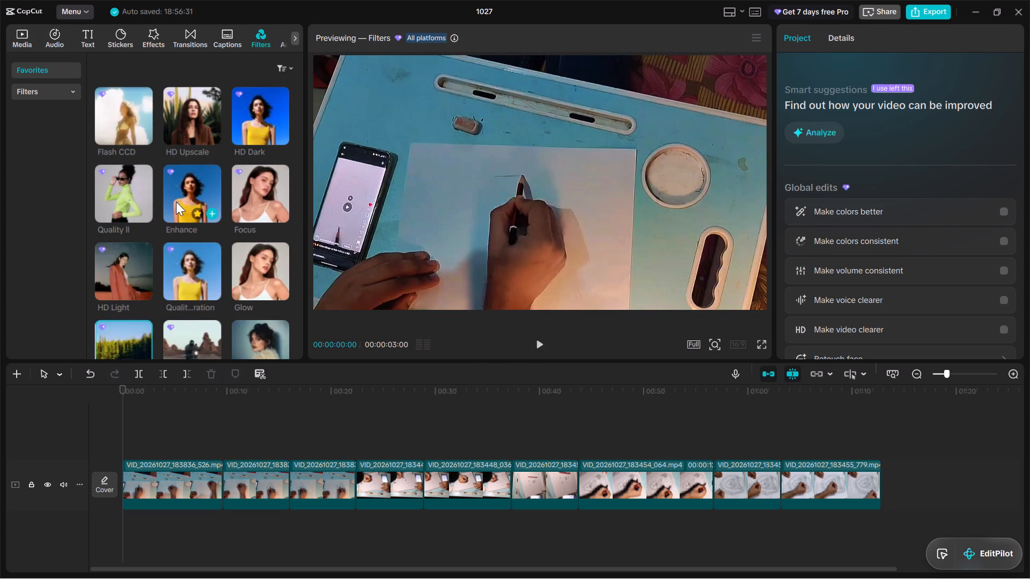
pyautogui.click(191, 120)
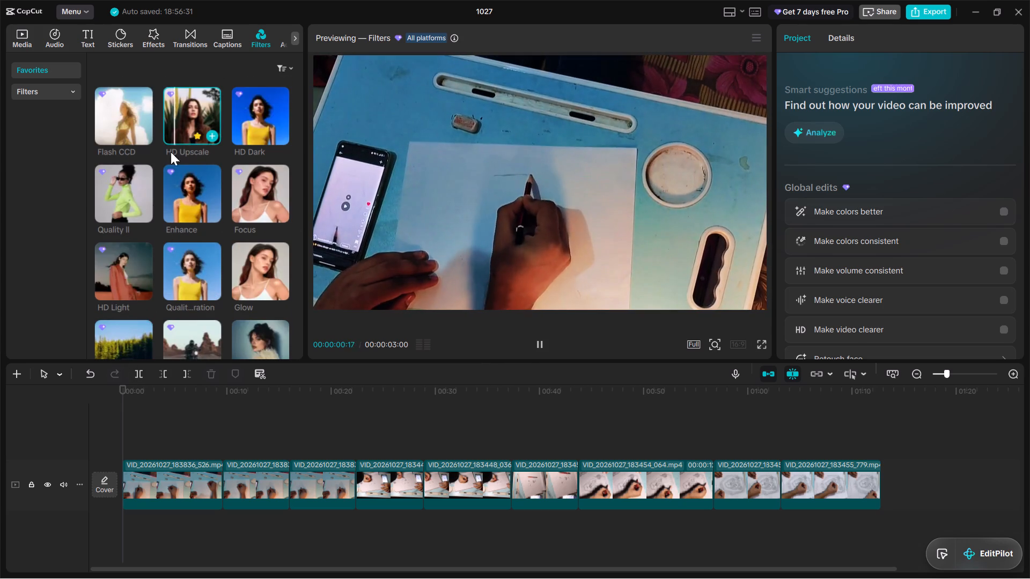
pyautogui.click(123, 120)
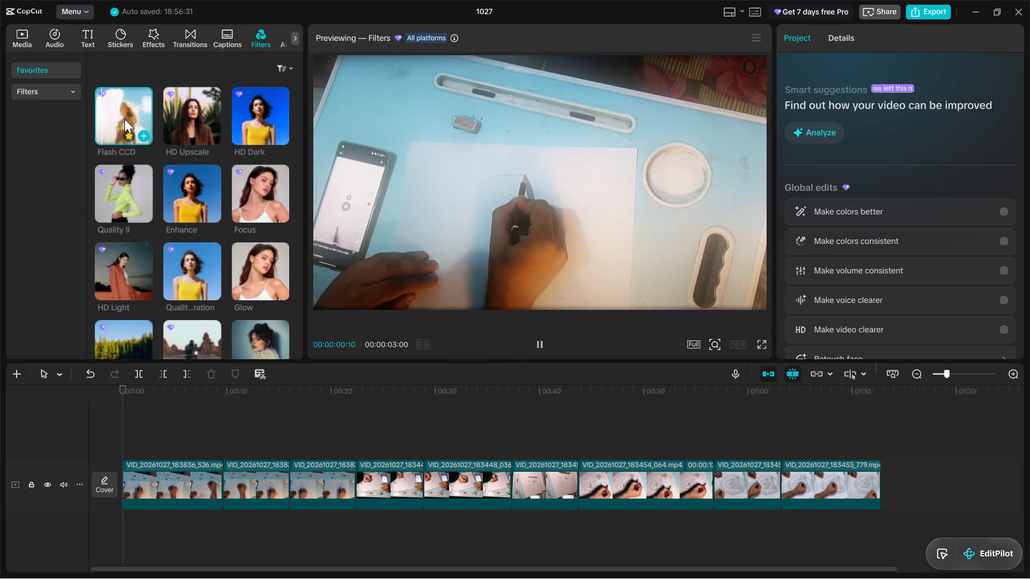
pyautogui.scroll(1, 155, 155)
pyautogui.click(253, 178)
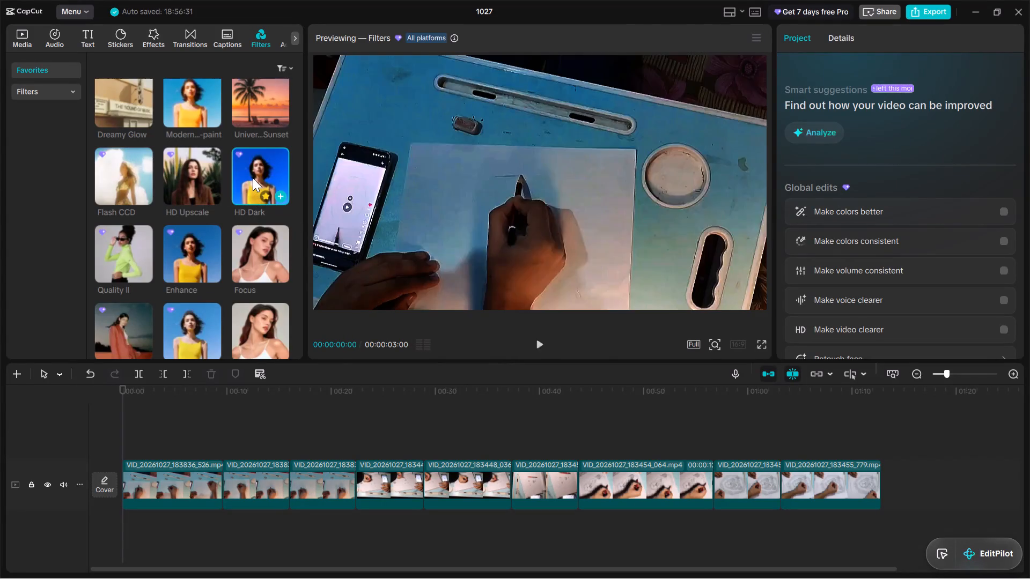
pyautogui.scroll(2, 240, 193)
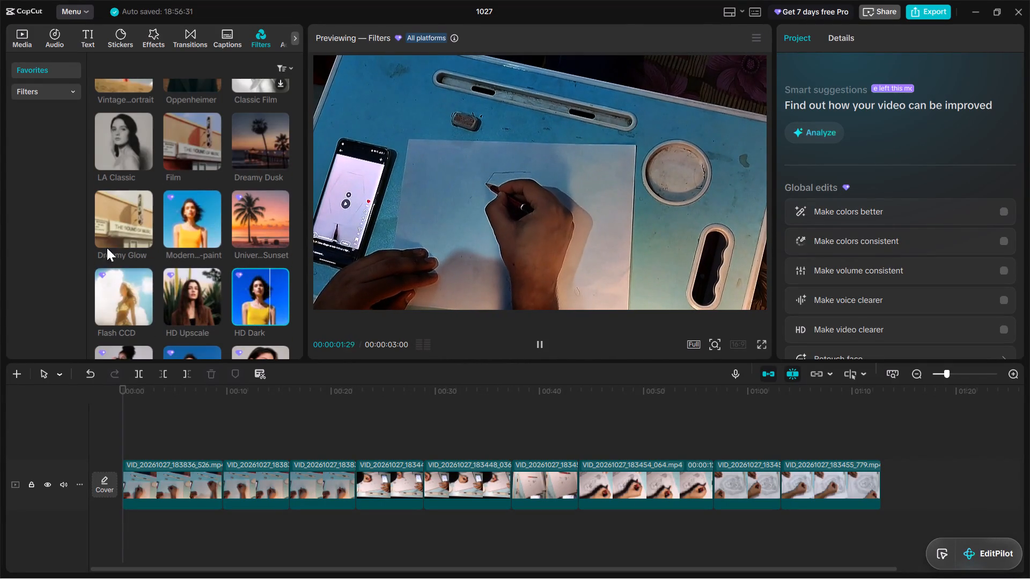
# Add the 4K filter at the start of the timeline and extend it to the end of the last clip.
pyautogui.scroll(-3, 216, 263)
pyautogui.scroll(-1, 124, 262)
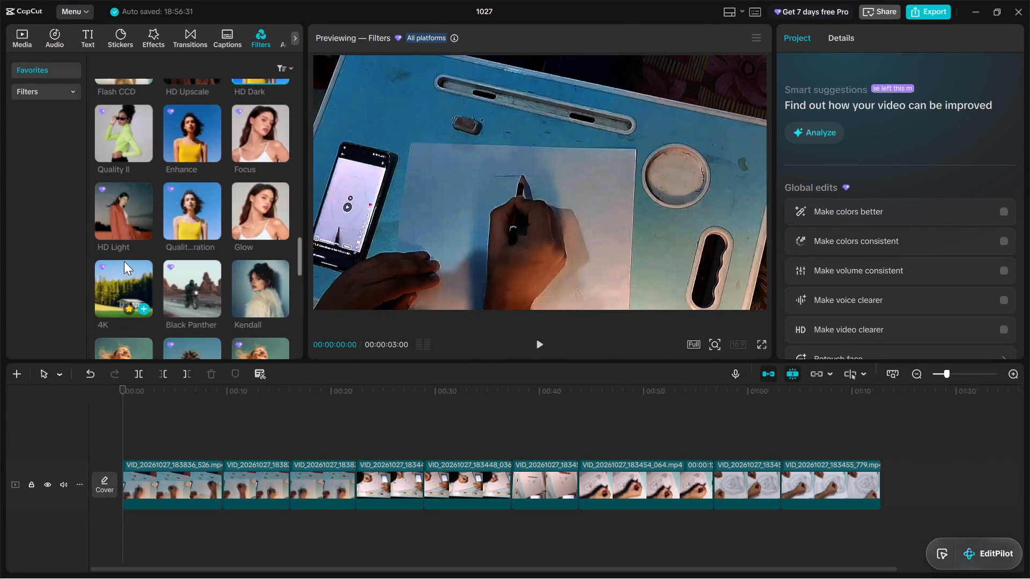
pyautogui.click(133, 283)
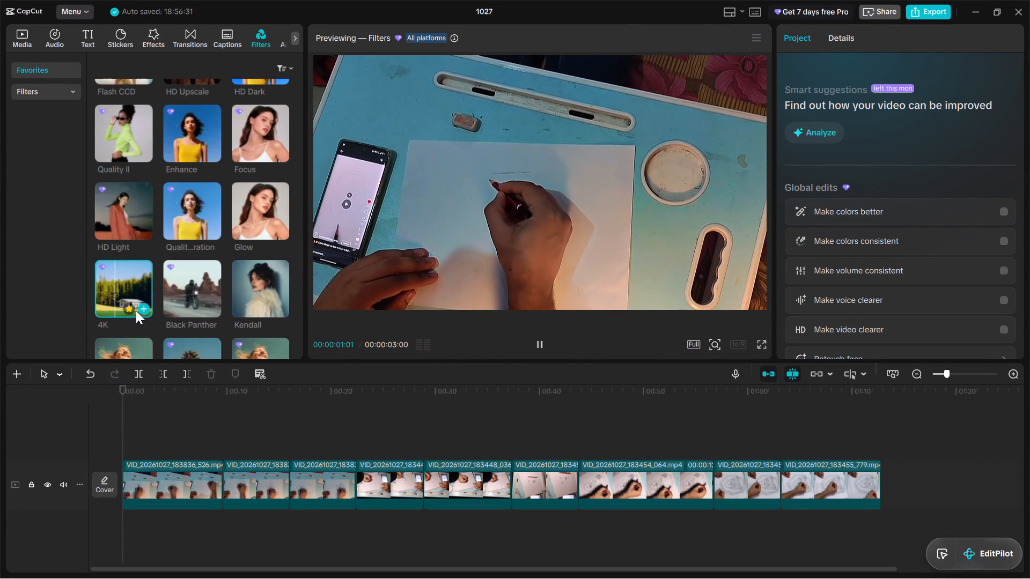
pyautogui.click(144, 308)
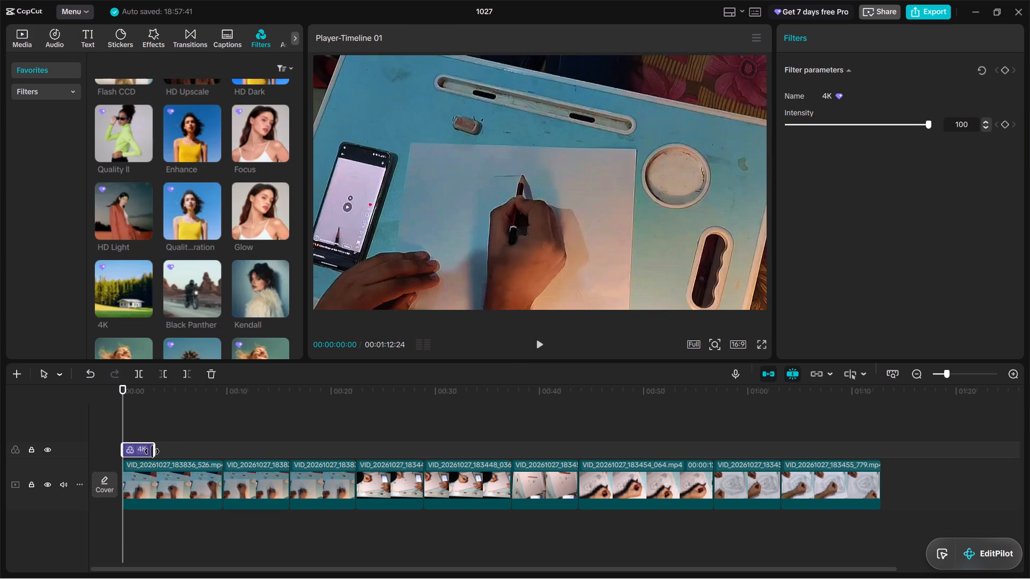
pyautogui.moveTo(152, 451); pyautogui.dragTo(620, 491)
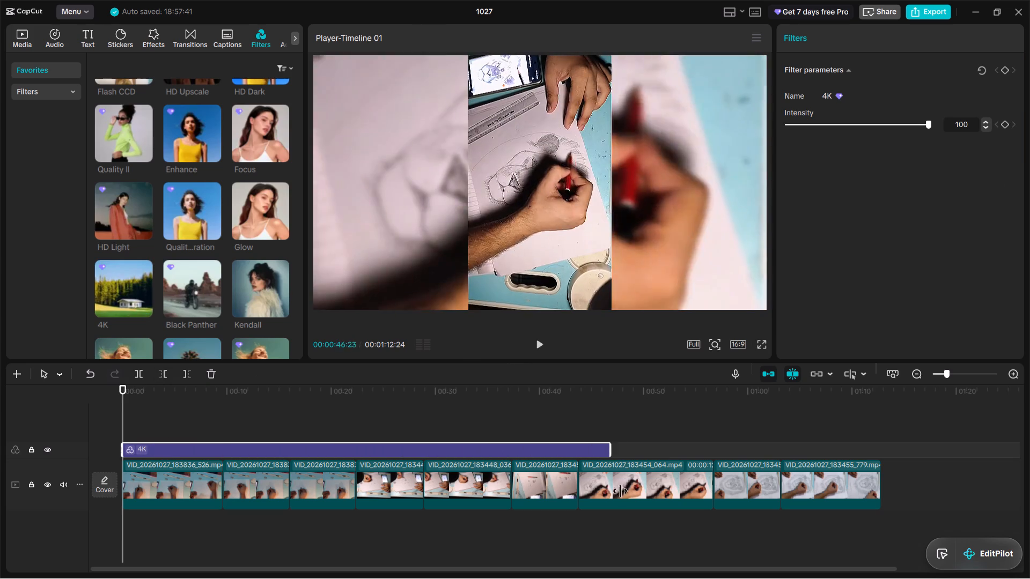
pyautogui.moveTo(620, 491); pyautogui.dragTo(854, 498)
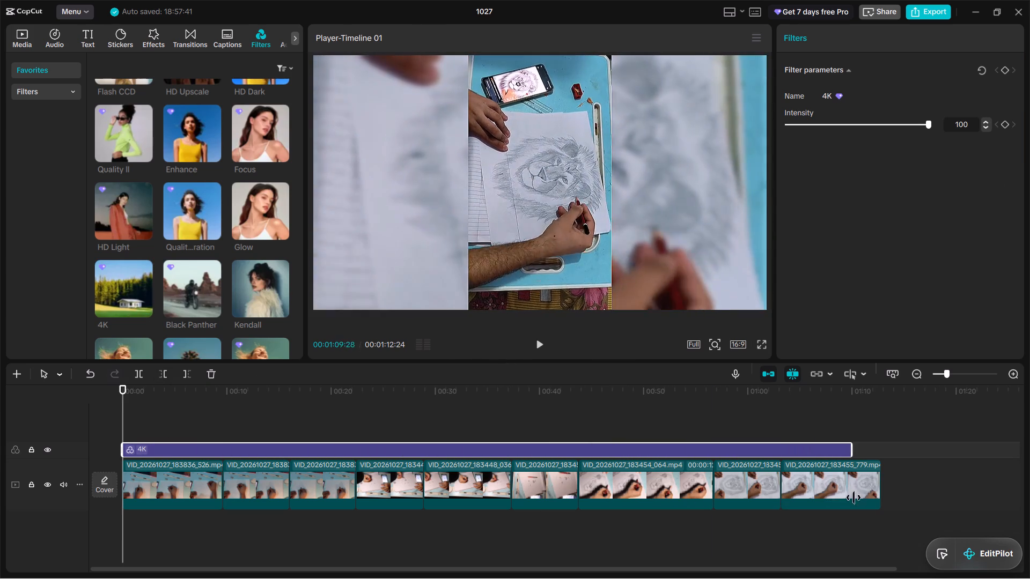
pyautogui.moveTo(854, 498); pyautogui.dragTo(882, 495)
# Preview the three Freedom filters on top of the 4K look.
pyautogui.scroll(-2, 282, 249)
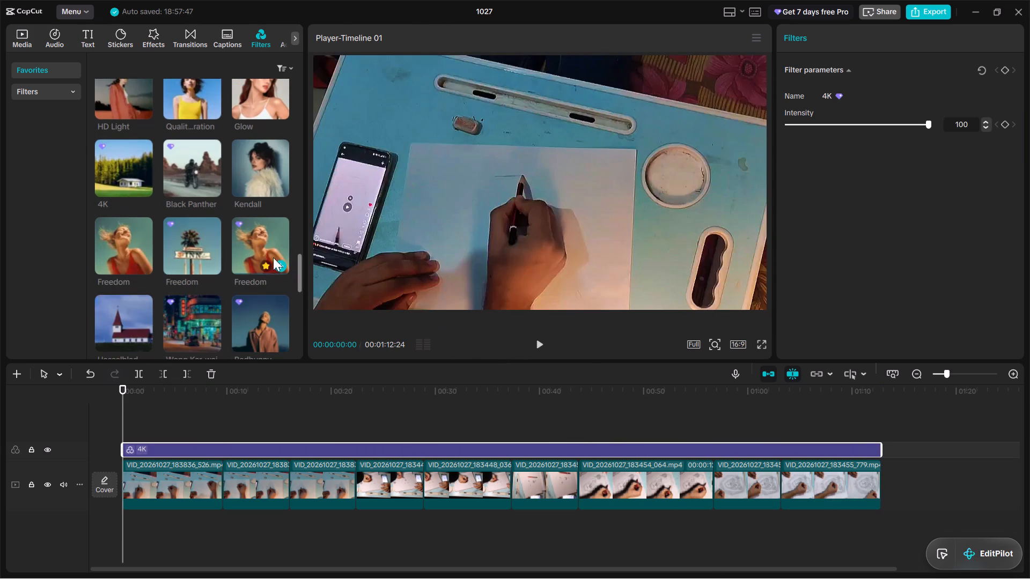
pyautogui.click(252, 242)
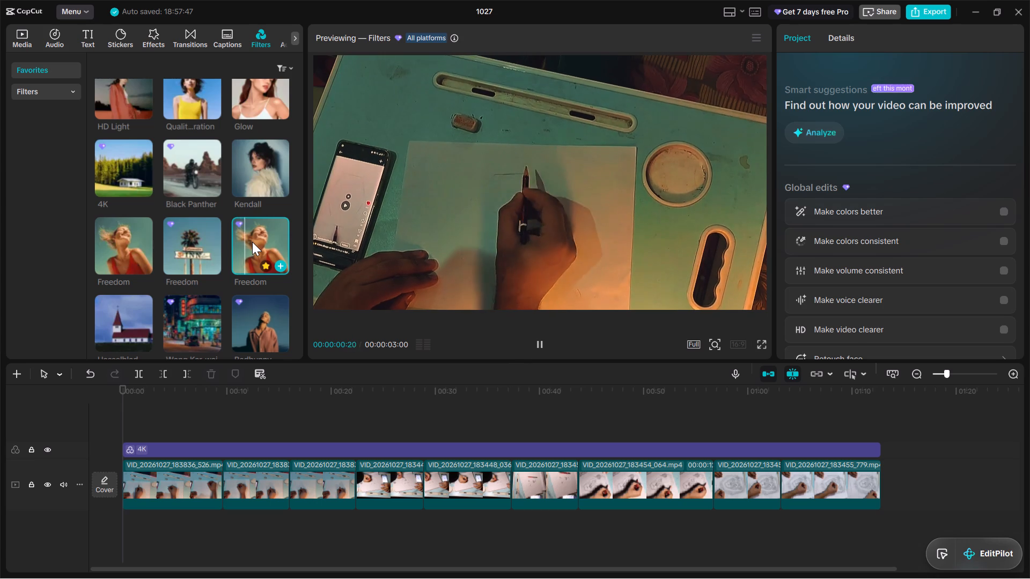
pyautogui.click(186, 255)
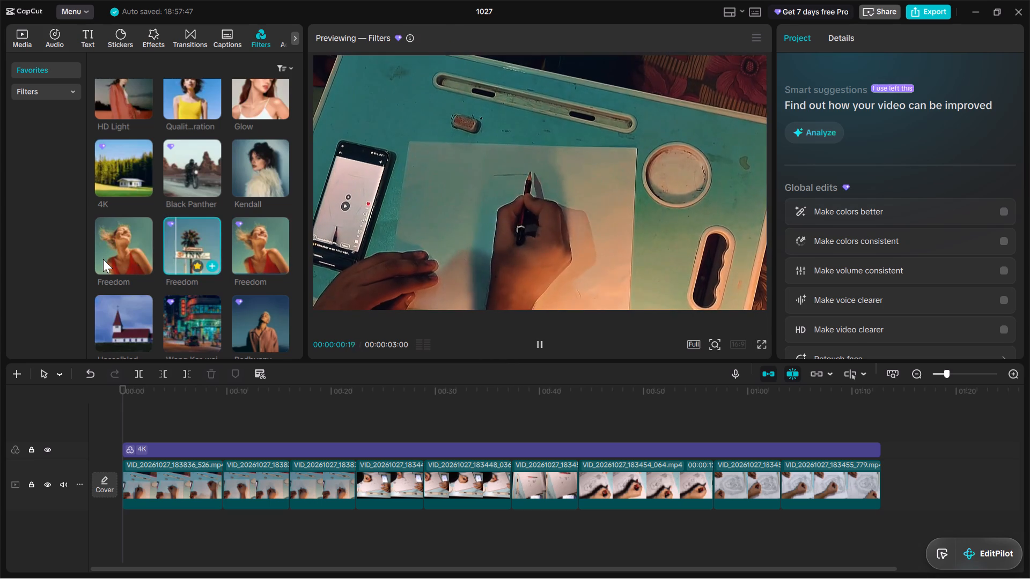
pyautogui.click(107, 250)
# Add the Badbunny filter above the 4K filter and extend it to the end of the last clip.
pyautogui.scroll(-2, 146, 257)
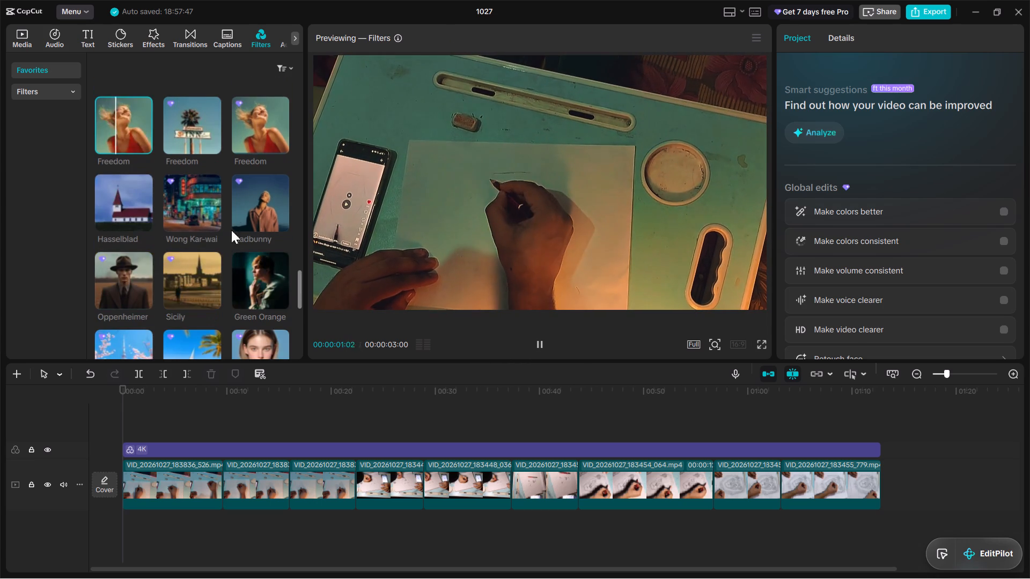
pyautogui.click(248, 211)
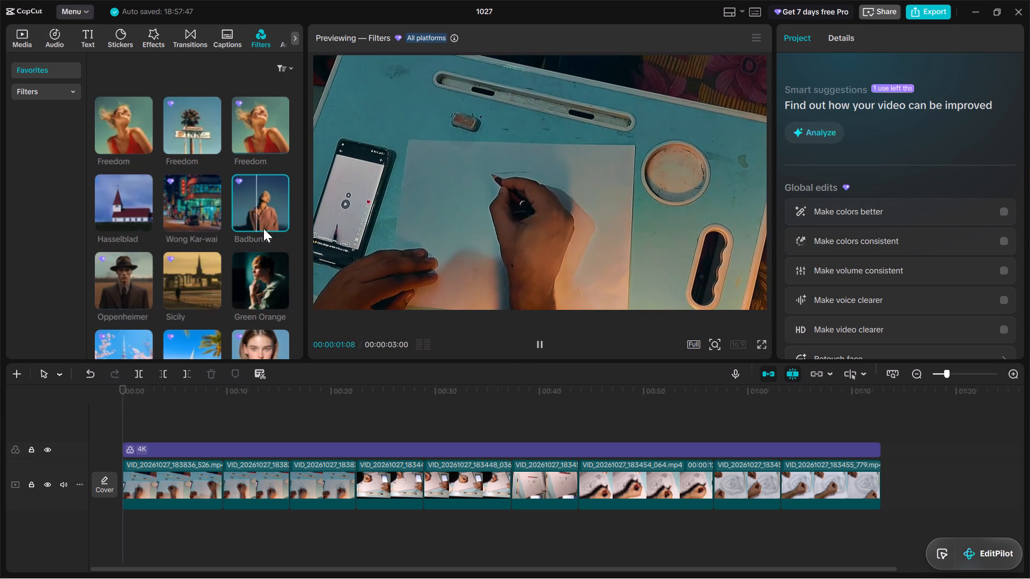
pyautogui.click(283, 222)
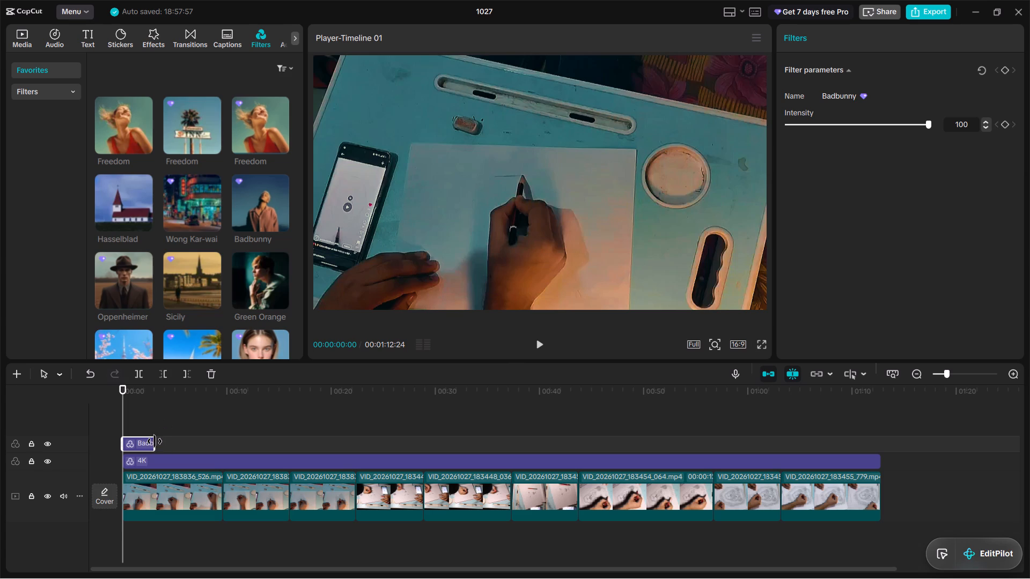
pyautogui.moveTo(154, 442); pyautogui.dragTo(810, 451)
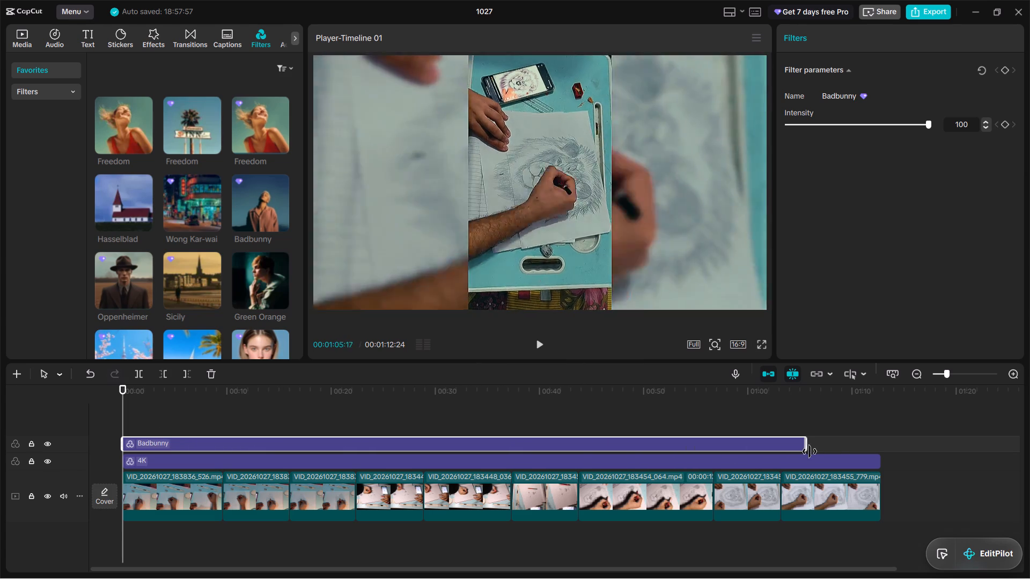
pyautogui.moveTo(810, 451); pyautogui.dragTo(881, 456)
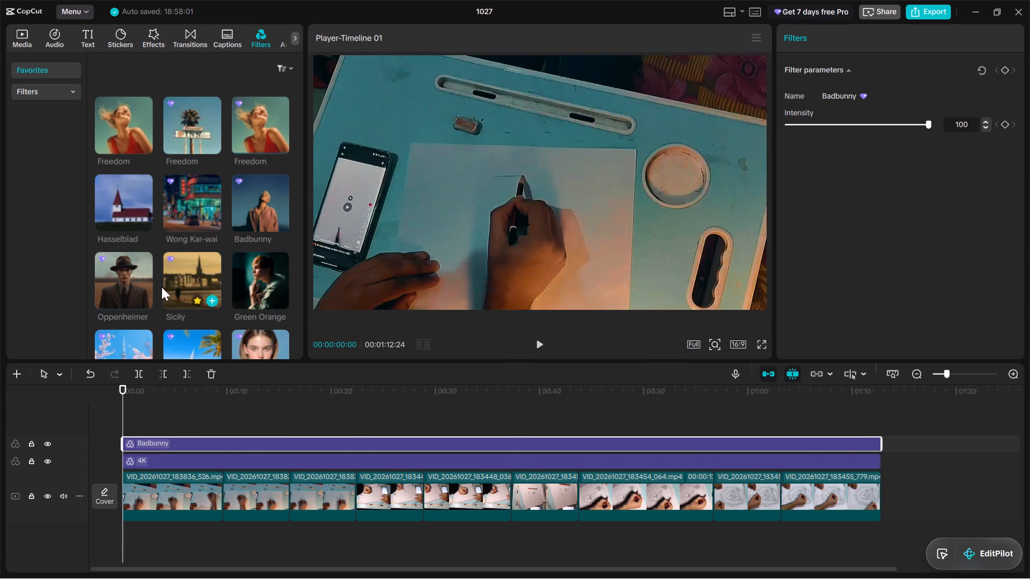
# Preview the Denim Silver, Vivid Picnic, Colorf...iverse and Manga Vision favourite filters on top of the Badbunny and 4K look.
pyautogui.scroll(-1, 161, 286)
pyautogui.click(259, 297)
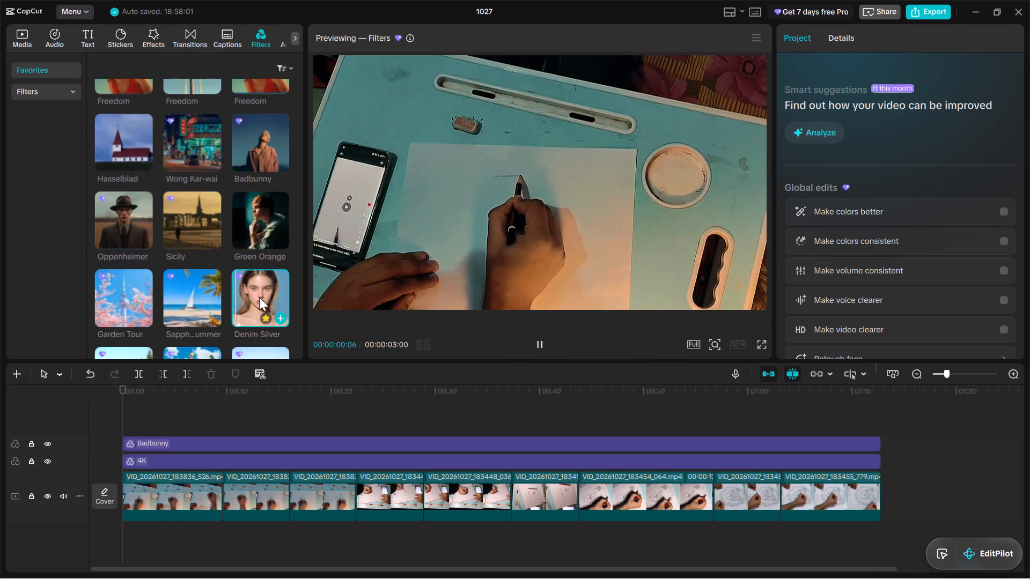
pyautogui.scroll(-1, 201, 314)
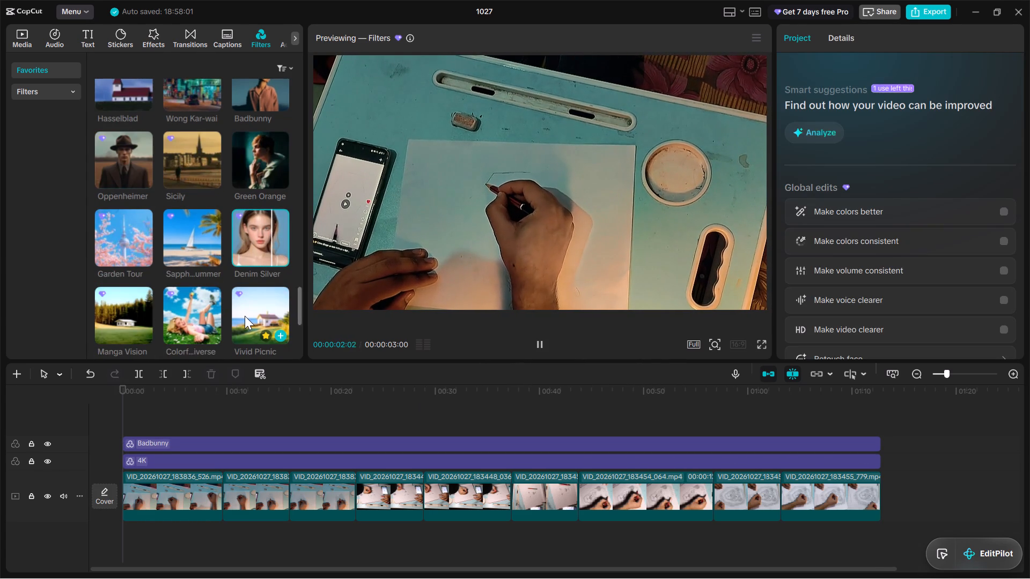
pyautogui.click(247, 316)
pyautogui.click(194, 328)
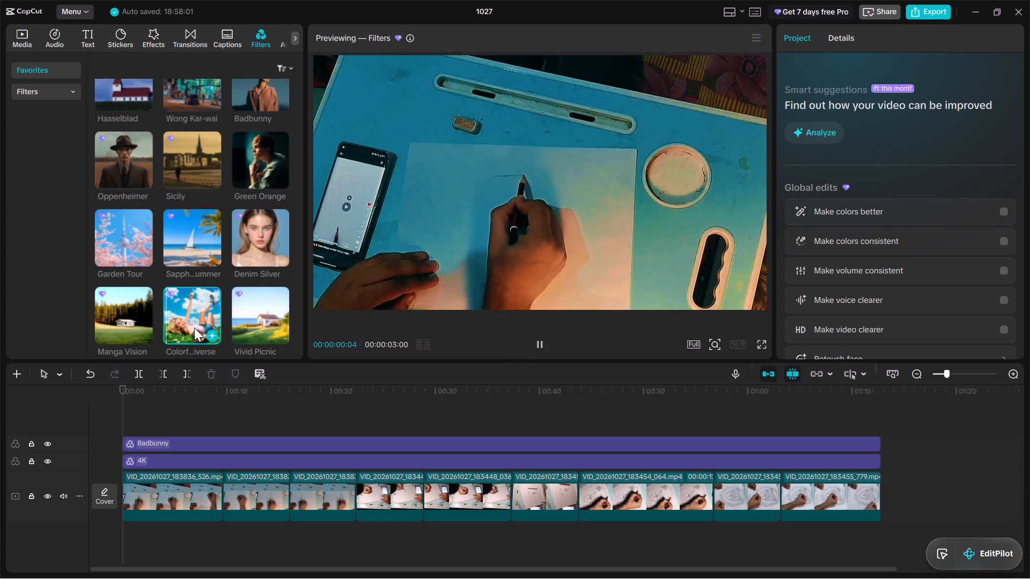
pyautogui.click(96, 316)
# Preview the Kendall, Oppenheimer and Warm Glam favourite filters on the opening clip.
pyautogui.scroll(2, 141, 321)
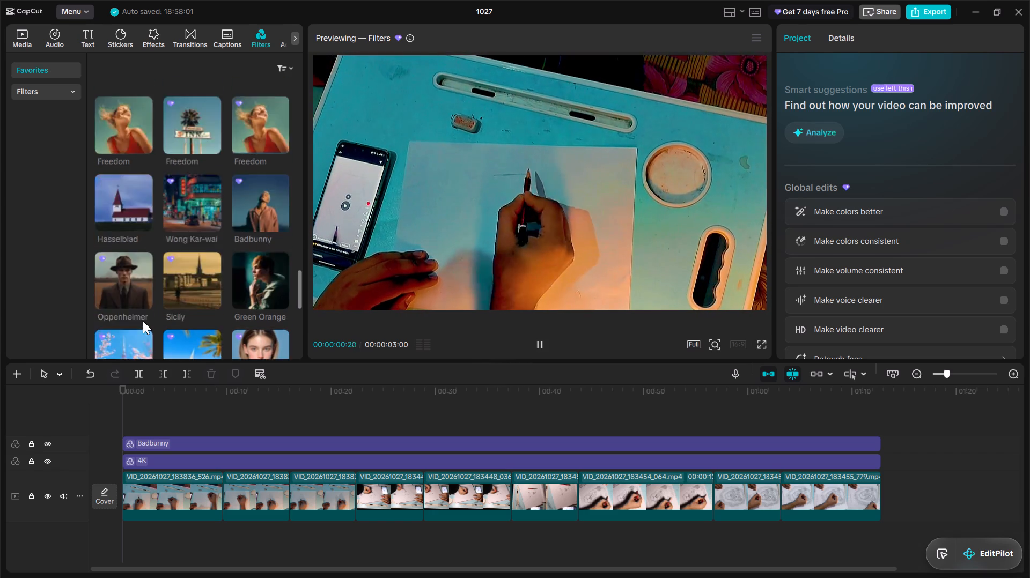
pyautogui.scroll(2, 143, 321)
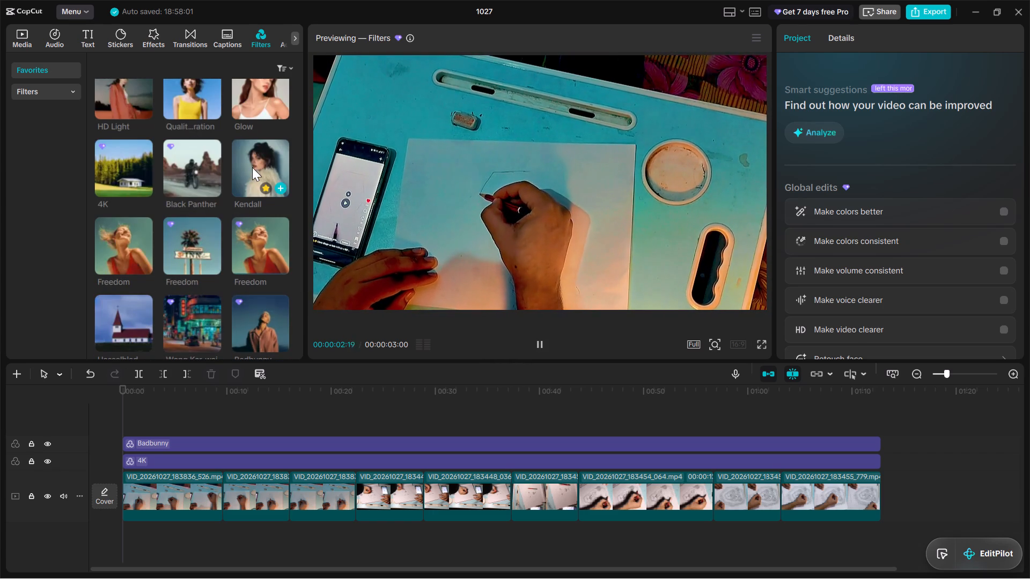
pyautogui.click(252, 167)
pyautogui.scroll(1, 225, 228)
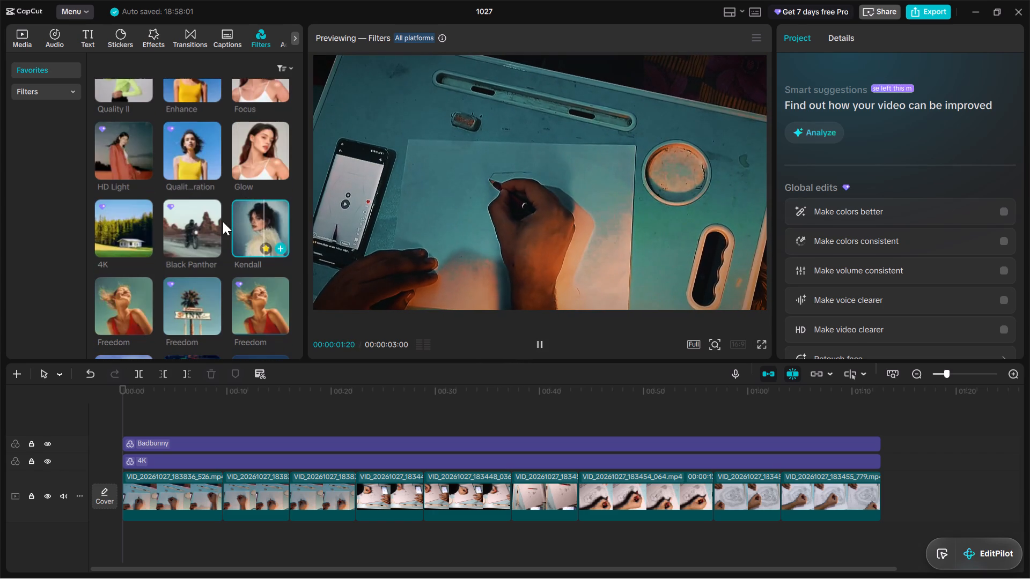
pyautogui.scroll(3, 223, 221)
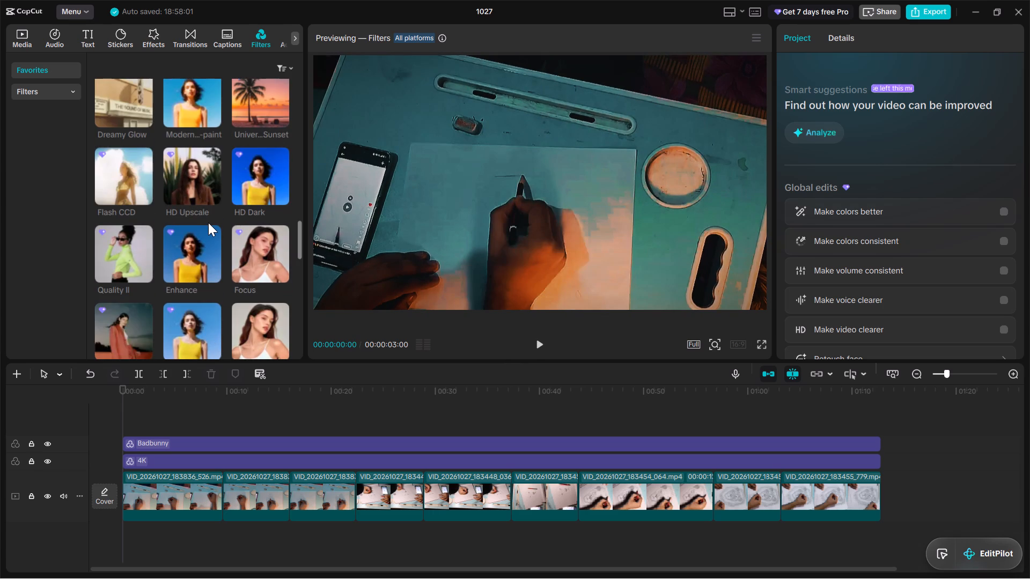
pyautogui.scroll(3, 208, 221)
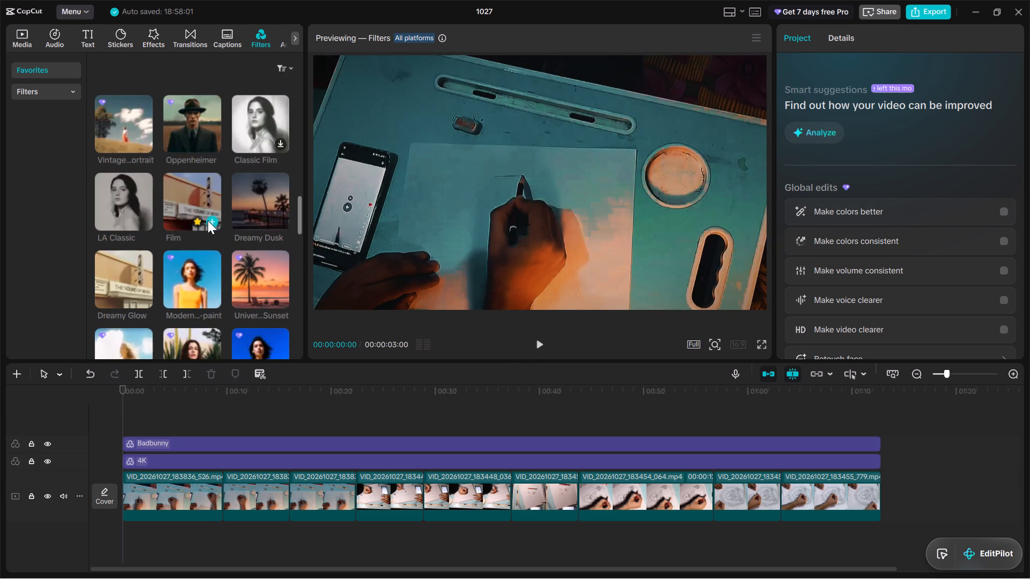
pyautogui.scroll(1, 207, 221)
pyautogui.click(202, 185)
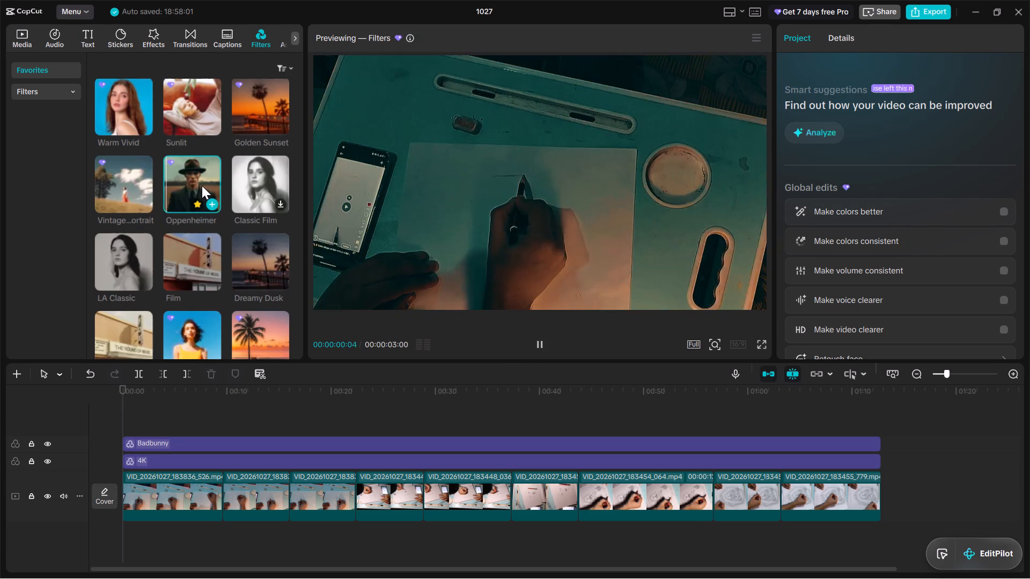
pyautogui.scroll(3, 199, 221)
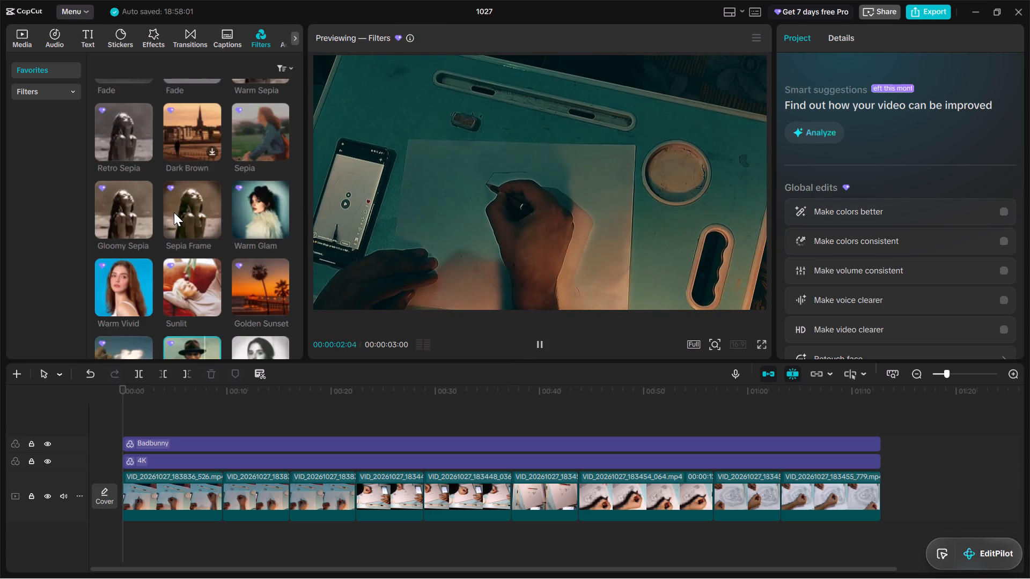
pyautogui.click(241, 210)
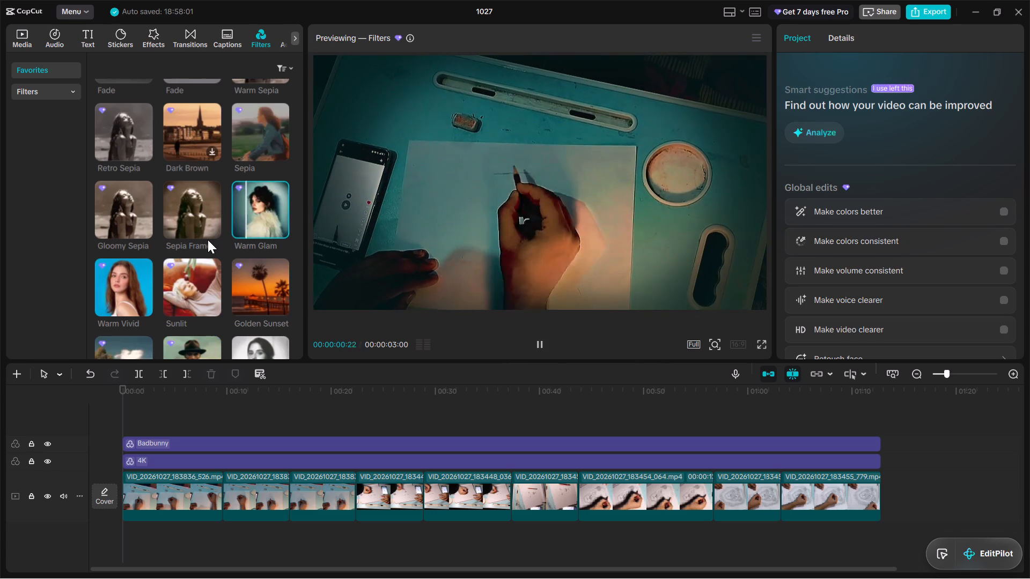
# Preview the Fade filter with the yellow taxi thumbnail, plus Kodak 500T, Dark Brown, Retro Print and Glam Seoul.
pyautogui.scroll(1, 239, 244)
pyautogui.scroll(1, 340, 218)
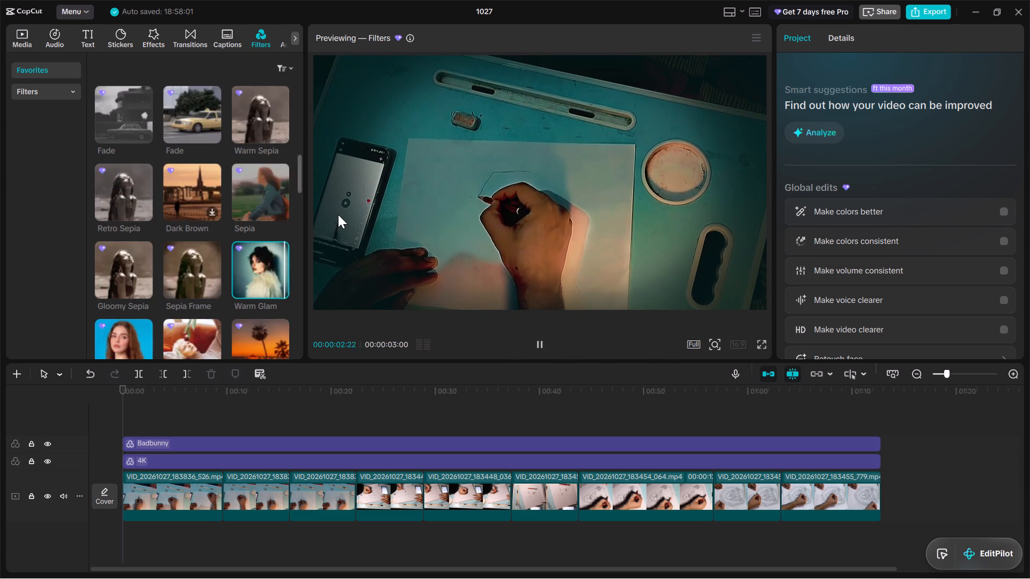
pyautogui.scroll(2, 262, 213)
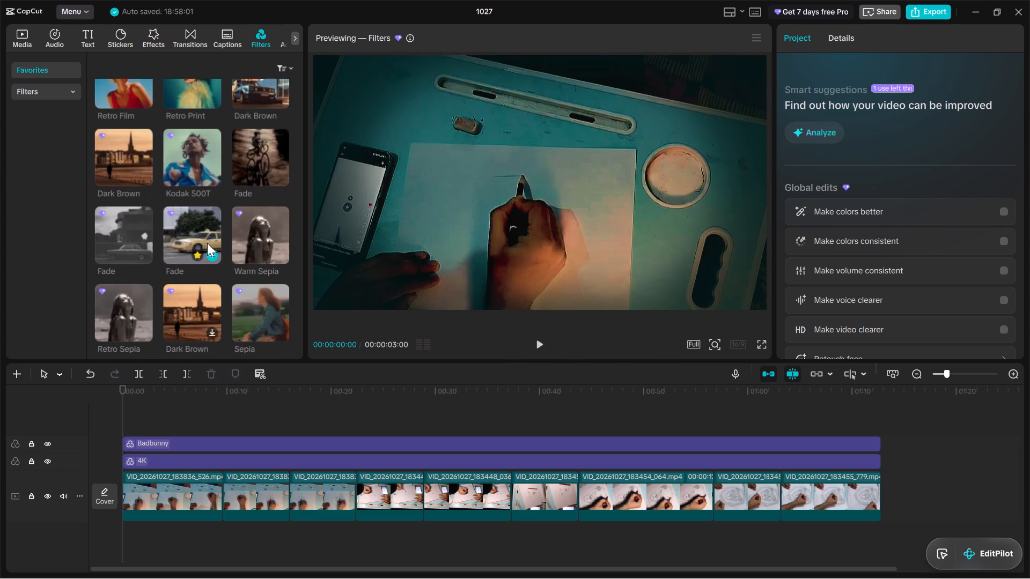
pyautogui.click(185, 227)
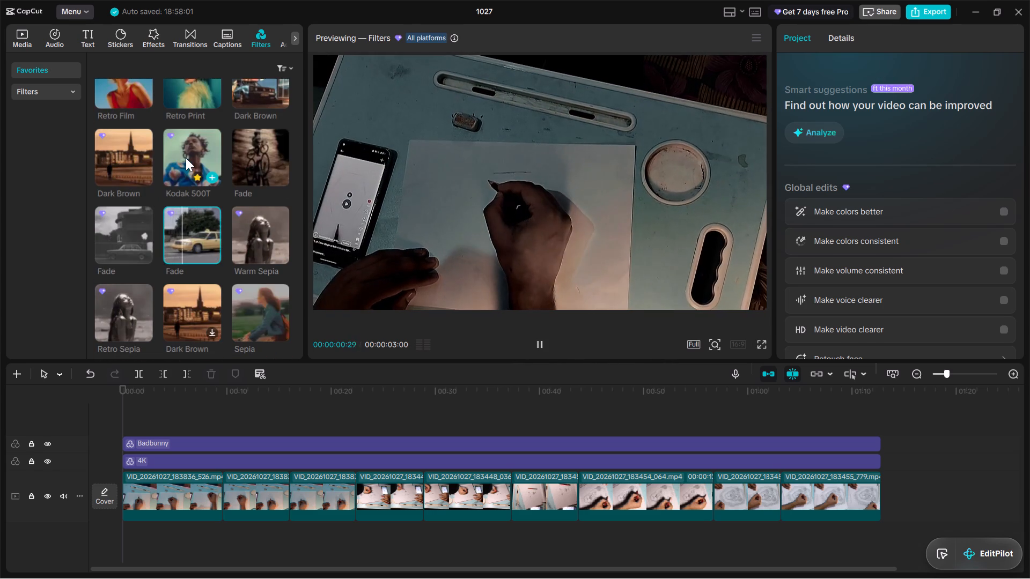
pyautogui.click(186, 158)
pyautogui.scroll(1, 193, 192)
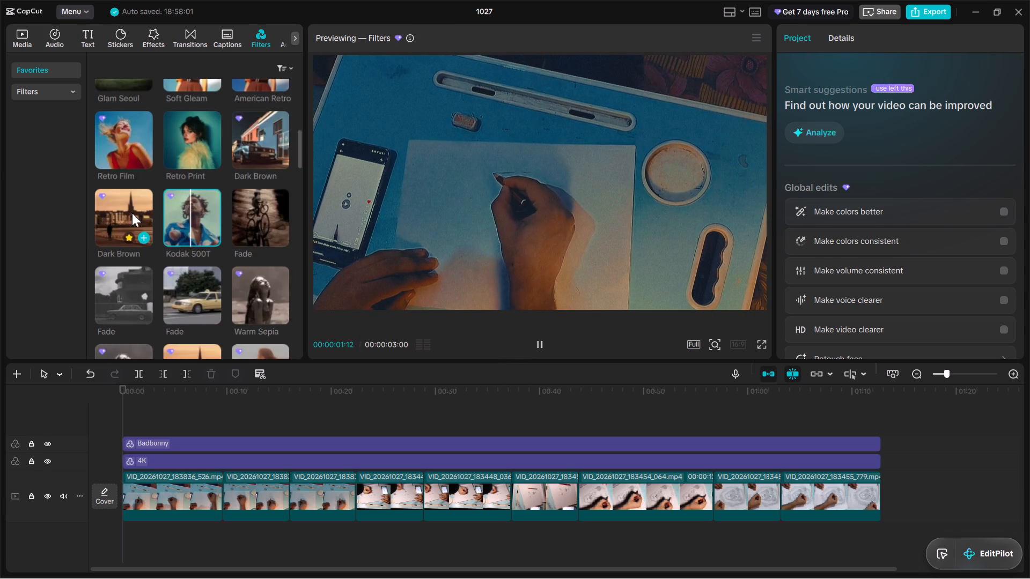
pyautogui.click(128, 215)
pyautogui.scroll(2, 158, 206)
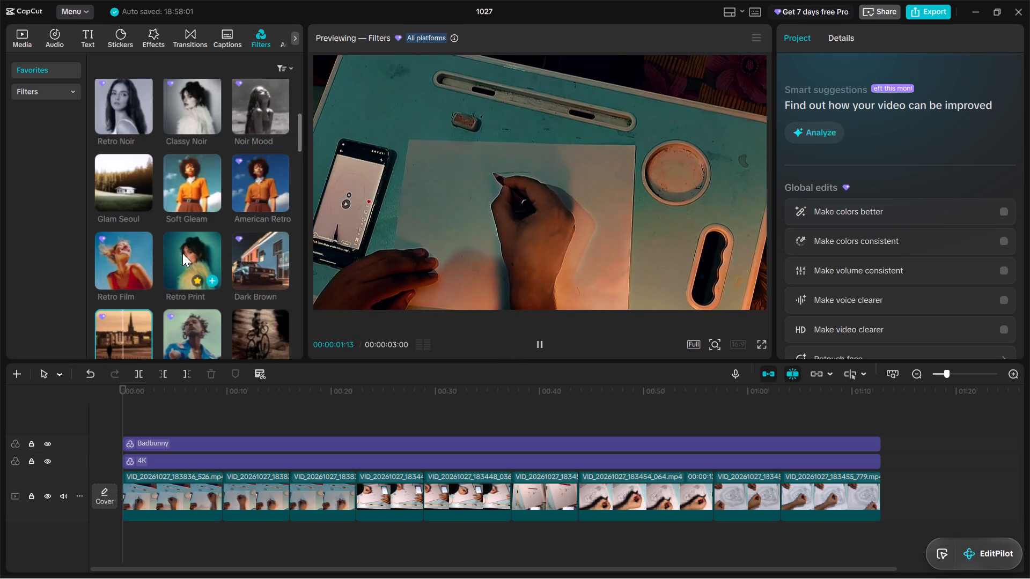
pyautogui.click(183, 254)
pyautogui.scroll(1, 186, 255)
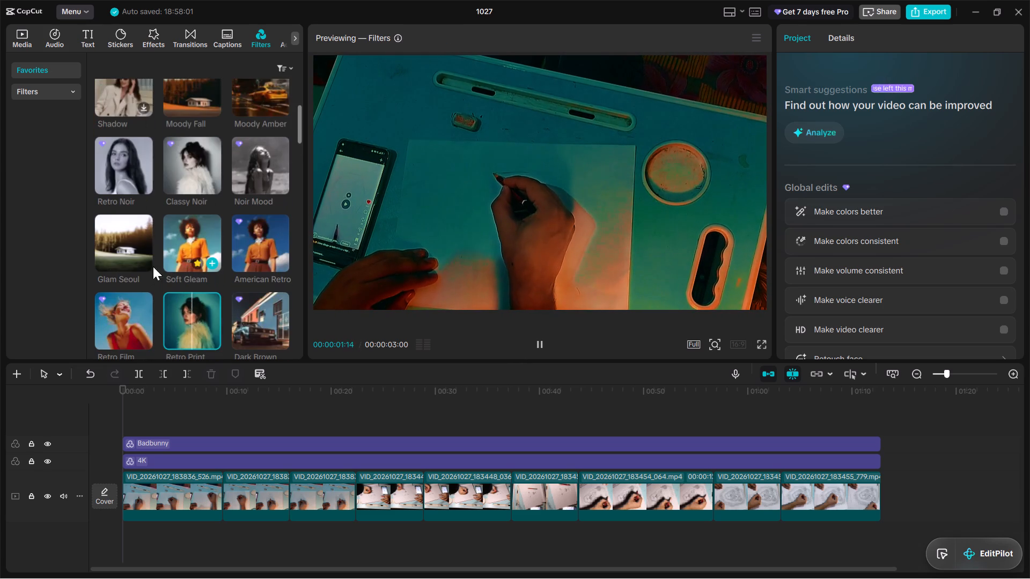
pyautogui.click(116, 250)
# Preview the Midnight favourite filter on the opening clip.
pyautogui.scroll(1, 183, 253)
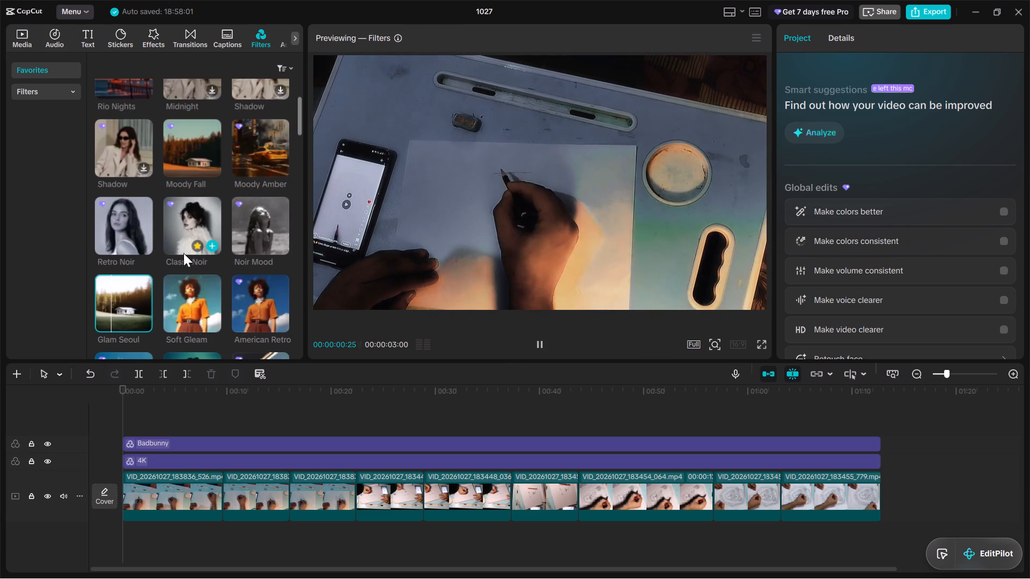
pyautogui.scroll(1, 200, 245)
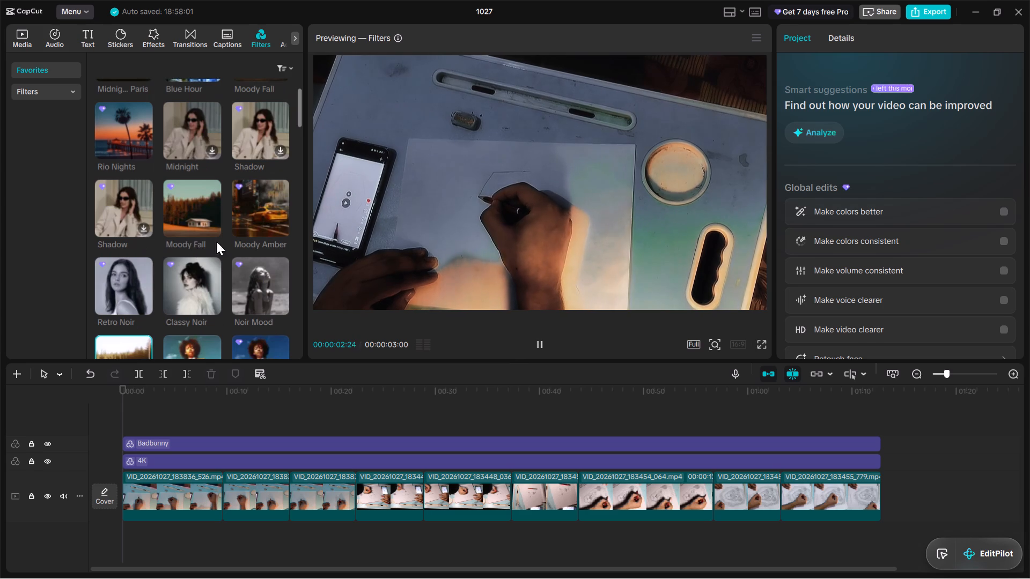
pyautogui.scroll(1, 238, 201)
pyautogui.click(190, 191)
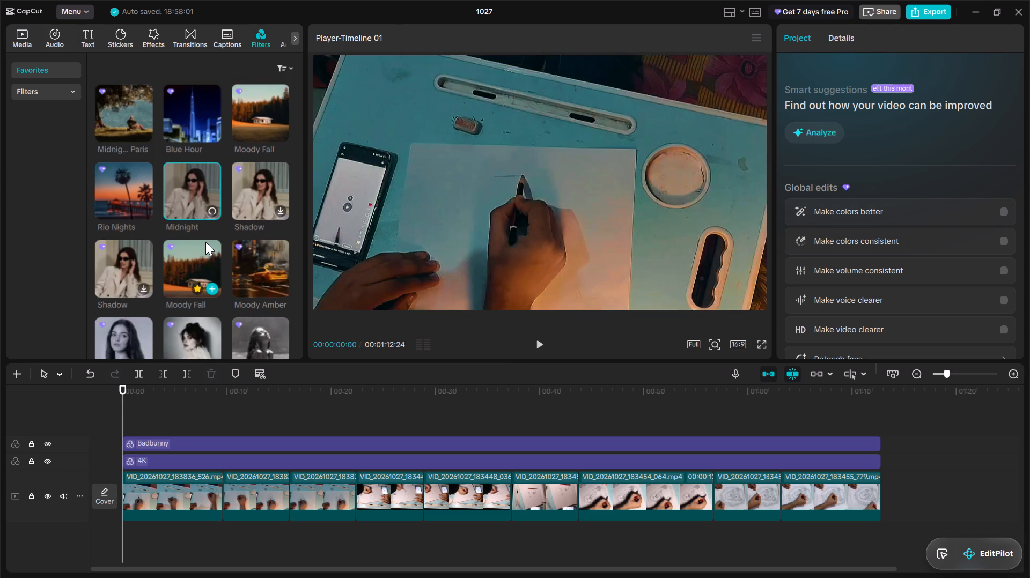
pyautogui.scroll(1, 197, 274)
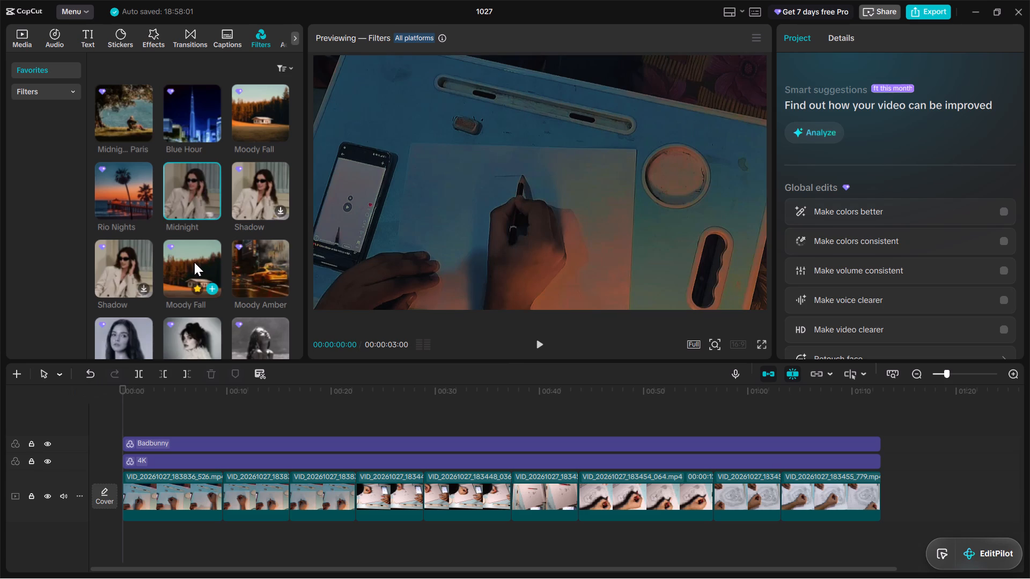
pyautogui.scroll(2, 194, 261)
pyautogui.scroll(4, 182, 195)
# Preview the Hasselblad, Sicily and Green Orange favourite filters on the opening clip.
pyautogui.scroll(-12, 141, 191)
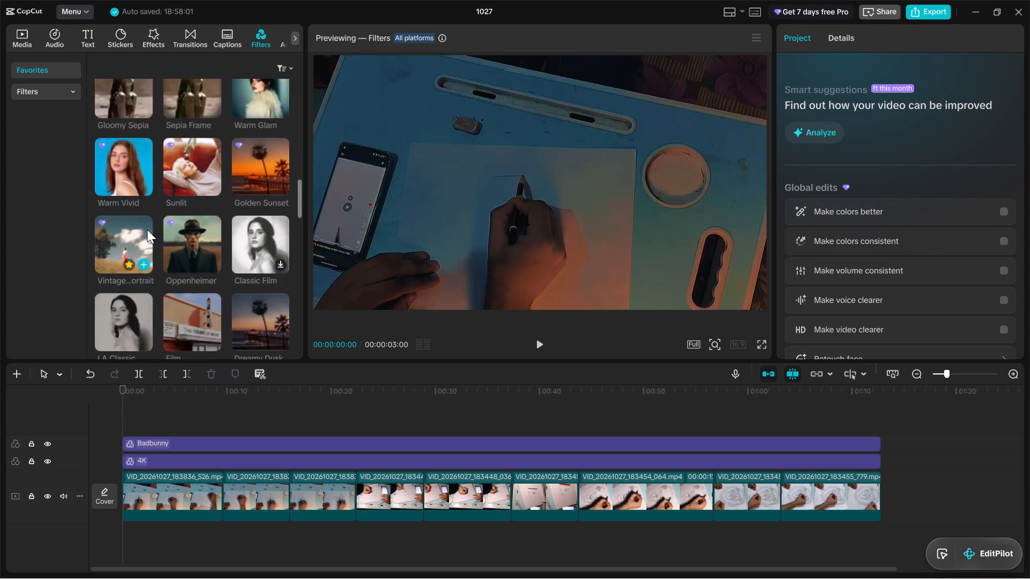
pyautogui.scroll(-10, 147, 229)
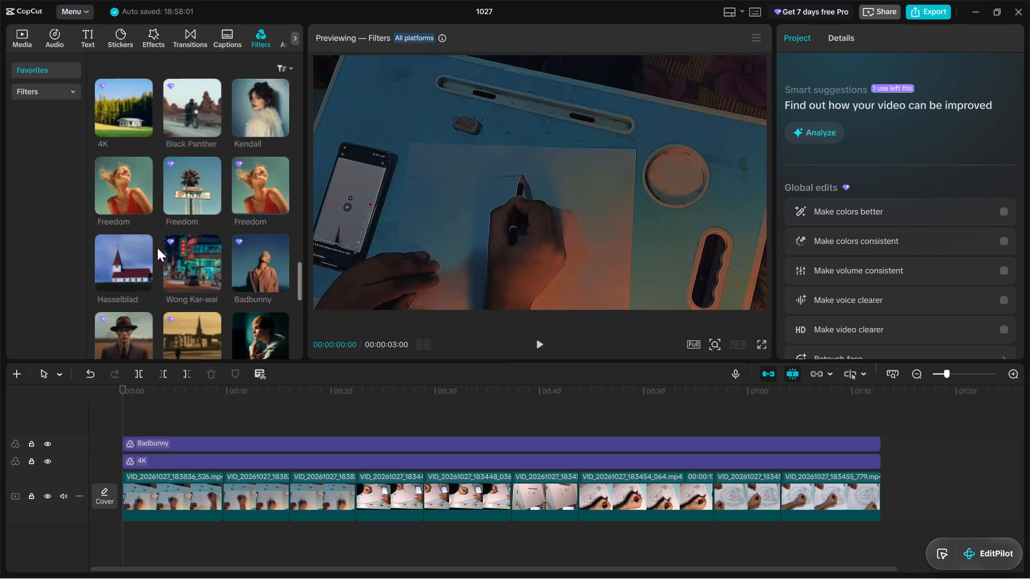
pyautogui.click(105, 261)
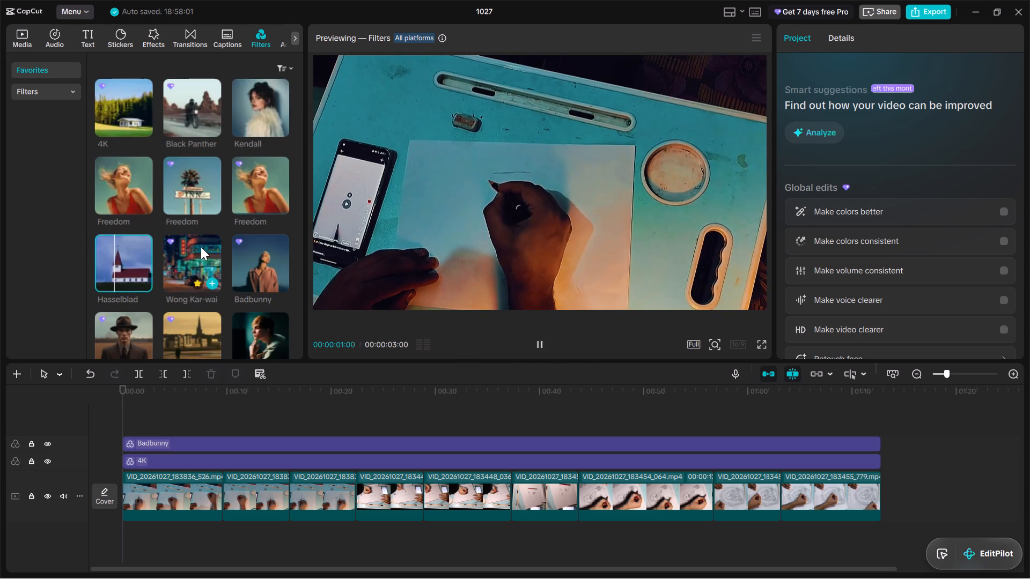
pyautogui.scroll(-2, 247, 269)
pyautogui.scroll(-2, 178, 257)
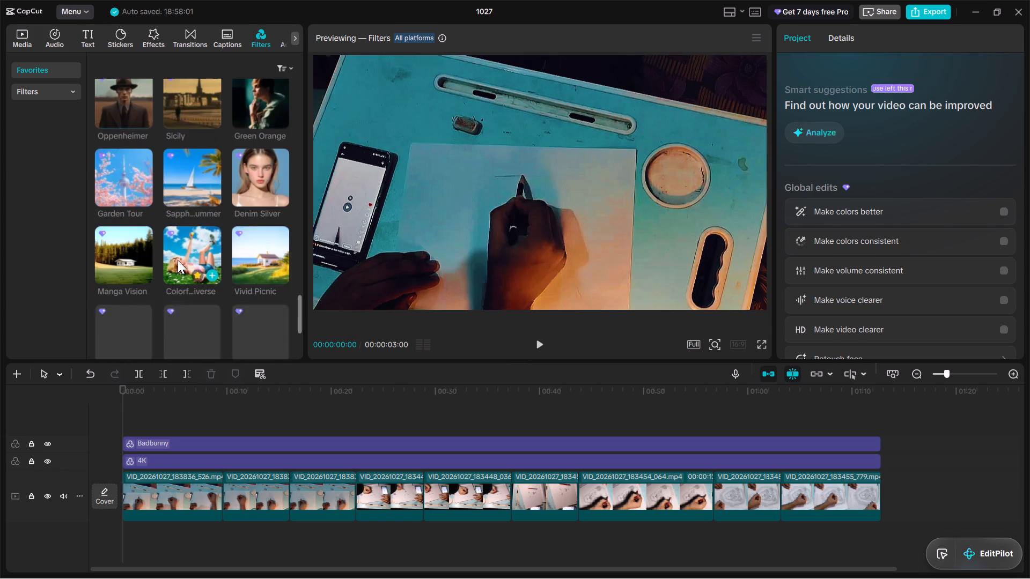
pyautogui.scroll(2, 183, 202)
pyautogui.click(189, 208)
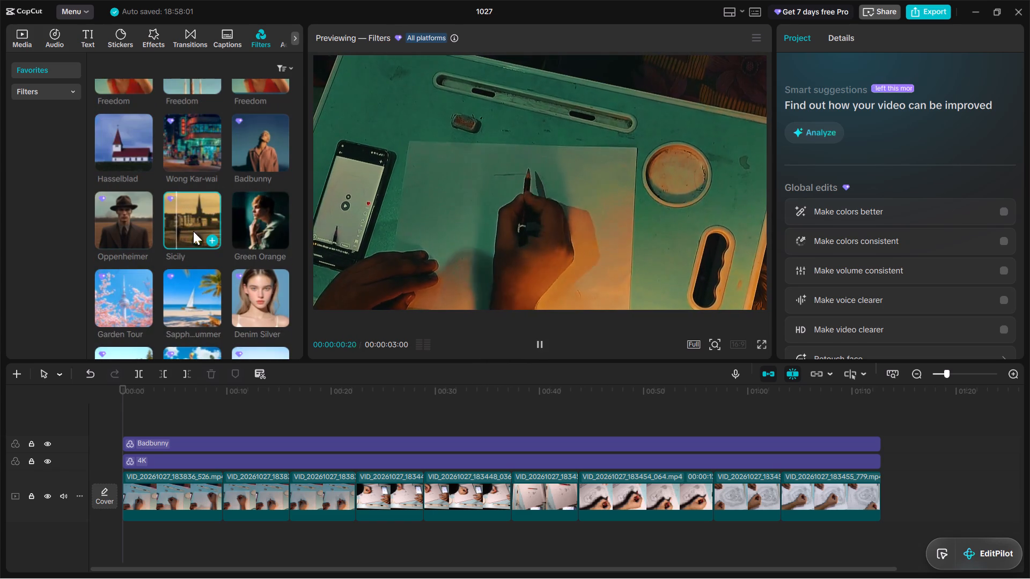
pyautogui.click(256, 221)
# Preview the Passio... Night, Tropic...vening, Timel...emory, Vibrant II and Cool Black filters at the end of the favourites.
pyautogui.scroll(-2, 236, 258)
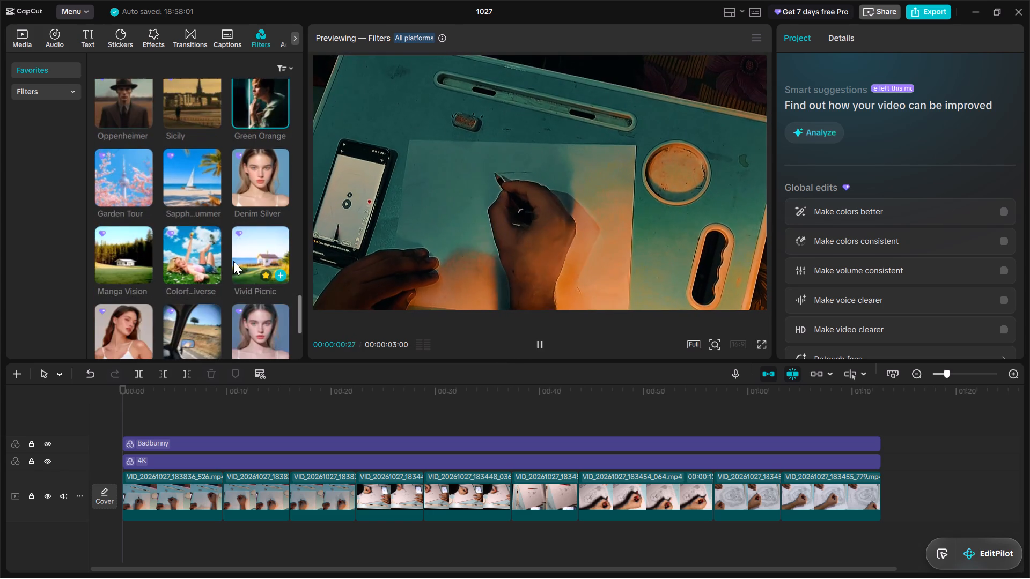
pyautogui.scroll(-3, 227, 263)
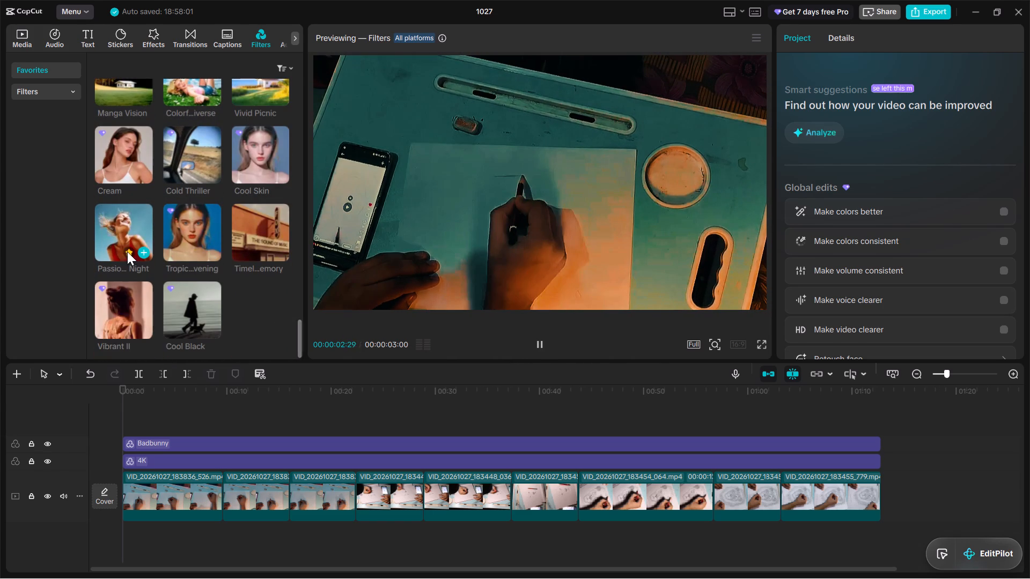
pyautogui.click(114, 234)
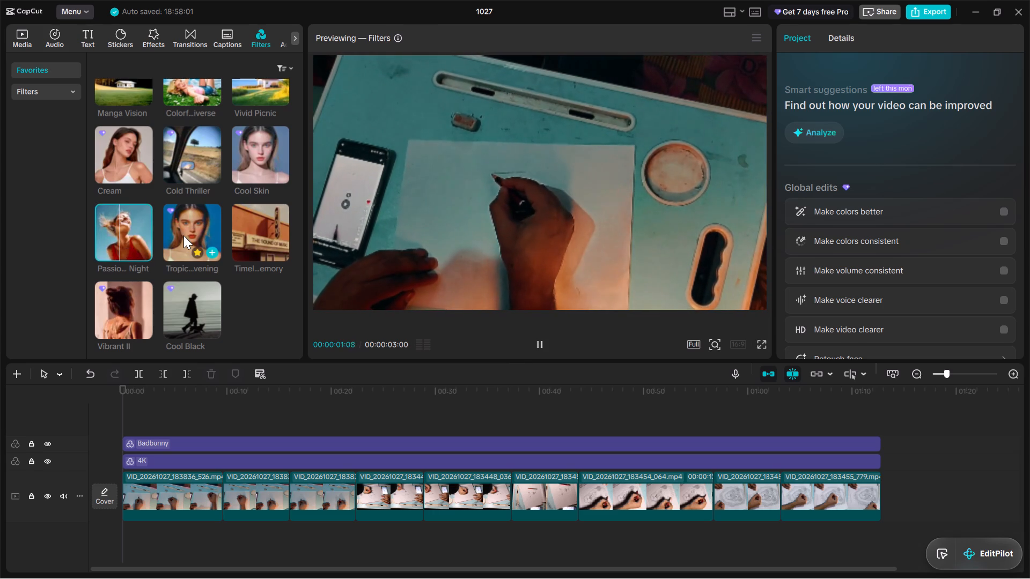
pyautogui.click(183, 235)
pyautogui.click(267, 226)
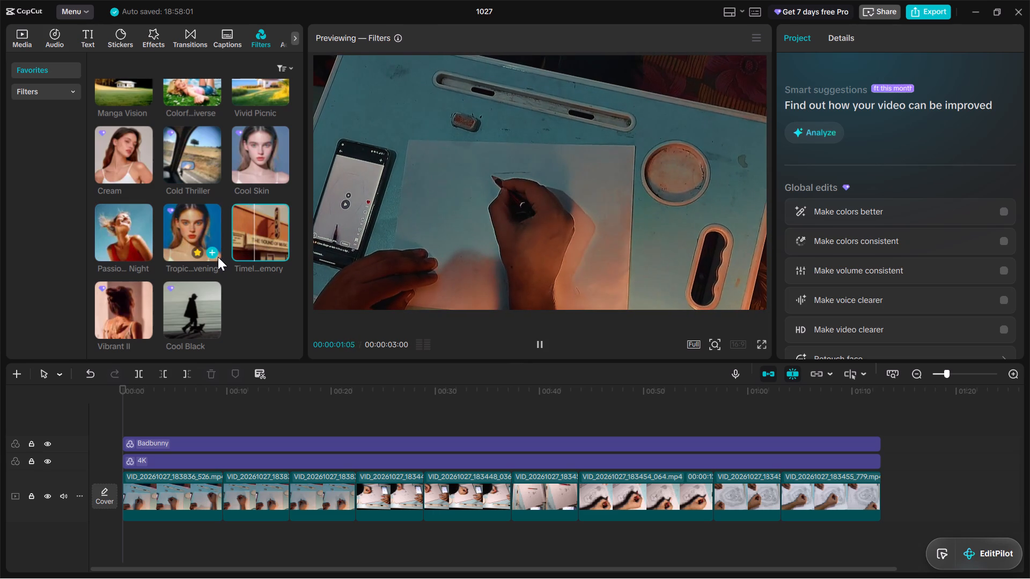
pyautogui.scroll(-1, 218, 259)
pyautogui.click(115, 308)
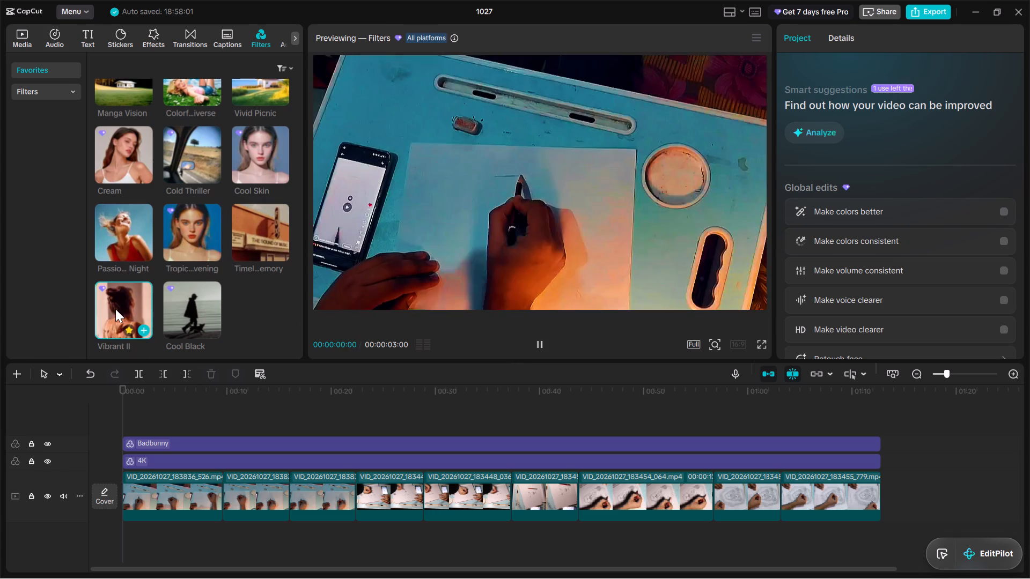
pyautogui.click(182, 306)
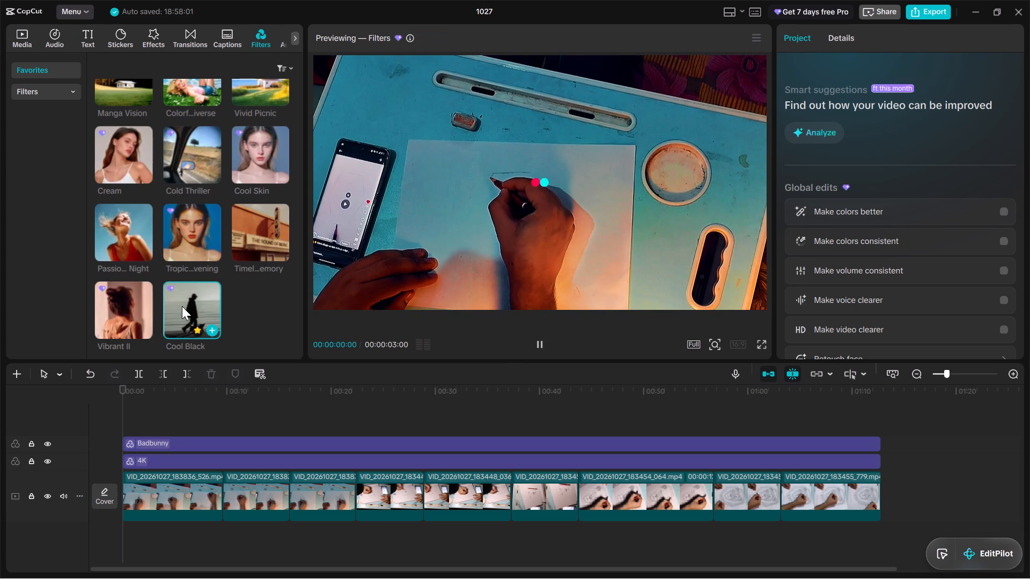
pyautogui.scroll(1, 186, 304)
pyautogui.click(186, 298)
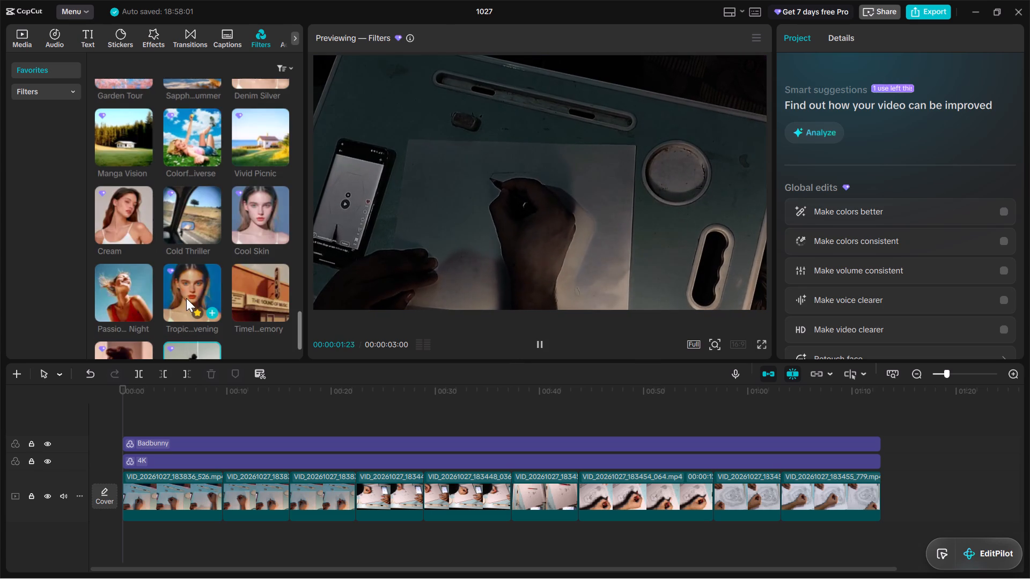
pyautogui.scroll(5, 186, 298)
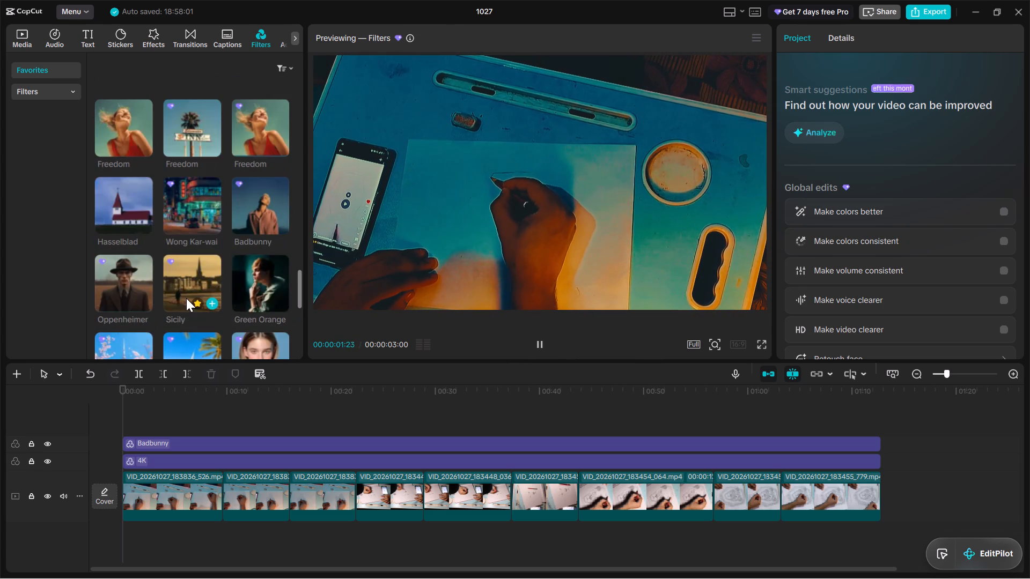
# Preview the Wong Kar-wai, Enhance, Quality II, HD Upscale, Kendall and third Freedom favourite filters on the opening clip.
pyautogui.scroll(1, 186, 298)
pyautogui.click(183, 274)
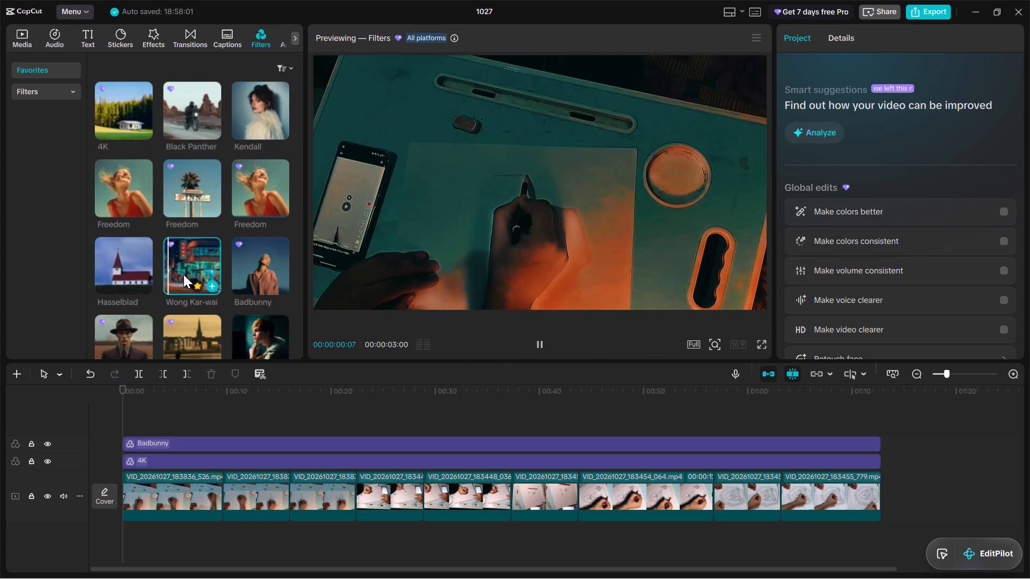
pyautogui.scroll(1, 136, 256)
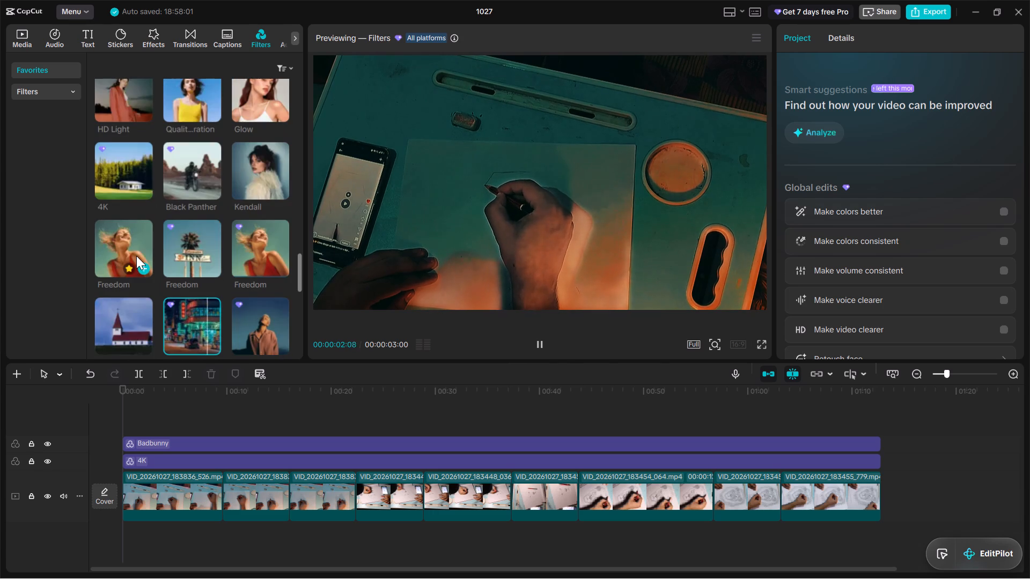
pyautogui.scroll(1, 136, 257)
pyautogui.scroll(1, 227, 195)
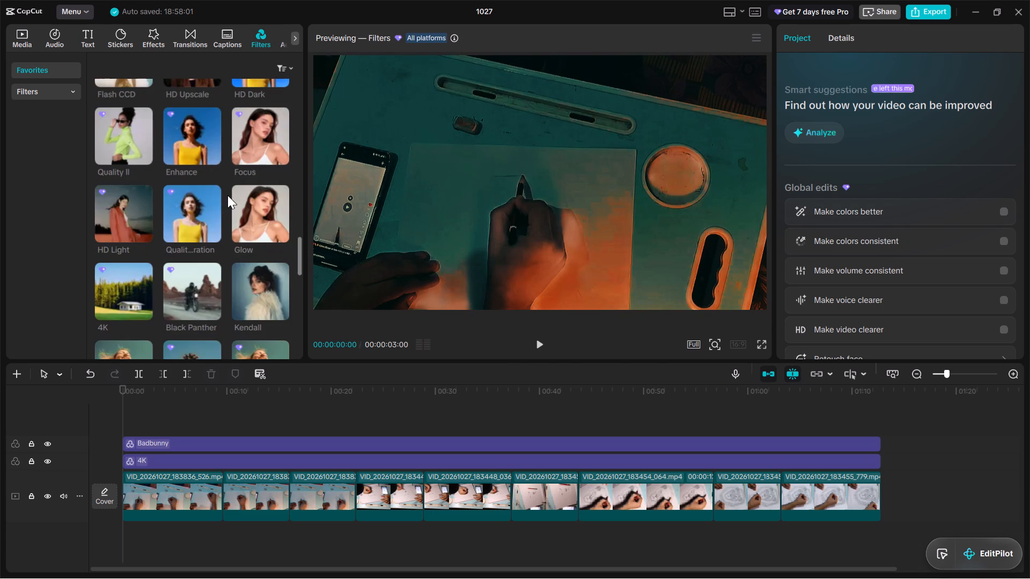
pyautogui.click(191, 128)
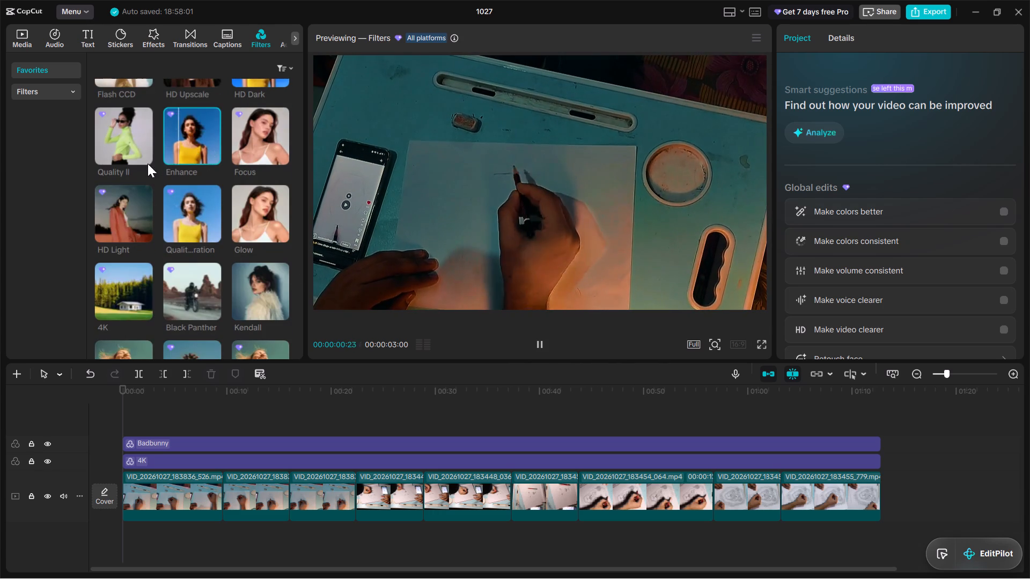
pyautogui.click(109, 132)
pyautogui.scroll(1, 160, 141)
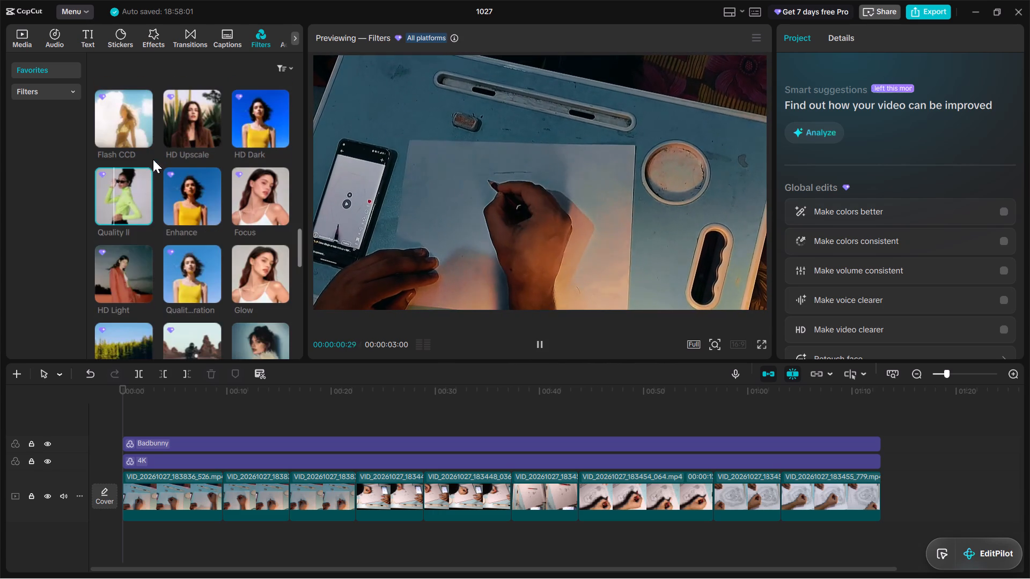
pyautogui.click(179, 120)
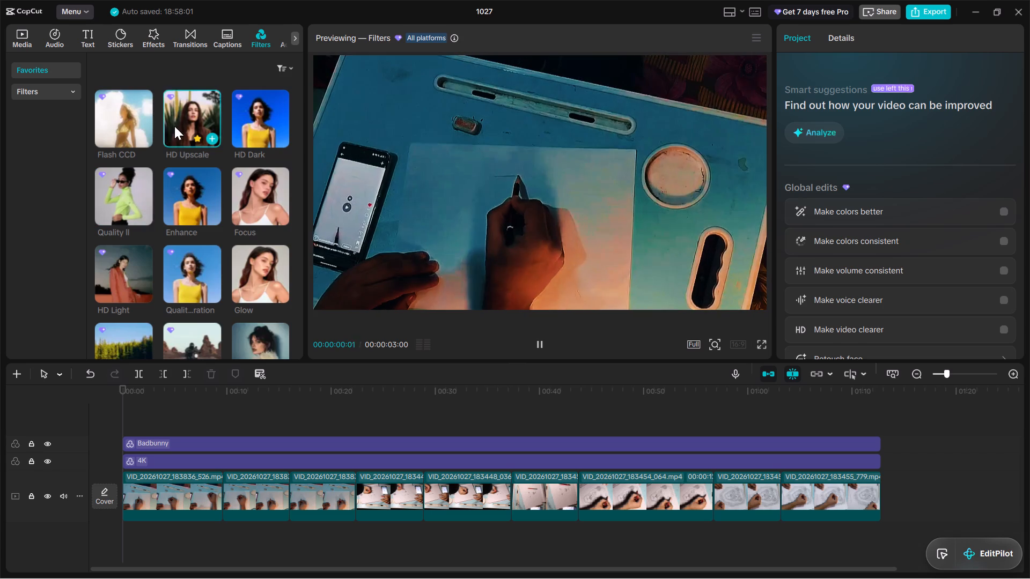
pyautogui.scroll(-1, 157, 255)
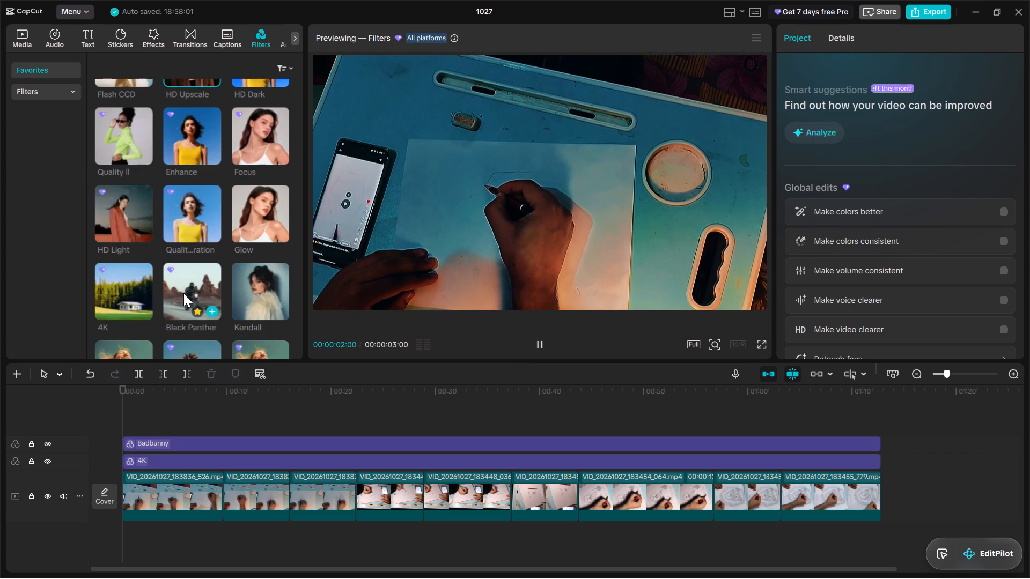
pyautogui.click(249, 296)
pyautogui.scroll(-2, 250, 300)
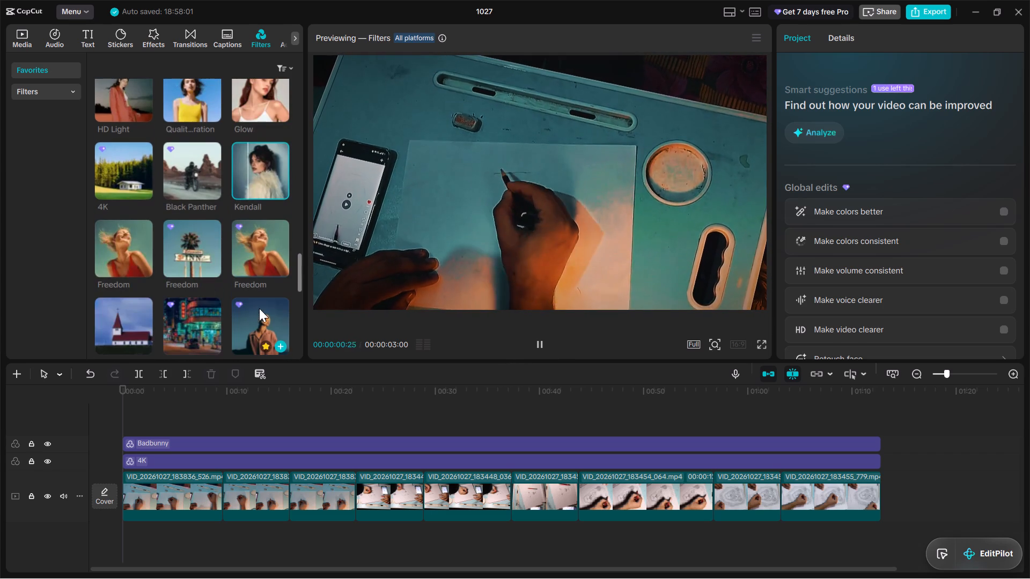
pyautogui.click(255, 259)
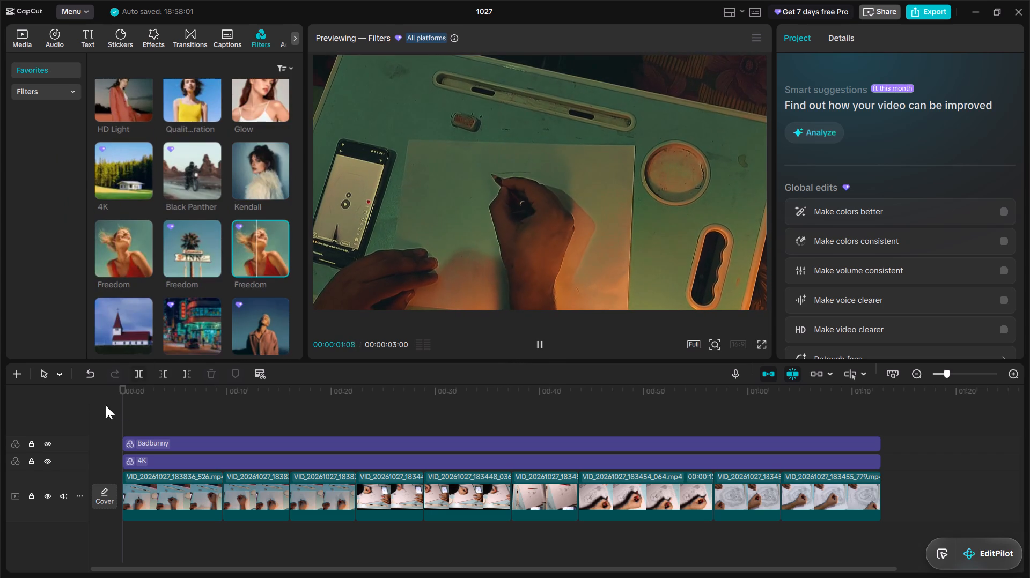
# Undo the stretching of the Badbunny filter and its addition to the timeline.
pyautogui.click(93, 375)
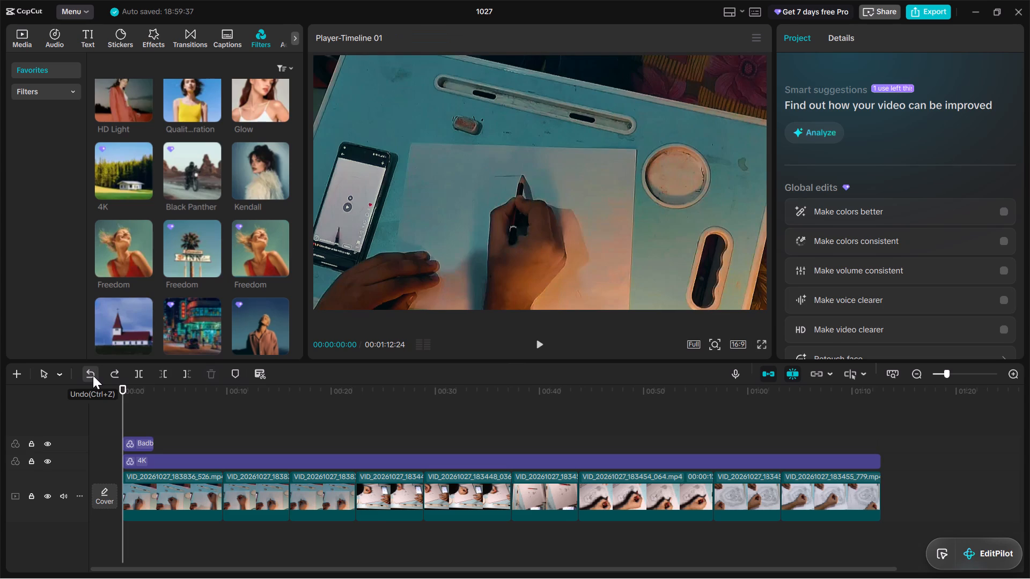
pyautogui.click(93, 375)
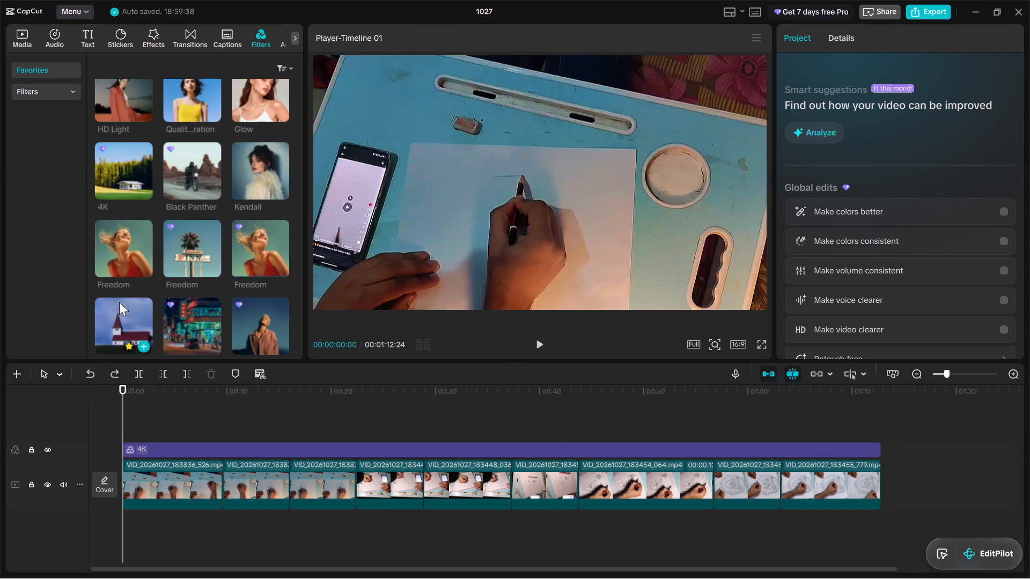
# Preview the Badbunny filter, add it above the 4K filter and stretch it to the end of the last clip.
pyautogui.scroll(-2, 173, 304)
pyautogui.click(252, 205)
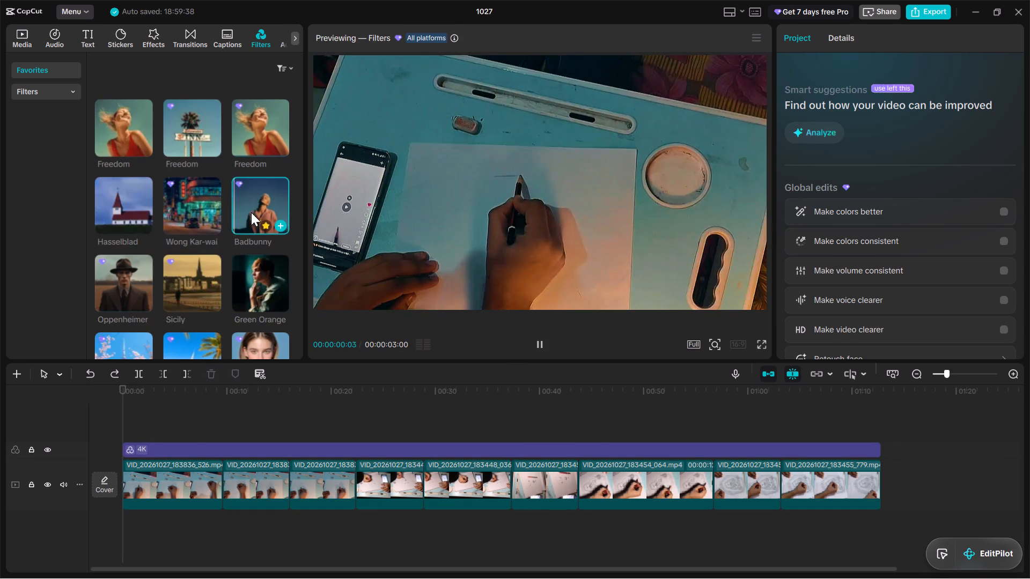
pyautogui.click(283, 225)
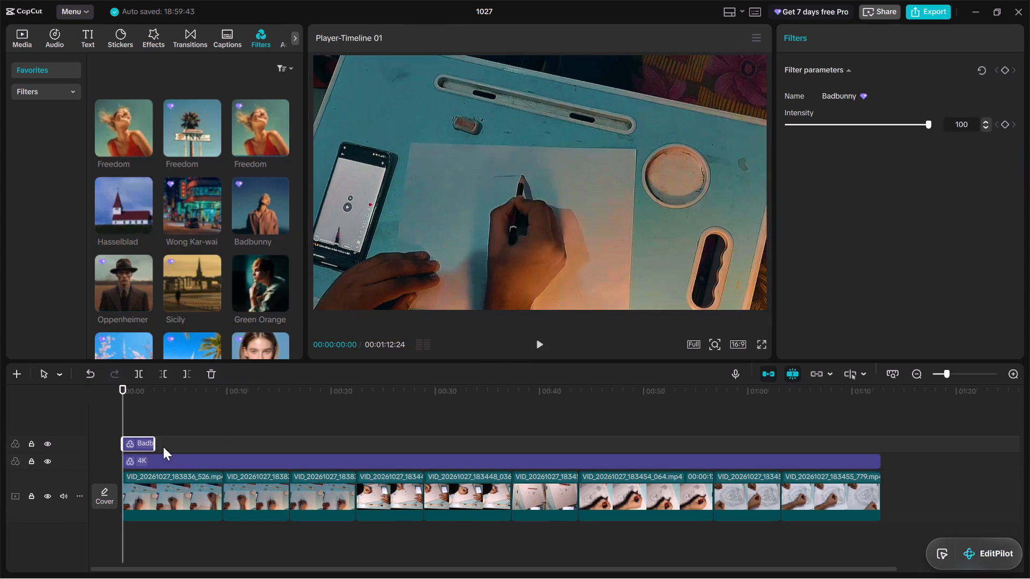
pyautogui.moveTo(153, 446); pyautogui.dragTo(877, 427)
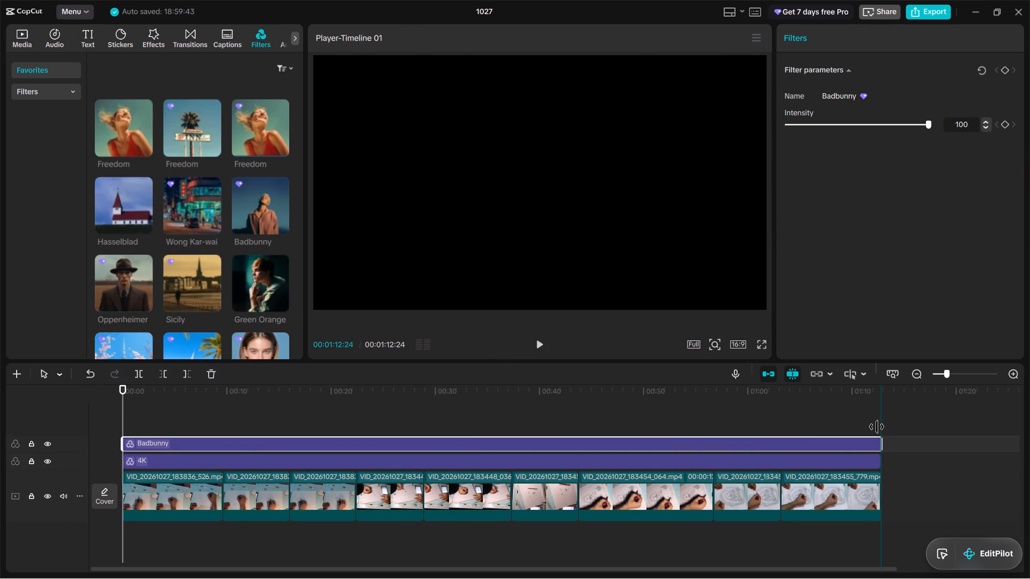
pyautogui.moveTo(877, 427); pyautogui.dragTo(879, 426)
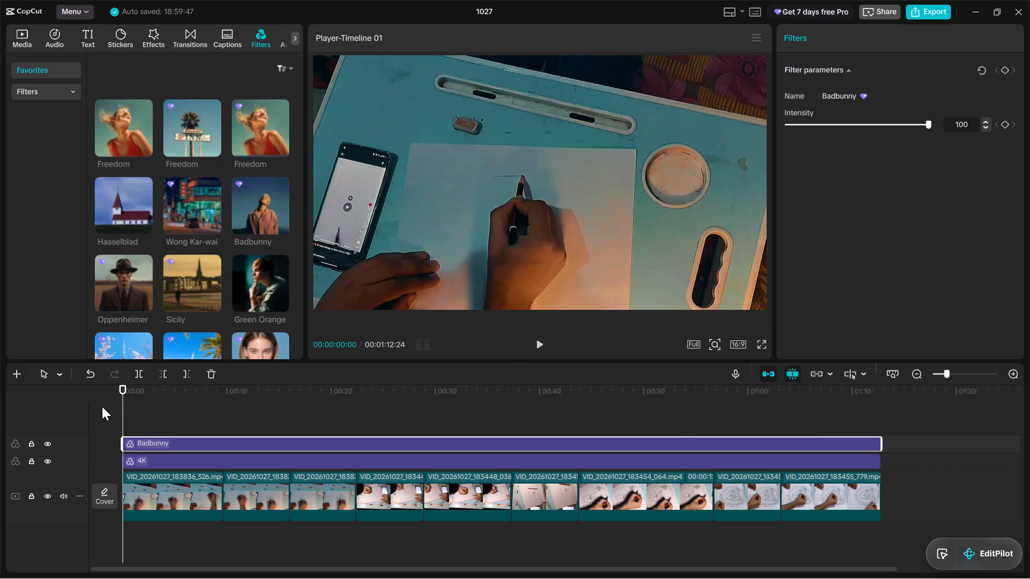
# Delete the Badbunny and 4K filters from the timeline.
pyautogui.click(215, 372)
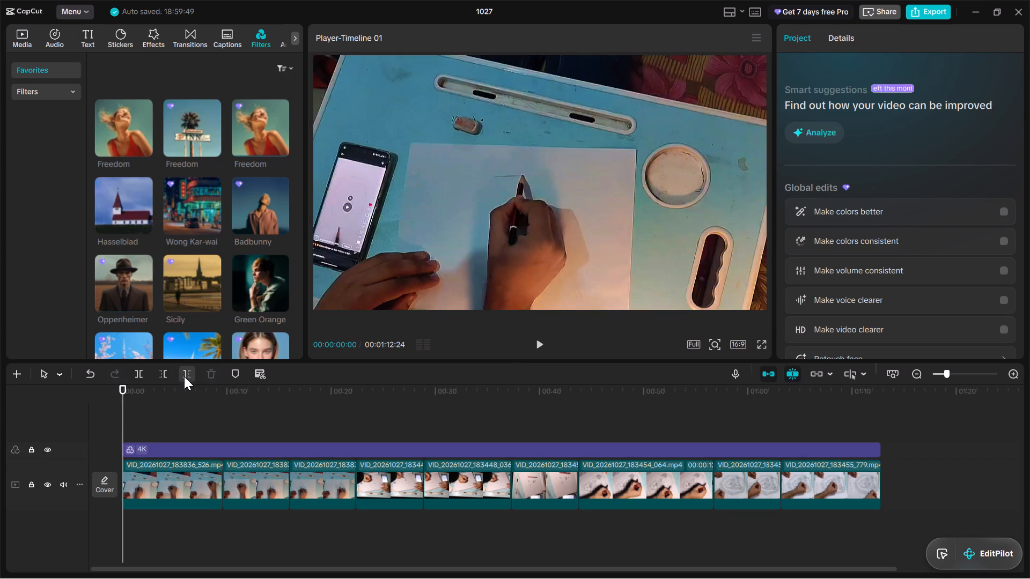
pyautogui.click(150, 447)
pyautogui.click(211, 375)
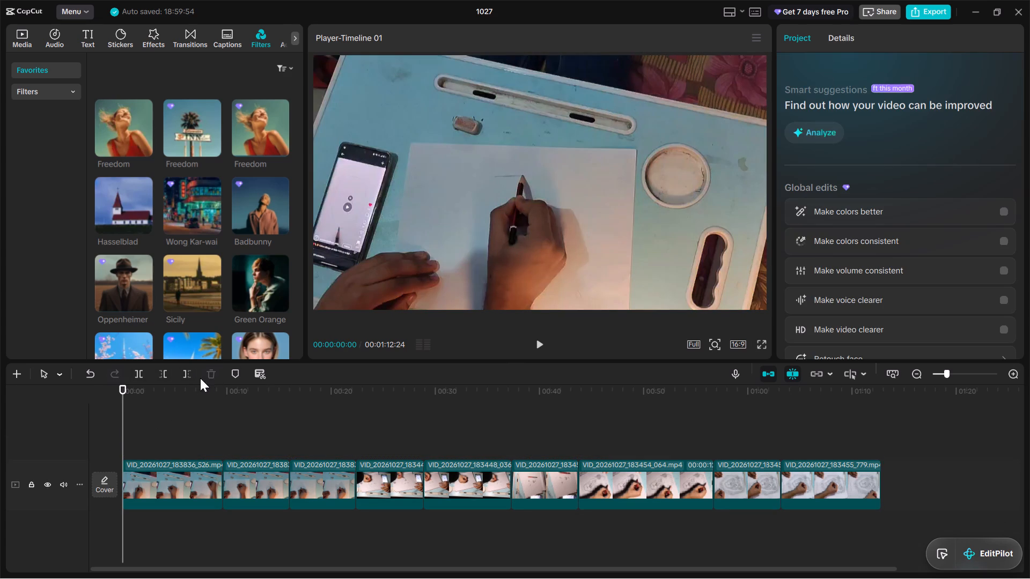
# Look through the favourite video effects.
pyautogui.click(149, 33)
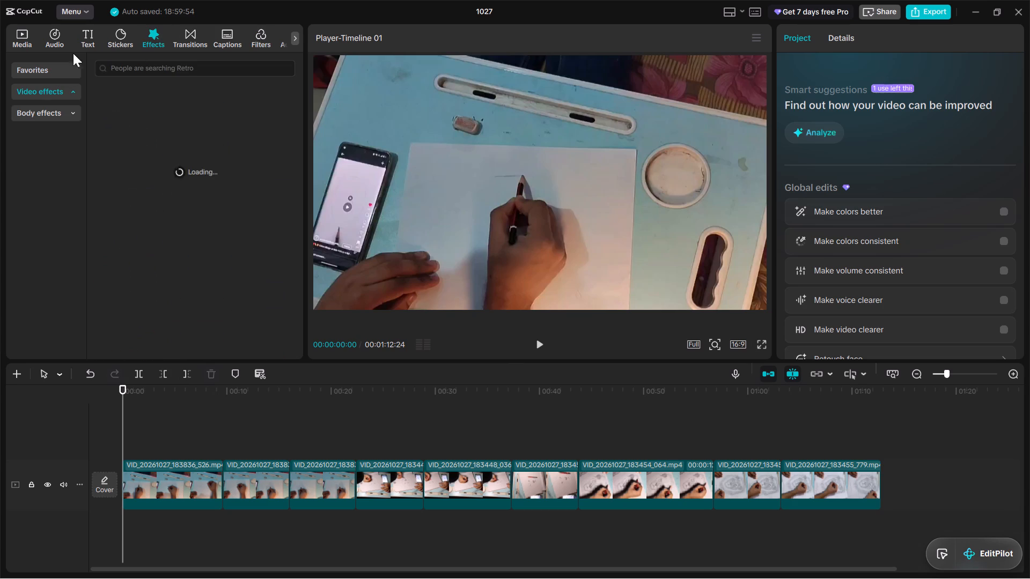
pyautogui.click(43, 70)
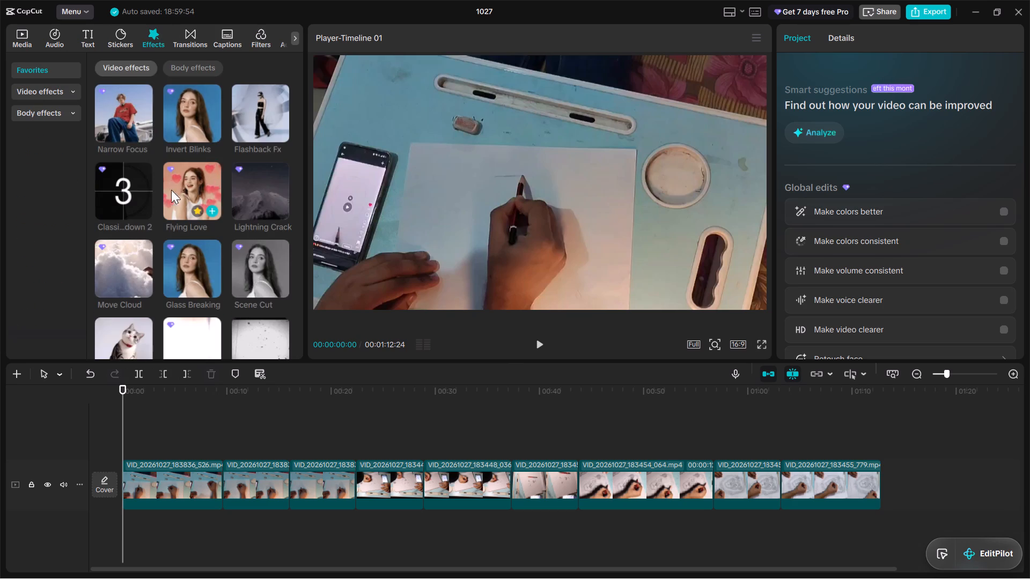
pyautogui.scroll(-8, 166, 200)
pyautogui.scroll(4, 168, 217)
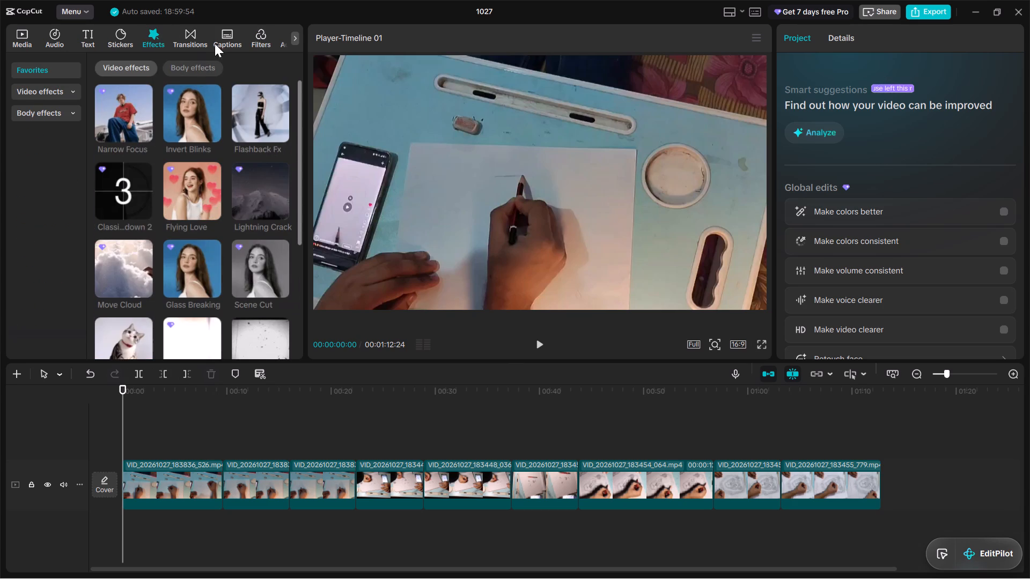
# Preview the Blue Hour, first Moody Fall, Rio Nights, Midnight and first Shadow filters at the start of the filter favourites.
pyautogui.click(250, 34)
pyautogui.scroll(3, 137, 157)
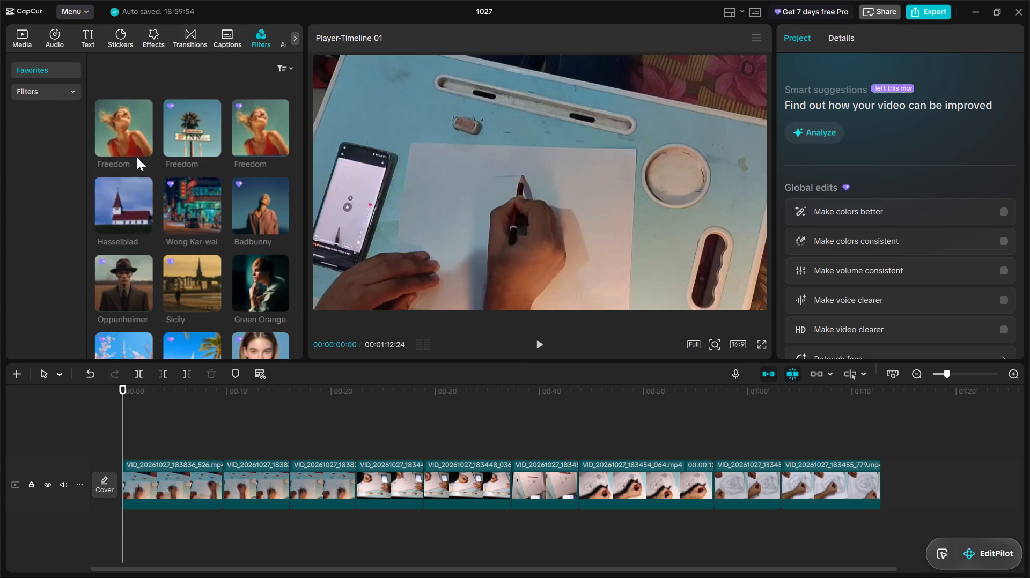
pyautogui.scroll(1, 137, 157)
pyautogui.scroll(20, 137, 157)
pyautogui.scroll(8, 137, 157)
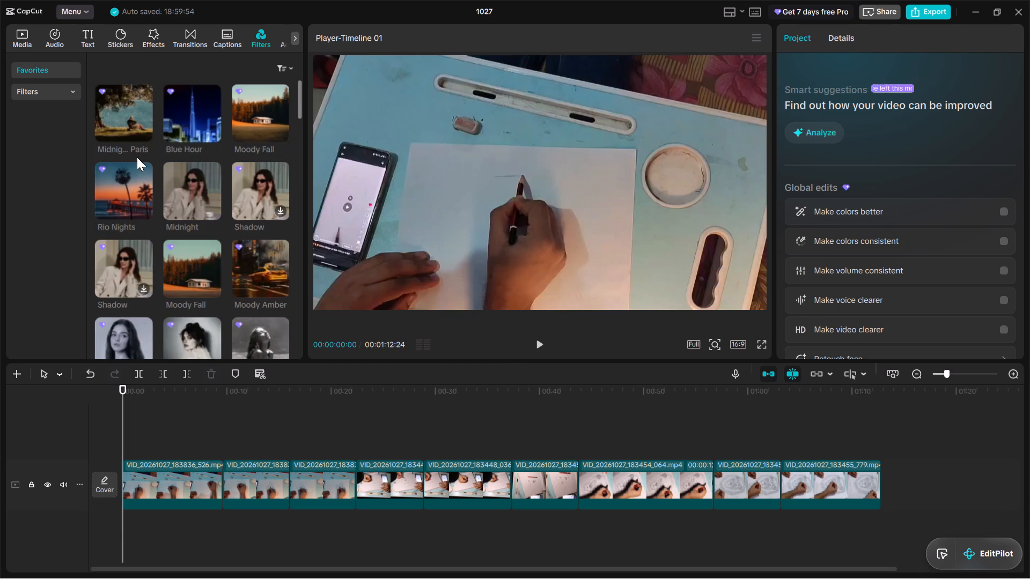
pyautogui.click(182, 115)
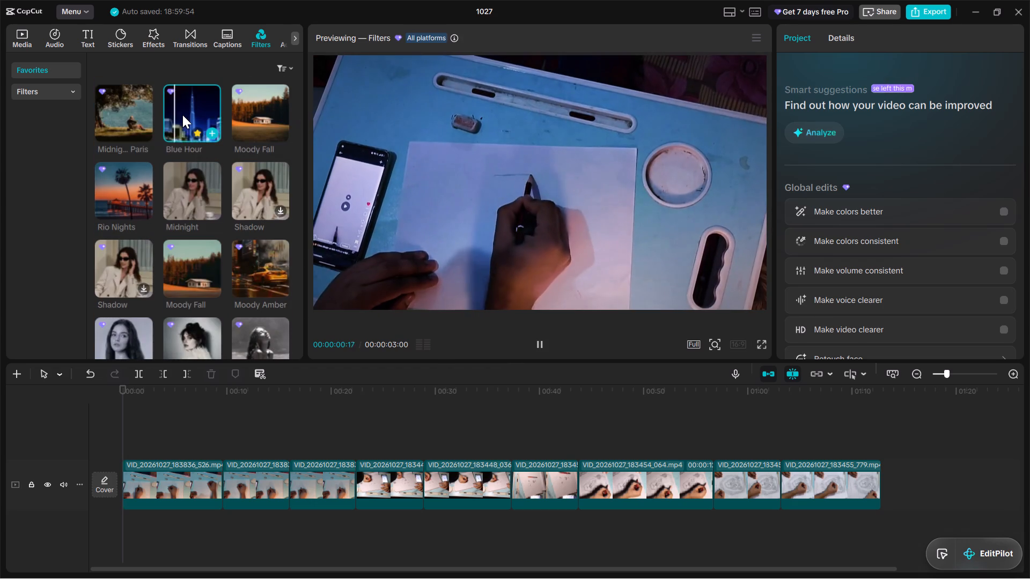
pyautogui.click(254, 117)
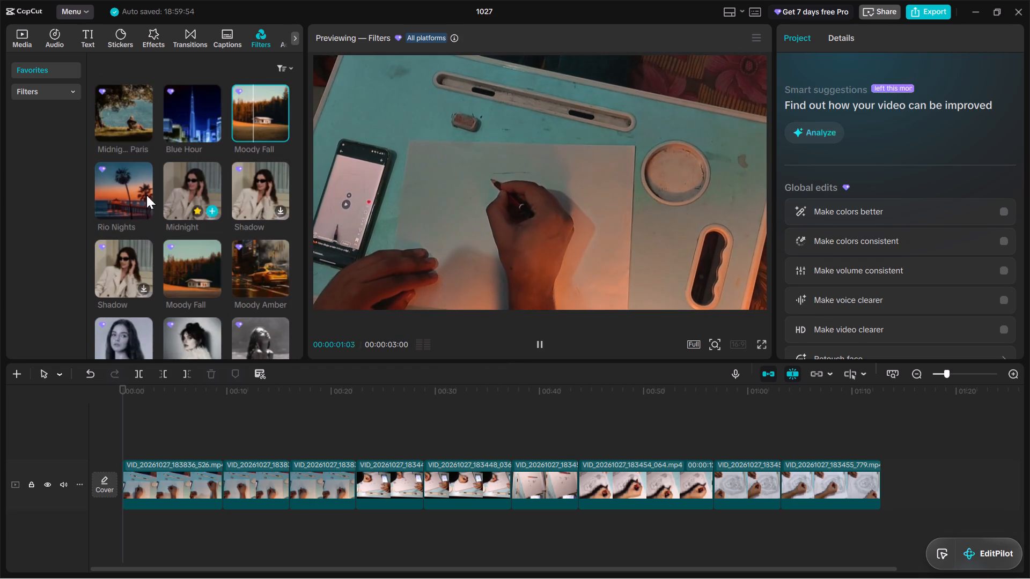
pyautogui.click(100, 195)
pyautogui.click(204, 186)
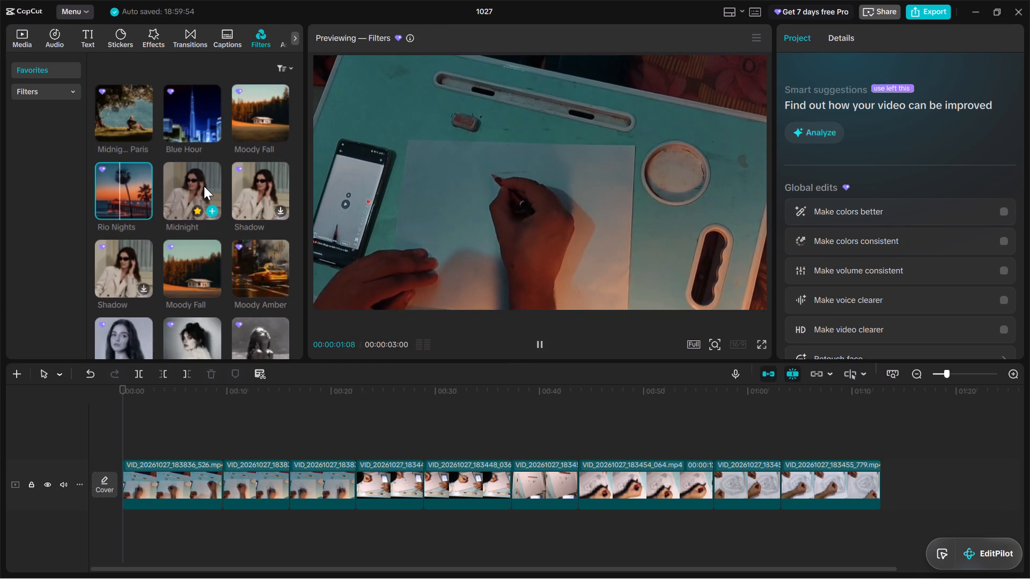
pyautogui.click(263, 190)
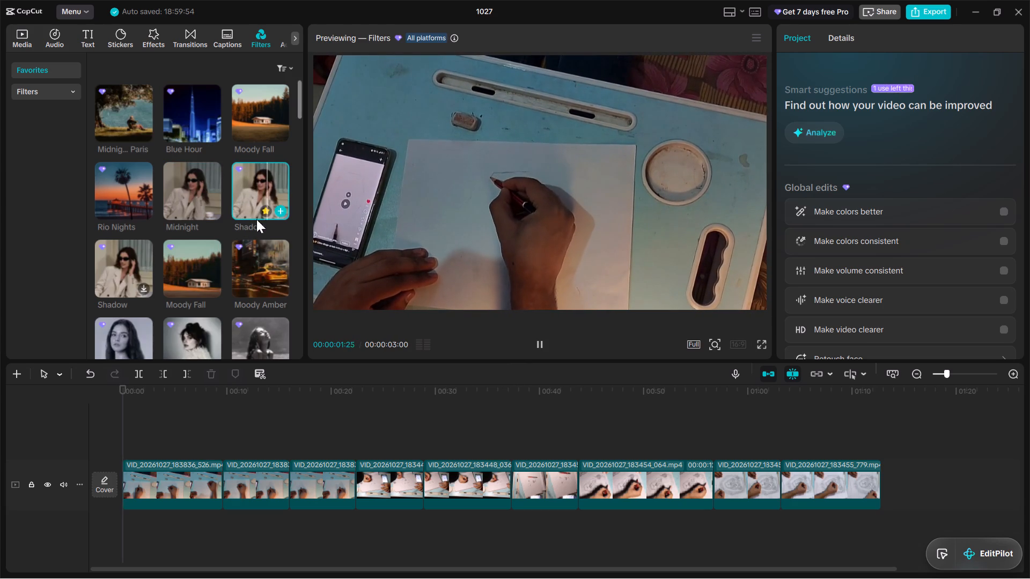
# Preview the second Shadow favourite filter and add it at the start of the timeline.
pyautogui.click(130, 265)
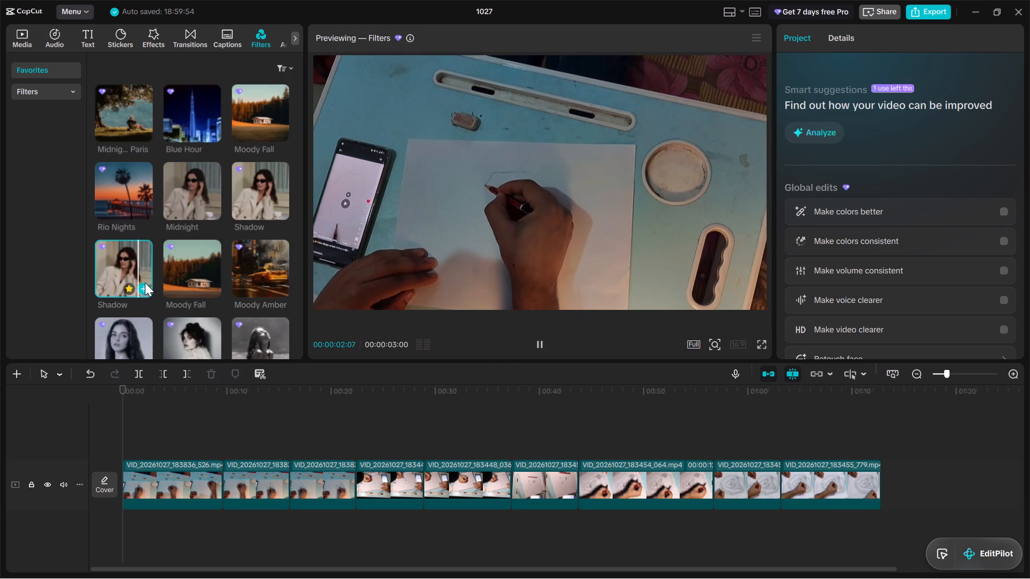
pyautogui.click(144, 288)
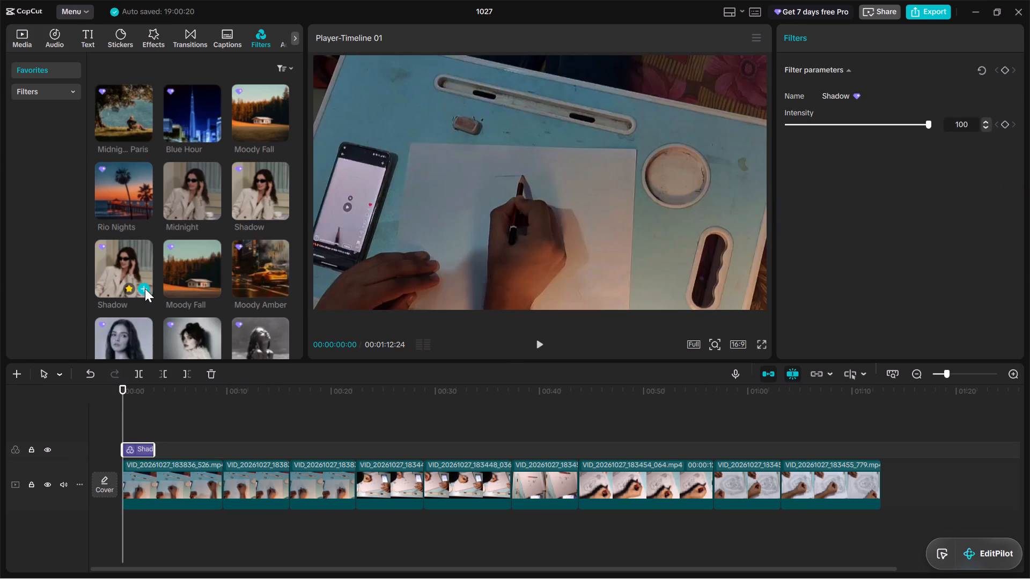
# Preview the second Moody Fall, Moody Amber, Retro Noir, Classy Noir, Noir Mood, Glam Seoul, Soft Gleam and Retro Print favourite filters.
pyautogui.click(185, 268)
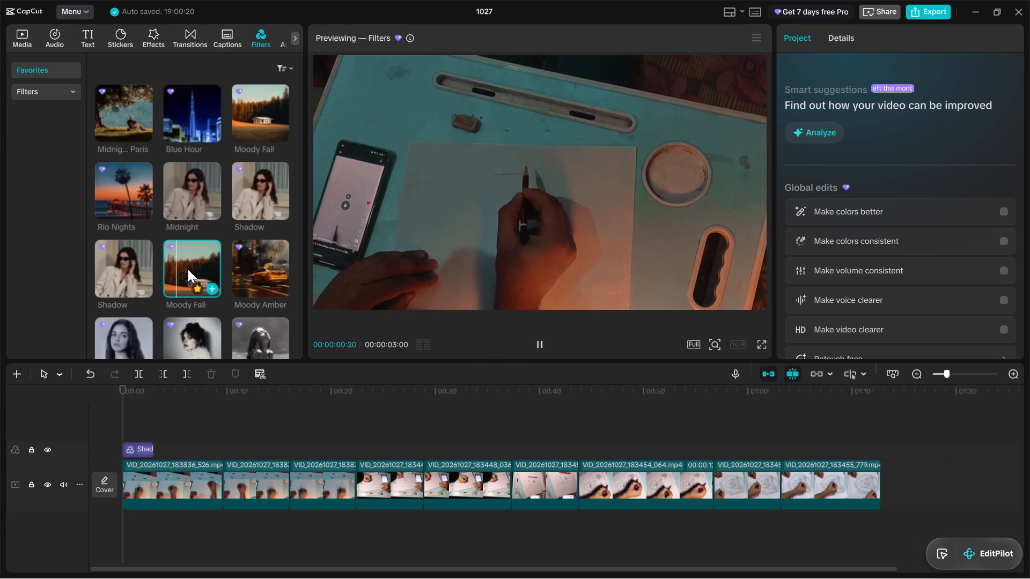
pyautogui.click(254, 269)
pyautogui.scroll(-1, 233, 286)
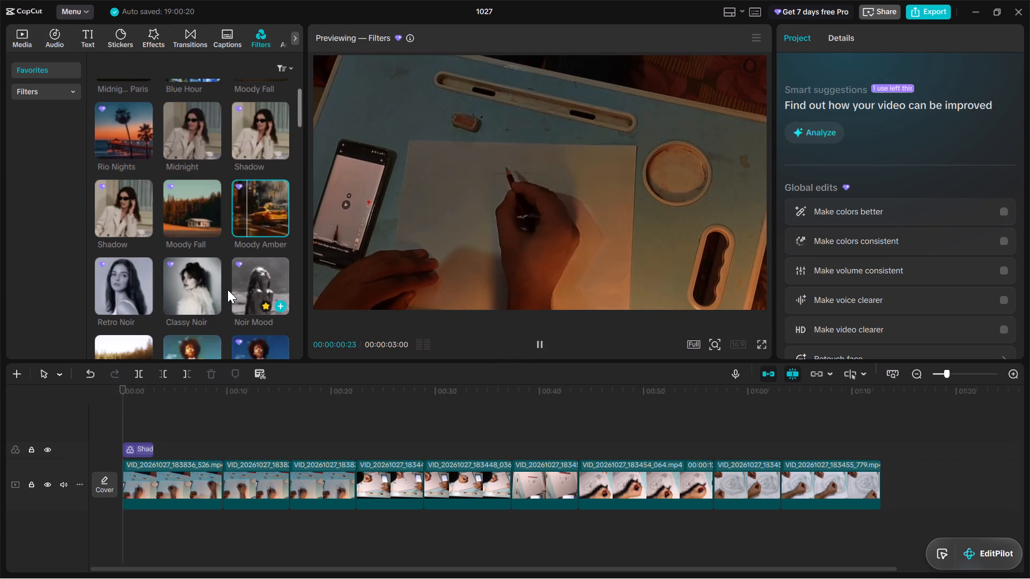
pyautogui.click(112, 285)
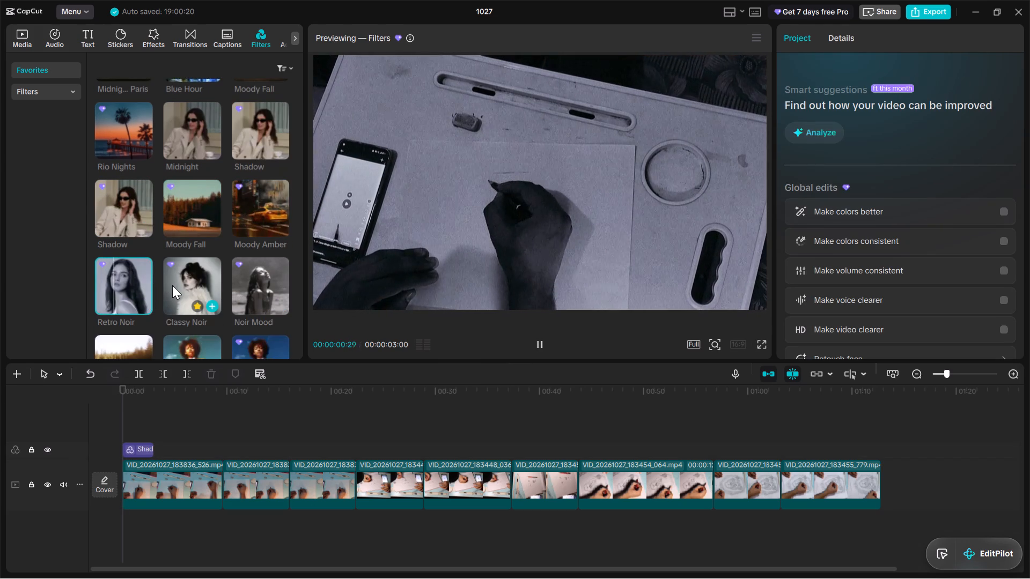
pyautogui.click(172, 285)
pyautogui.click(273, 291)
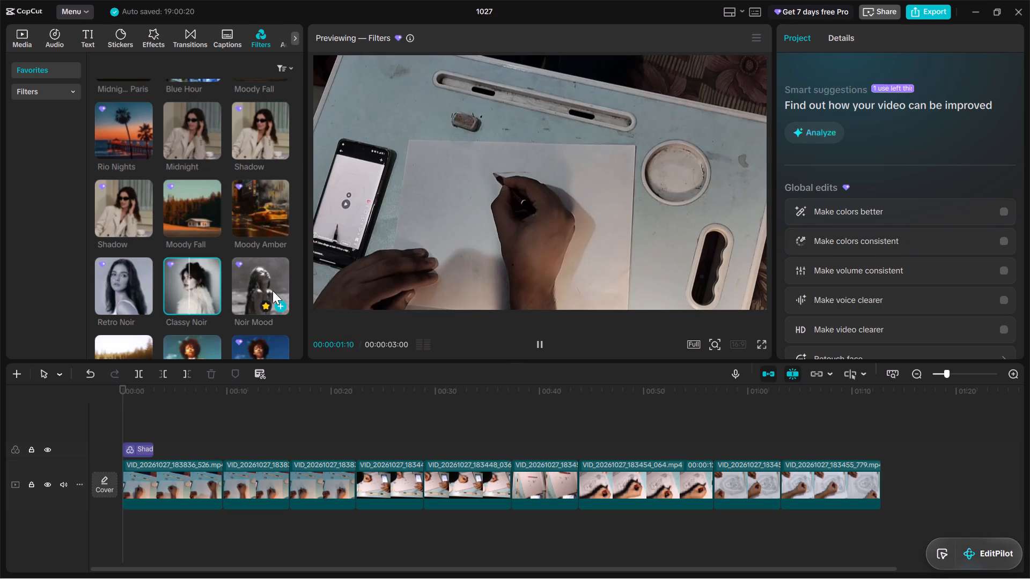
pyautogui.scroll(-1, 271, 293)
pyautogui.click(129, 285)
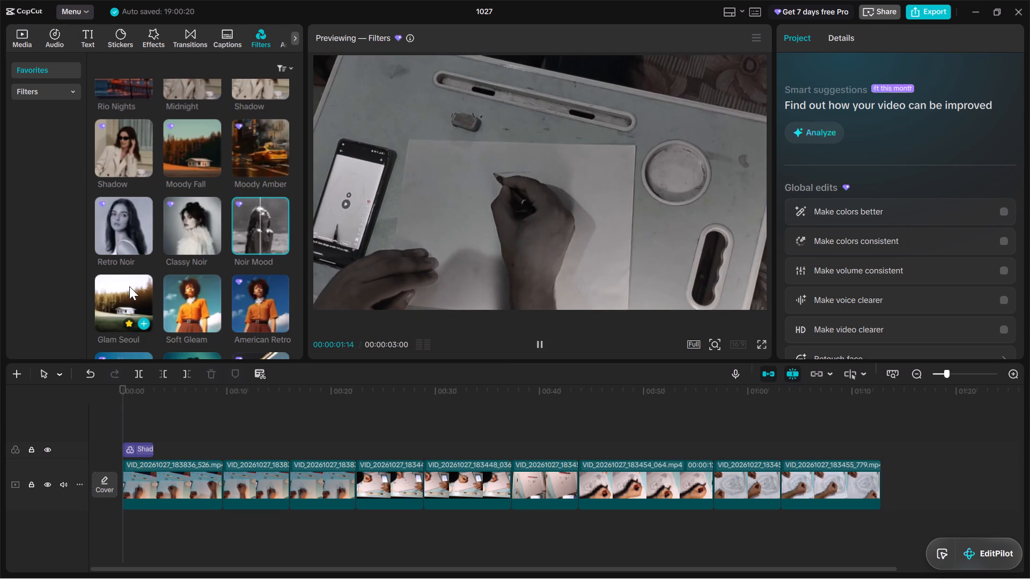
pyautogui.click(179, 289)
pyautogui.scroll(-1, 179, 289)
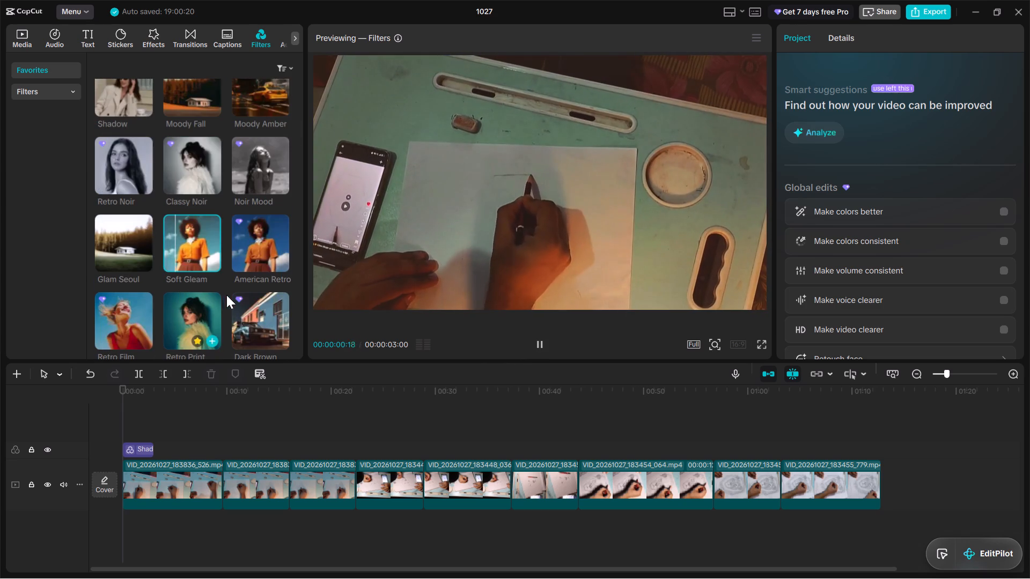
pyautogui.click(195, 318)
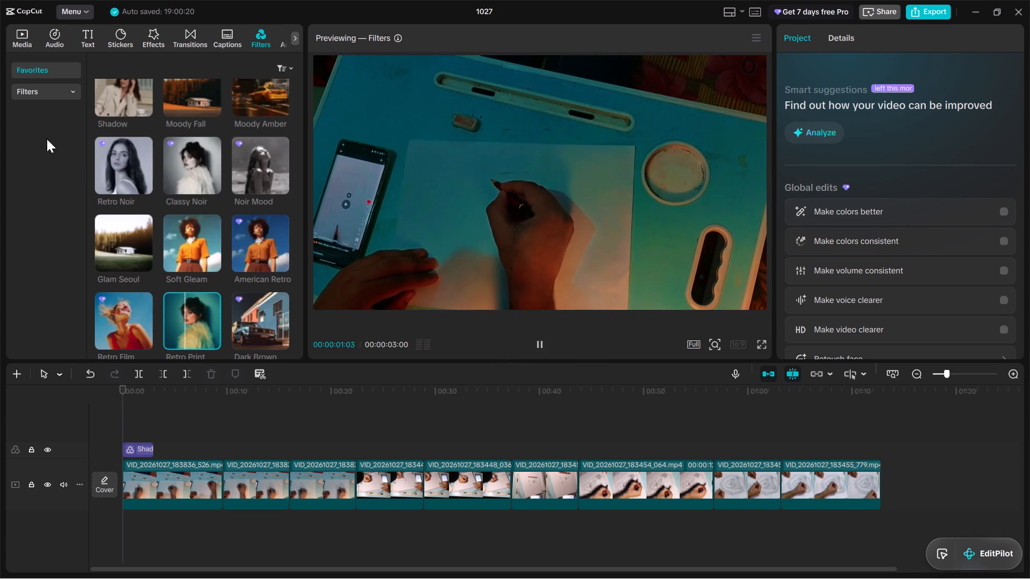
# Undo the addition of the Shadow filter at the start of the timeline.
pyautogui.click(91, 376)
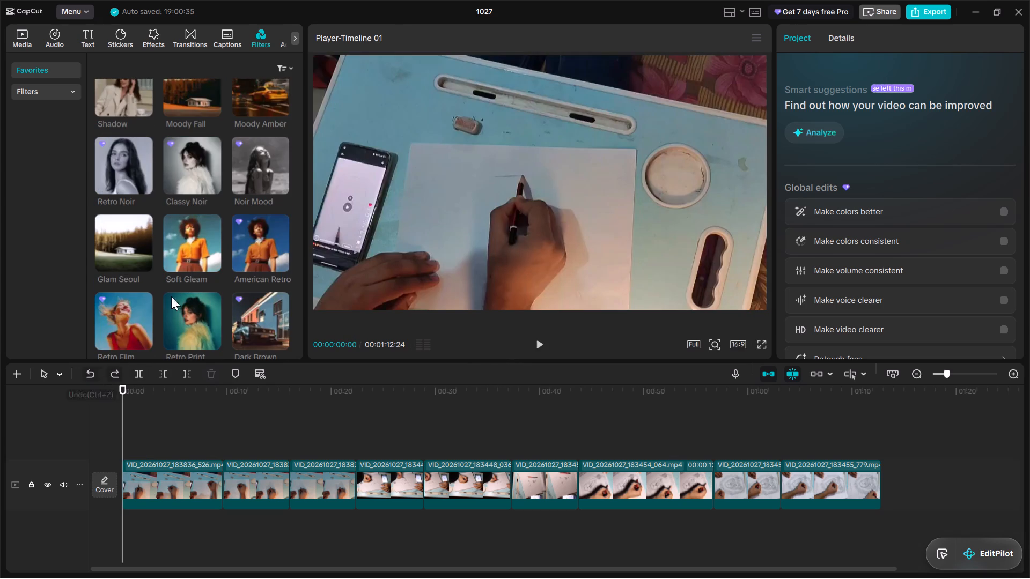
# Add the second Shadow favourite filter at the start of the timeline and extend it to the end of the last clip.
pyautogui.scroll(6, 194, 265)
pyautogui.click(114, 285)
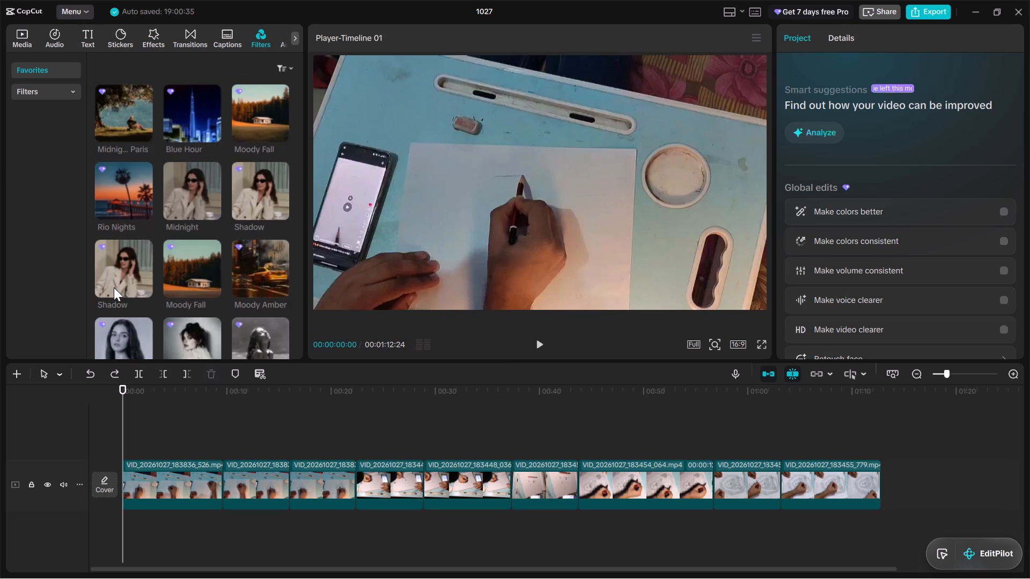
pyautogui.click(135, 263)
pyautogui.click(146, 290)
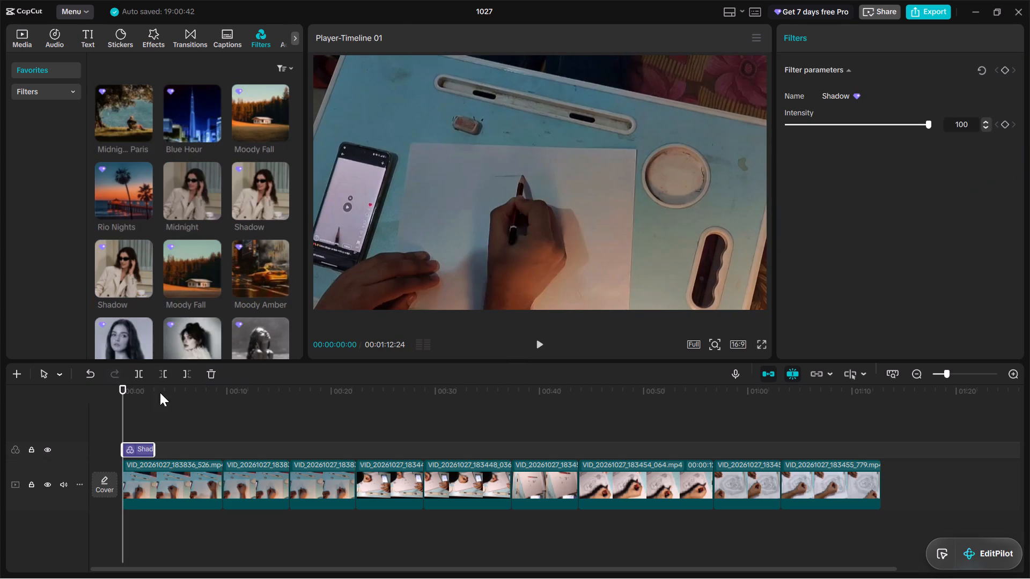
pyautogui.moveTo(153, 445); pyautogui.dragTo(769, 561)
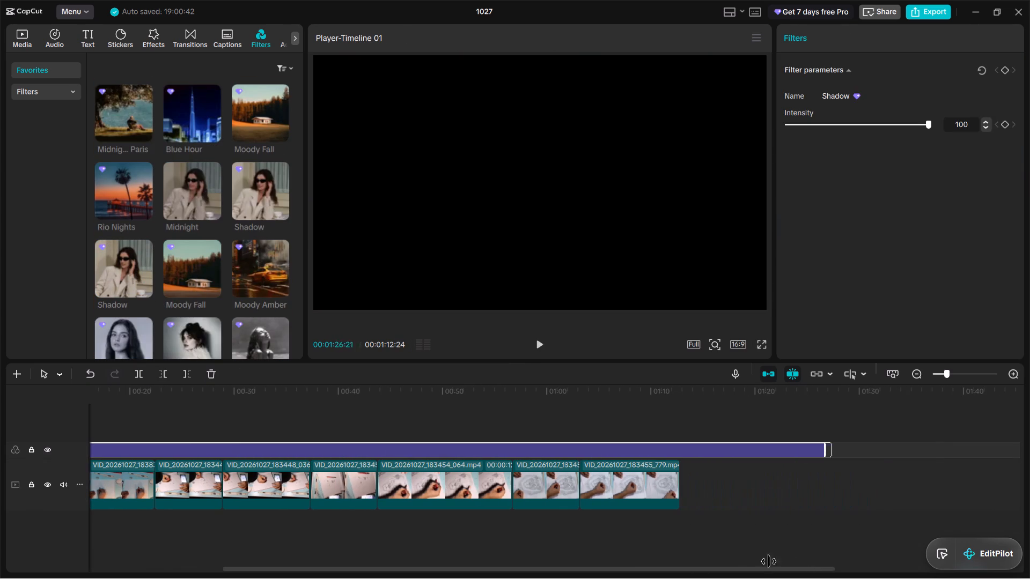
pyautogui.moveTo(769, 561); pyautogui.dragTo(673, 562)
# Add the 4K favourite filter above the Shadow filter and extend it from the start to the end of the last clip.
pyautogui.scroll(-6, 175, 229)
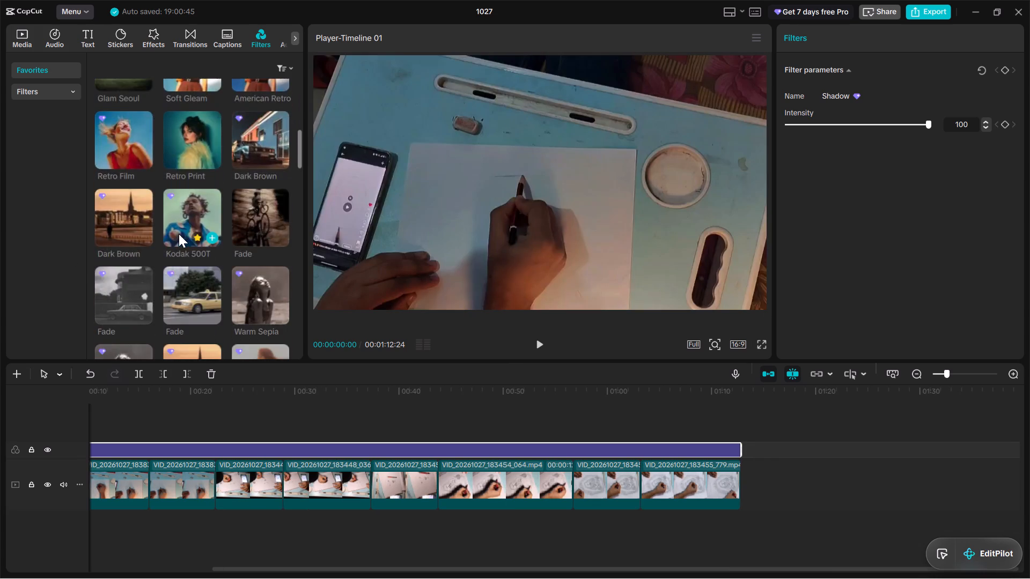
pyautogui.scroll(-9, 179, 241)
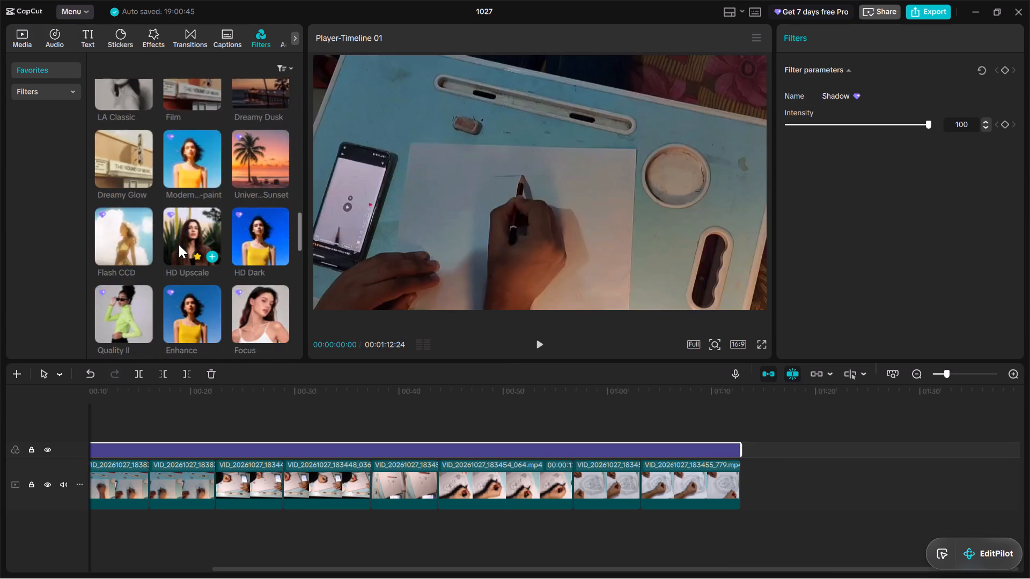
pyautogui.scroll(-4, 179, 244)
pyautogui.click(122, 306)
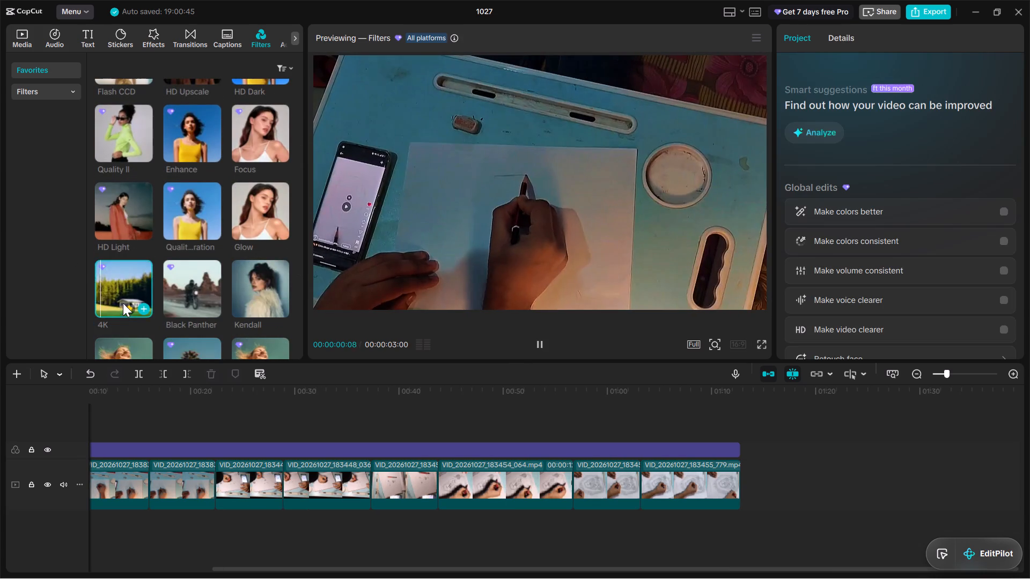
pyautogui.click(144, 308)
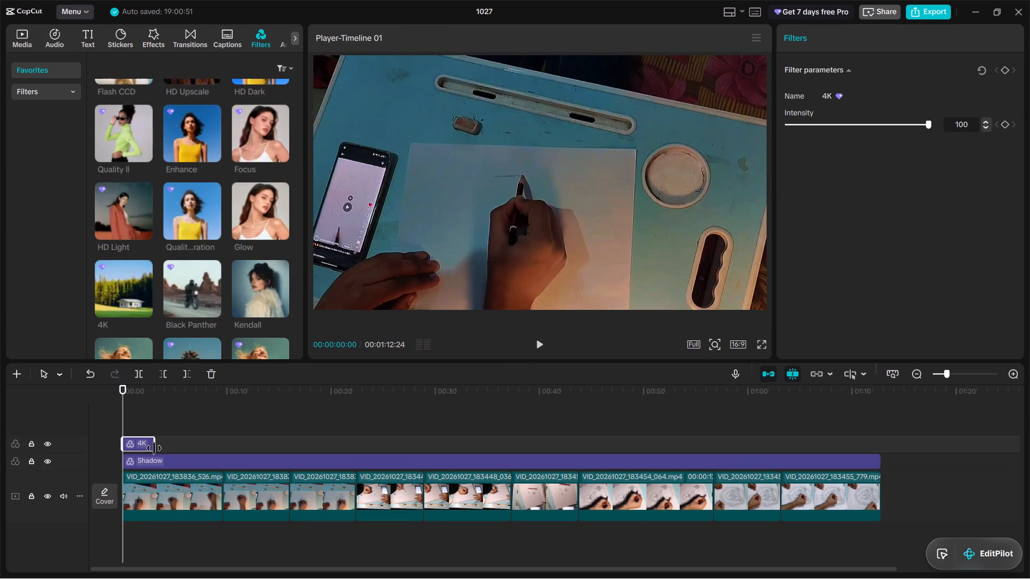
pyautogui.moveTo(154, 448); pyautogui.dragTo(867, 516)
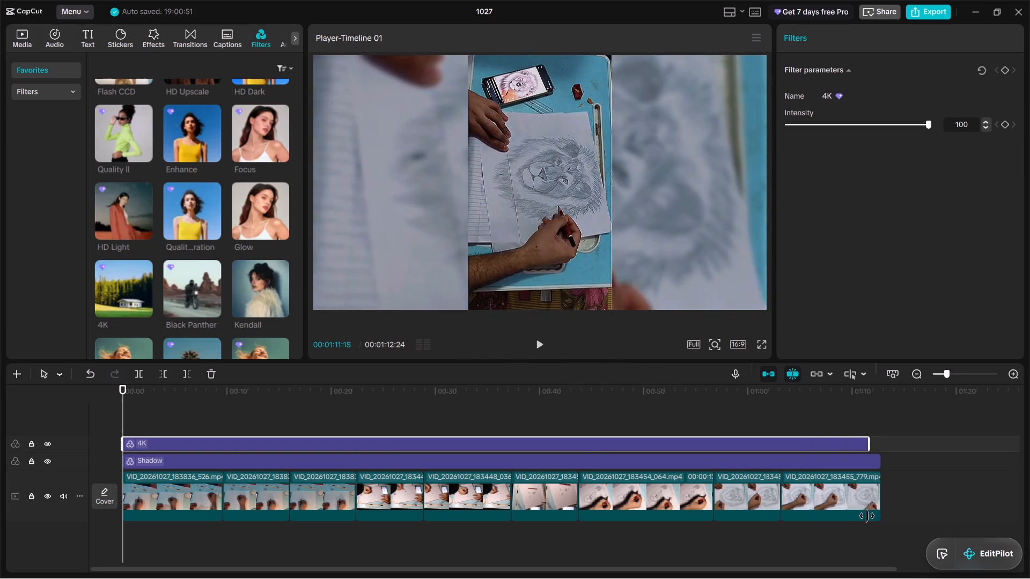
pyautogui.moveTo(867, 516); pyautogui.dragTo(878, 515)
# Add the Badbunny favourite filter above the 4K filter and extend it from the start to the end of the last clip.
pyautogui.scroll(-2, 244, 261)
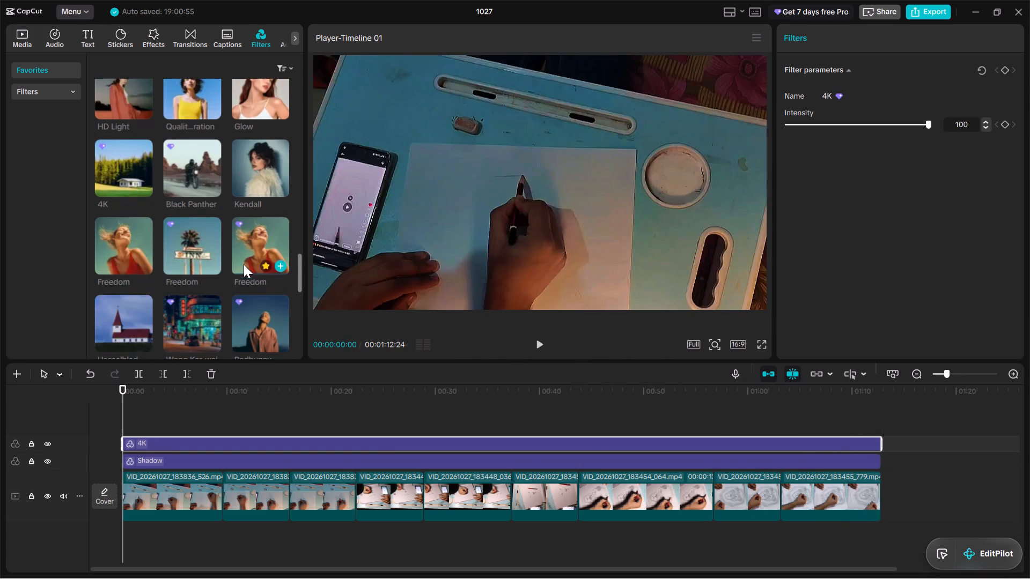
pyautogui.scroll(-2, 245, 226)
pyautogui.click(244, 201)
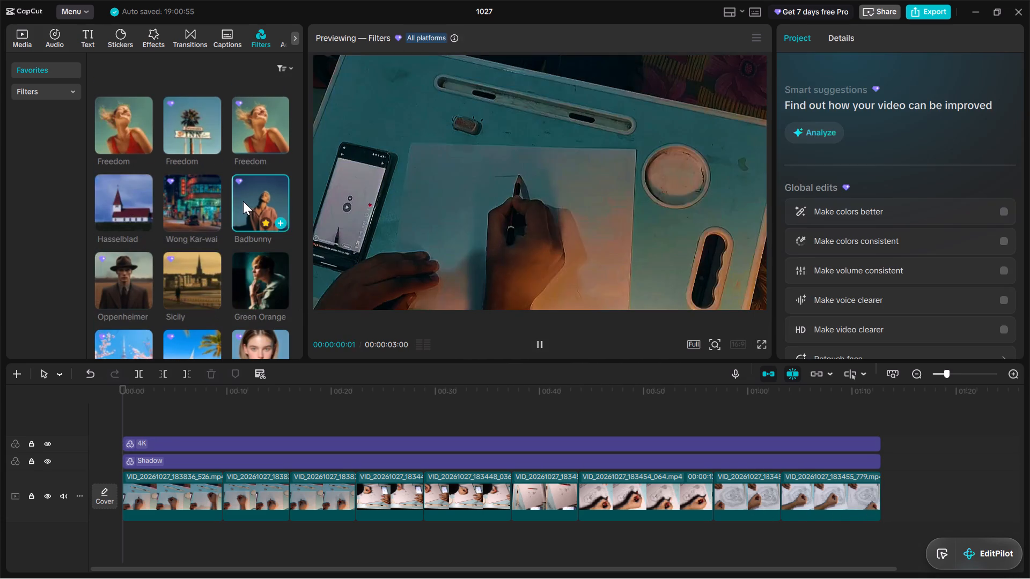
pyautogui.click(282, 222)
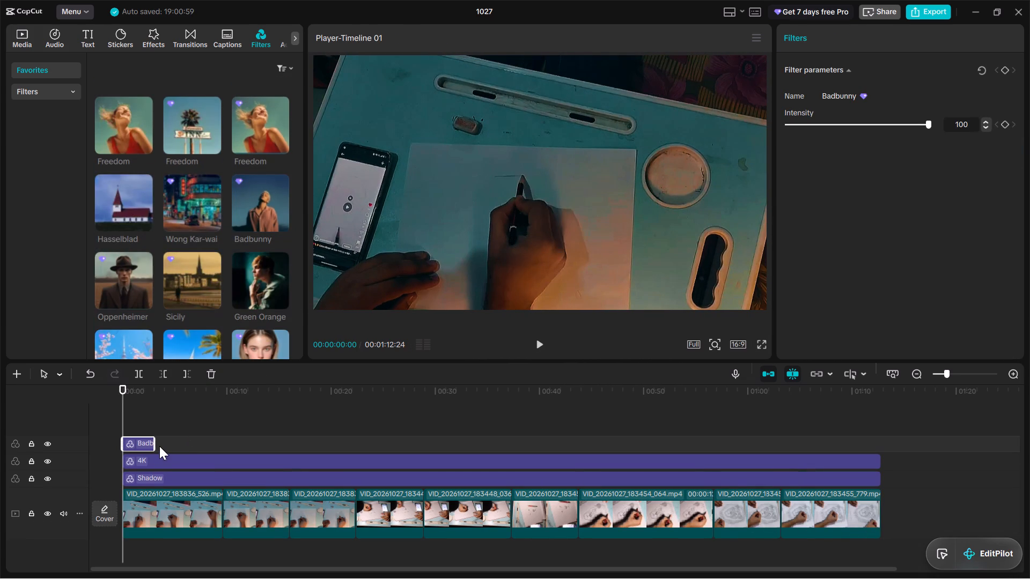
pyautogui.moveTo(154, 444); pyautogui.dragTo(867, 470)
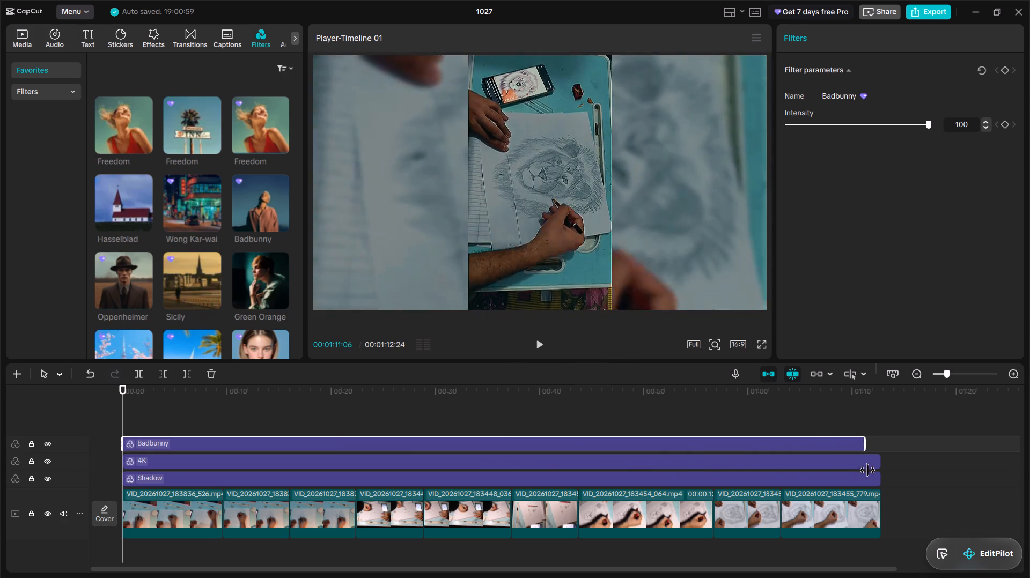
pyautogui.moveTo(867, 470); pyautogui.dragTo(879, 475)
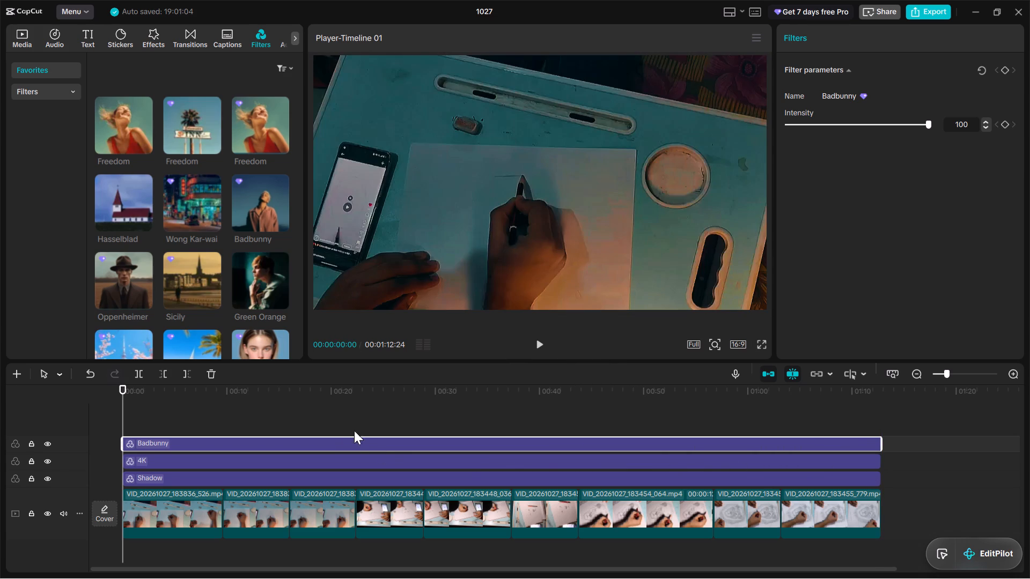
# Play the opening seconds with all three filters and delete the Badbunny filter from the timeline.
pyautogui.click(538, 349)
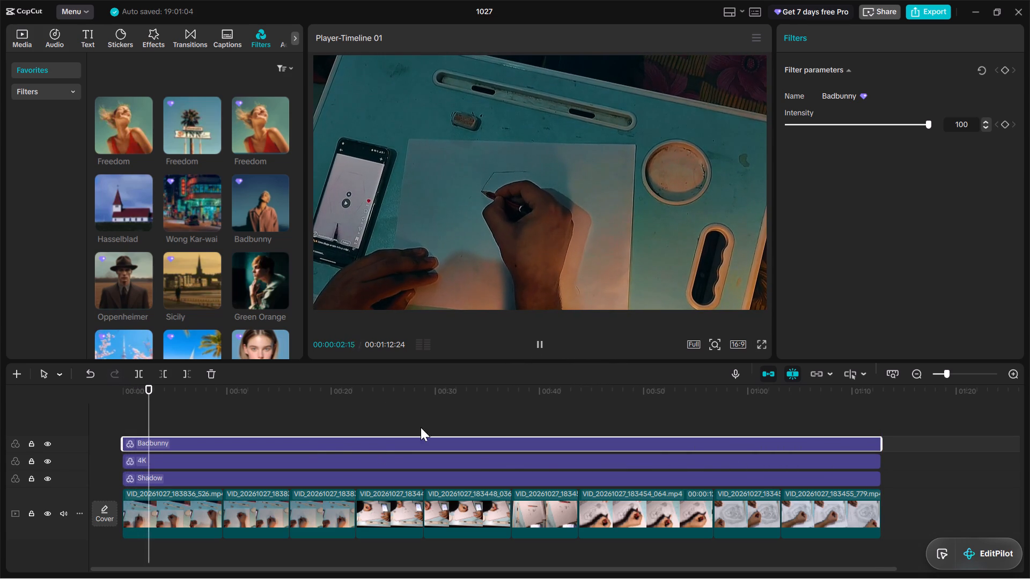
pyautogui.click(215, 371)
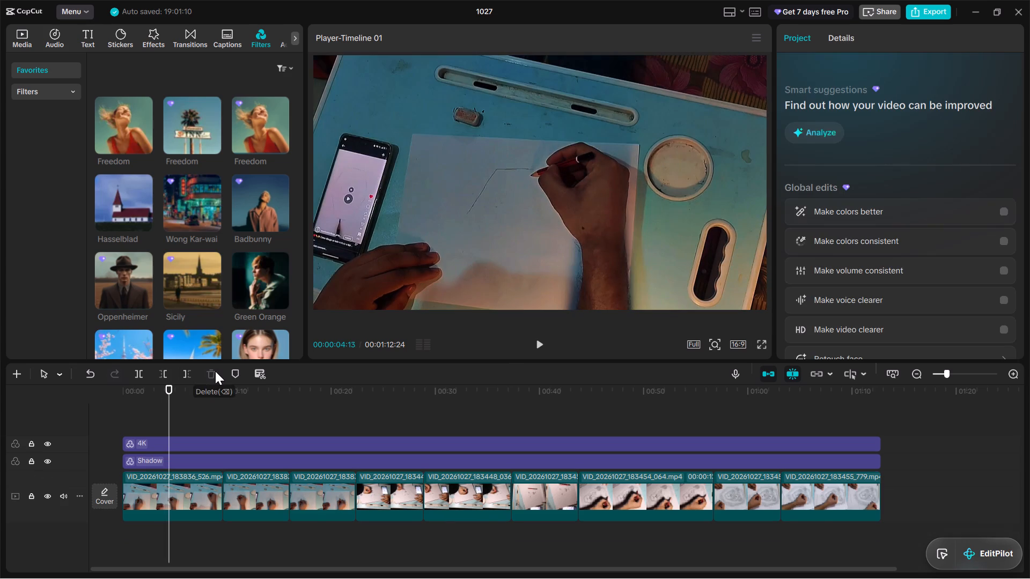
# Play the video from the beginning to check the look of the combined Shadow and 4K filters.
pyautogui.moveTo(166, 394); pyautogui.dragTo(80, 404)
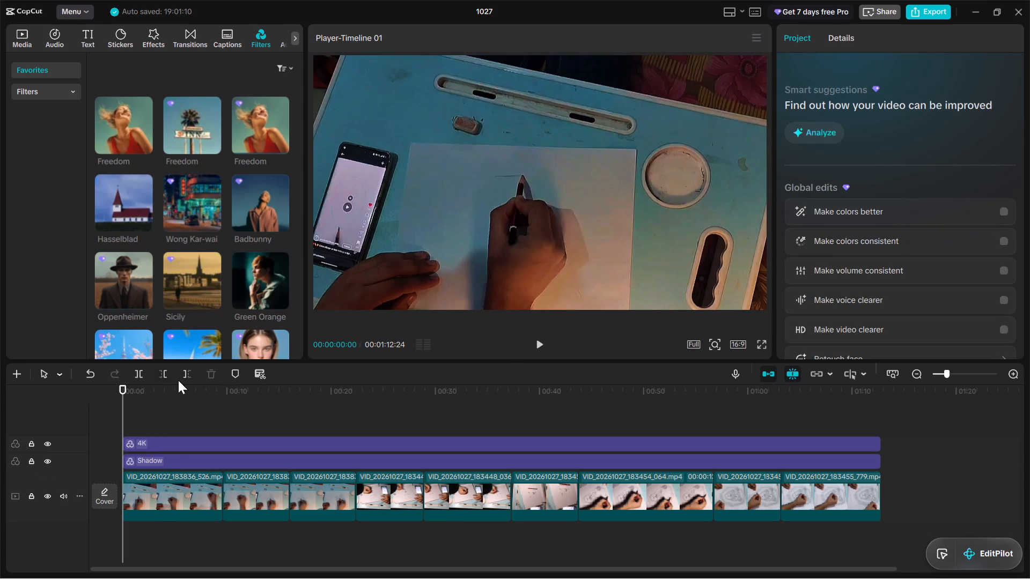
pyautogui.click(540, 346)
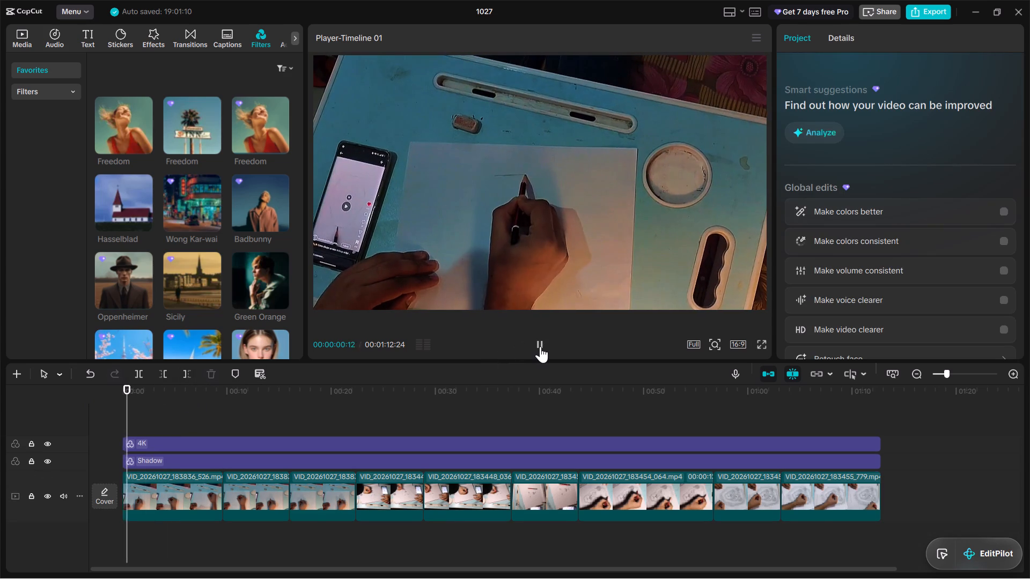
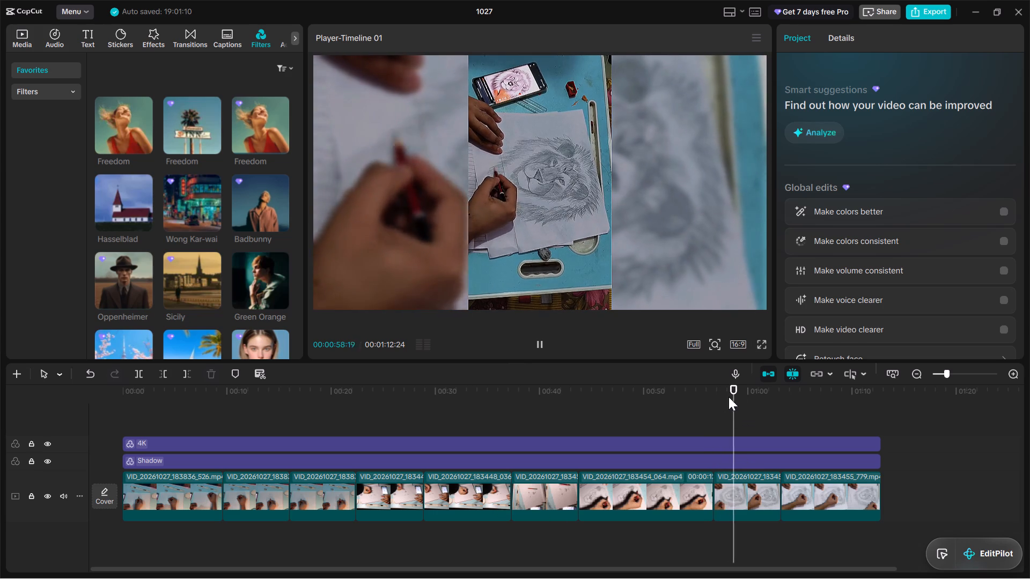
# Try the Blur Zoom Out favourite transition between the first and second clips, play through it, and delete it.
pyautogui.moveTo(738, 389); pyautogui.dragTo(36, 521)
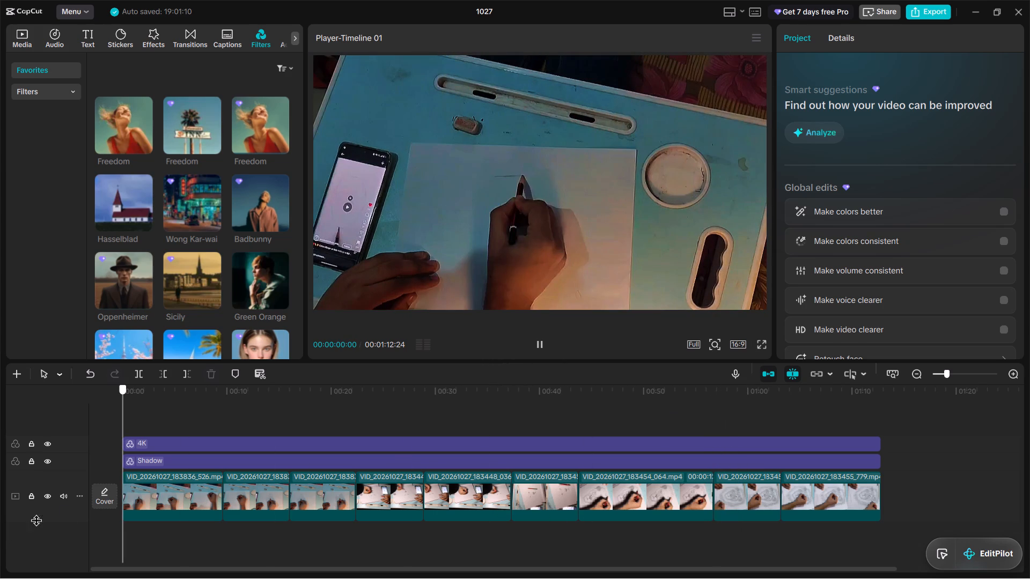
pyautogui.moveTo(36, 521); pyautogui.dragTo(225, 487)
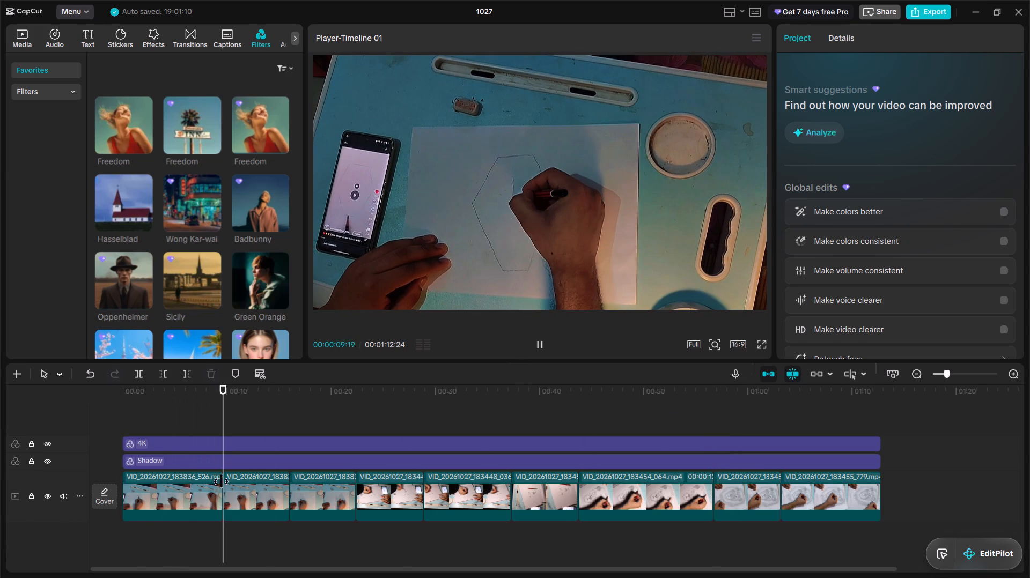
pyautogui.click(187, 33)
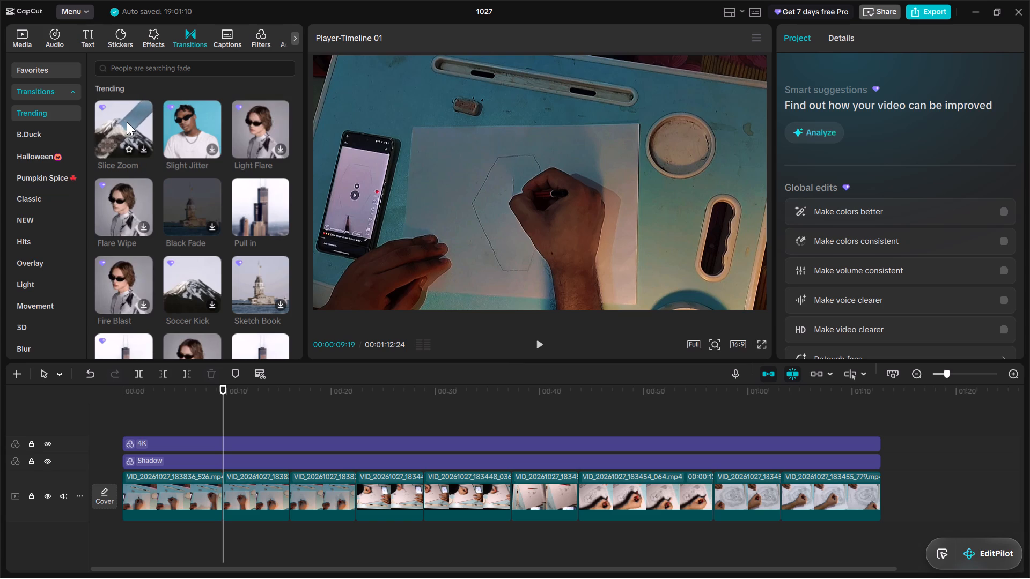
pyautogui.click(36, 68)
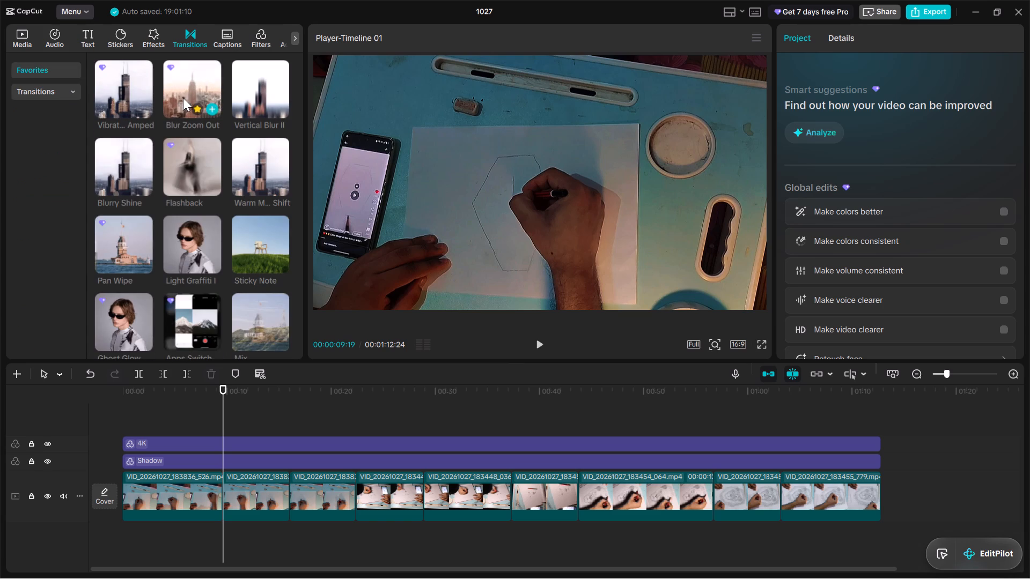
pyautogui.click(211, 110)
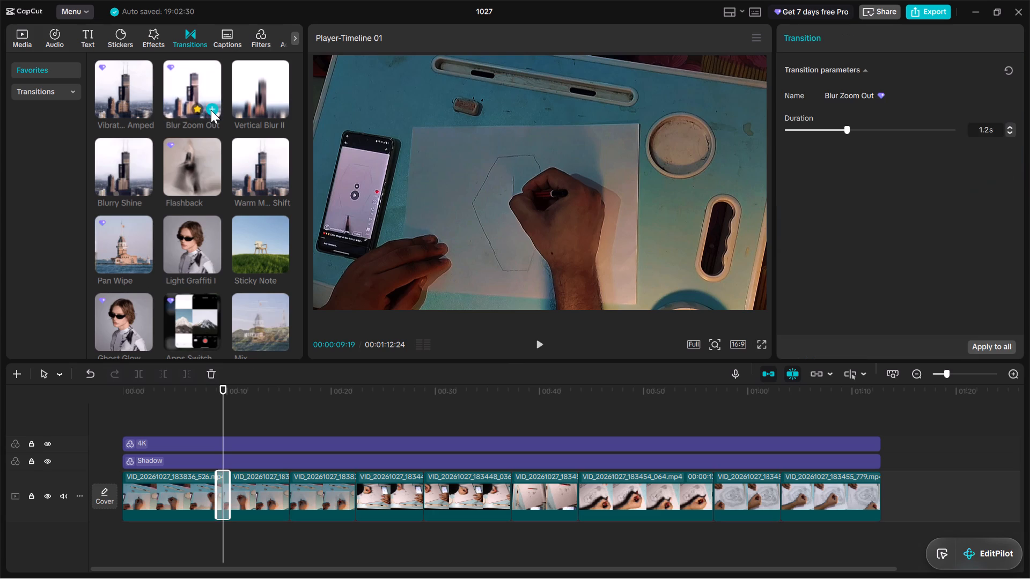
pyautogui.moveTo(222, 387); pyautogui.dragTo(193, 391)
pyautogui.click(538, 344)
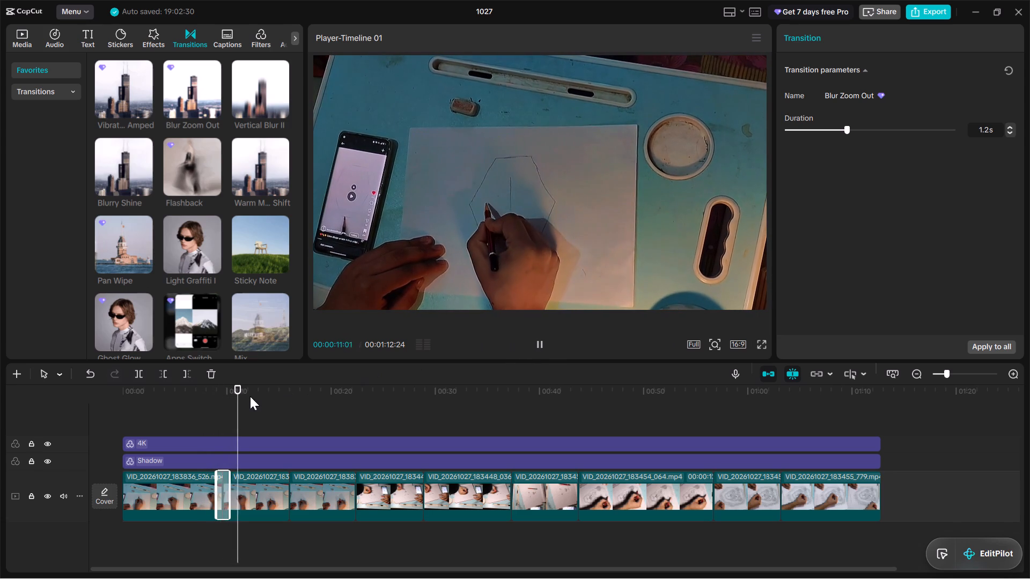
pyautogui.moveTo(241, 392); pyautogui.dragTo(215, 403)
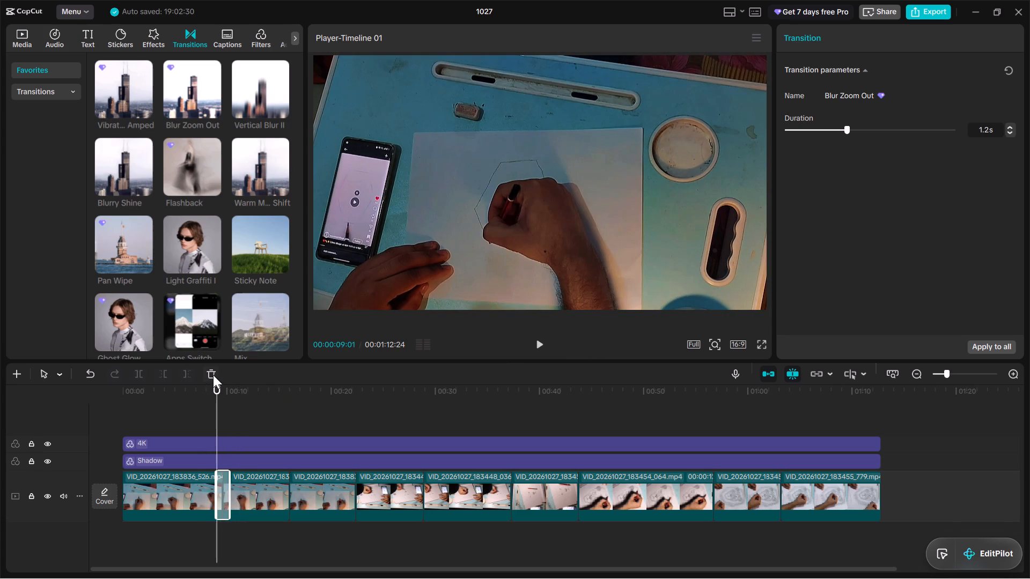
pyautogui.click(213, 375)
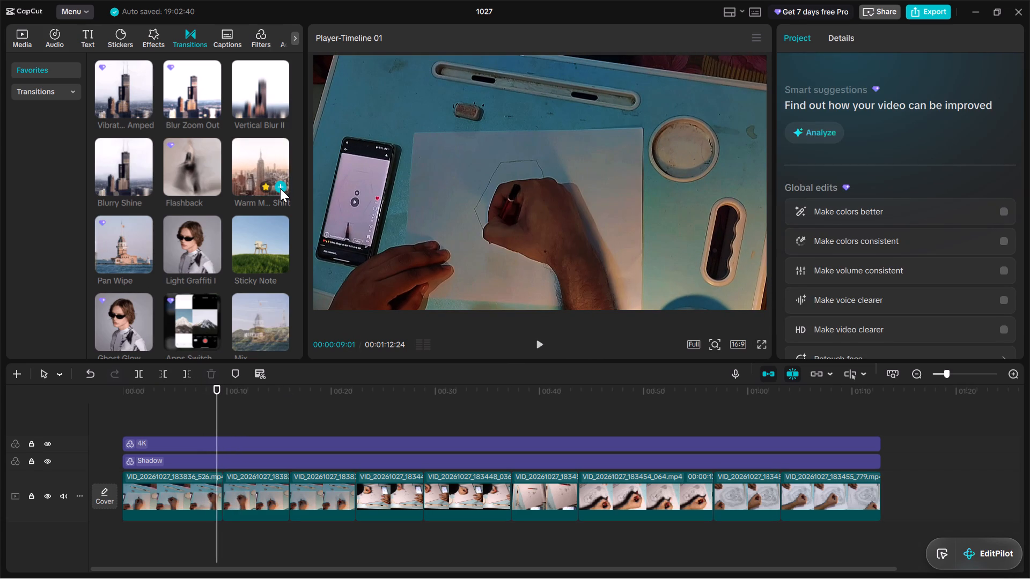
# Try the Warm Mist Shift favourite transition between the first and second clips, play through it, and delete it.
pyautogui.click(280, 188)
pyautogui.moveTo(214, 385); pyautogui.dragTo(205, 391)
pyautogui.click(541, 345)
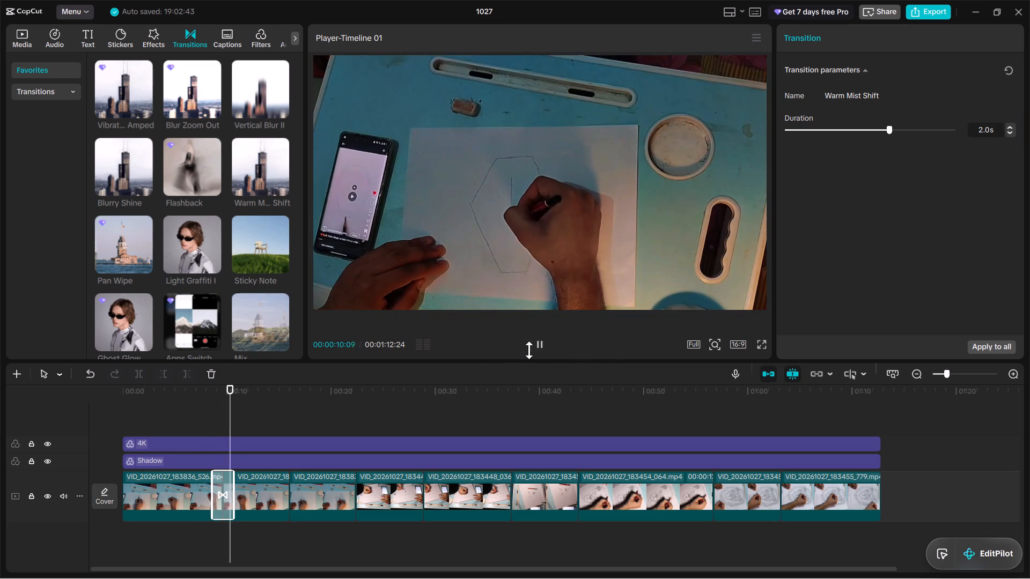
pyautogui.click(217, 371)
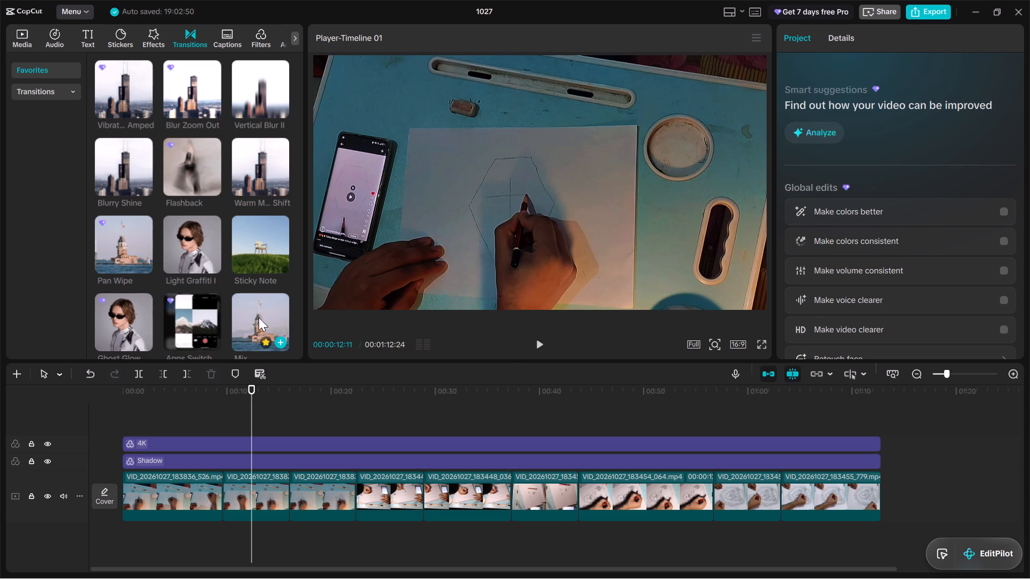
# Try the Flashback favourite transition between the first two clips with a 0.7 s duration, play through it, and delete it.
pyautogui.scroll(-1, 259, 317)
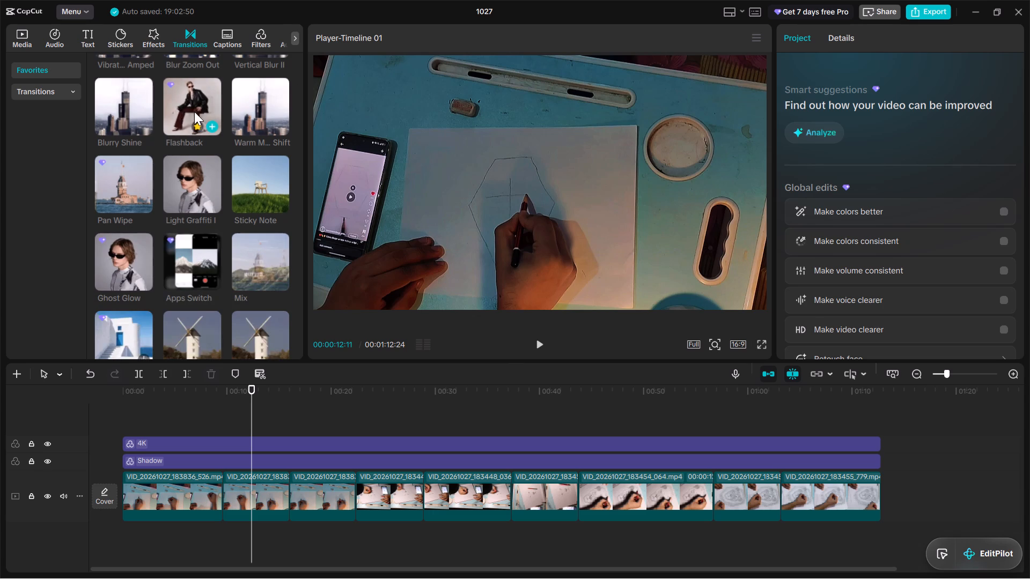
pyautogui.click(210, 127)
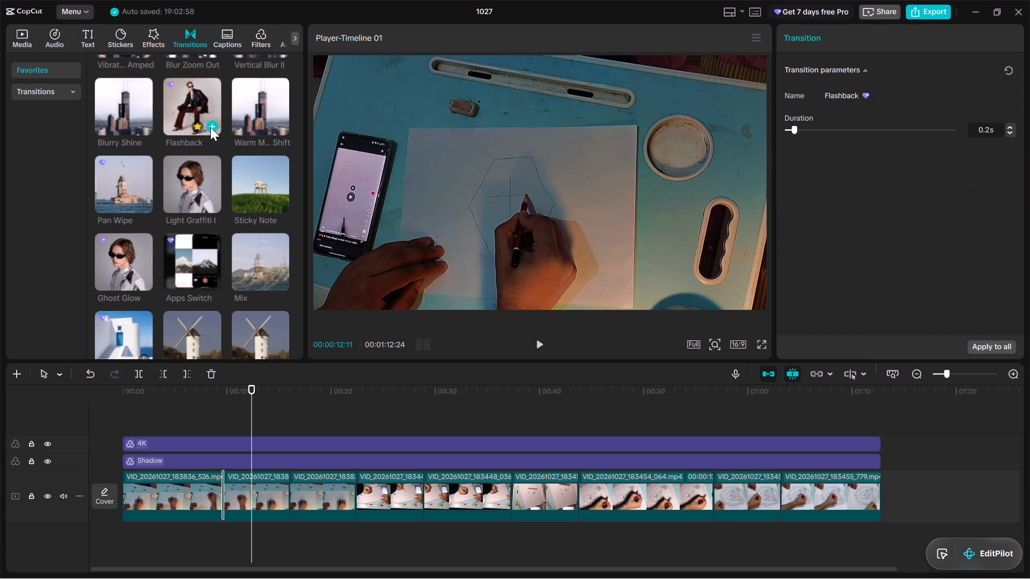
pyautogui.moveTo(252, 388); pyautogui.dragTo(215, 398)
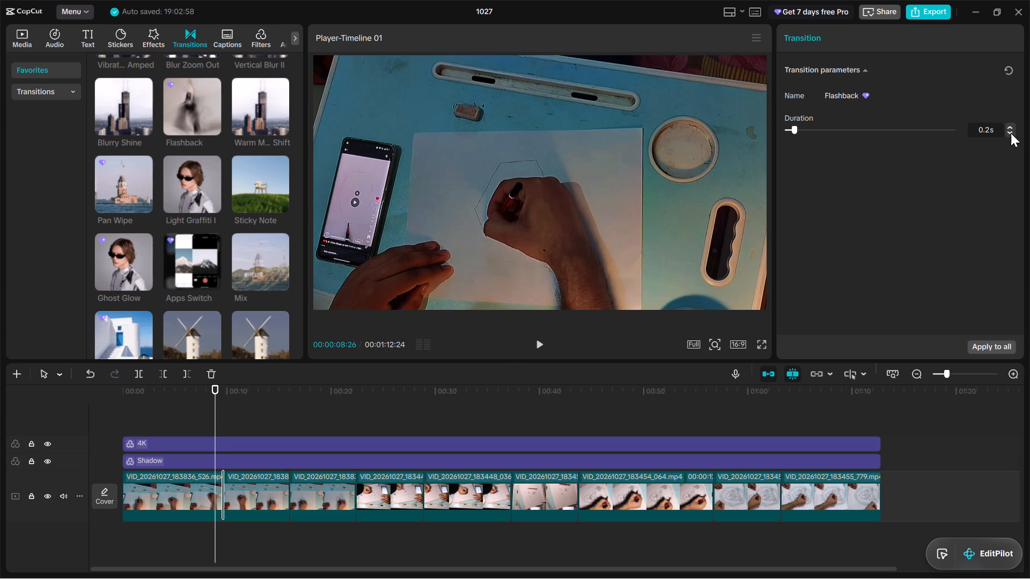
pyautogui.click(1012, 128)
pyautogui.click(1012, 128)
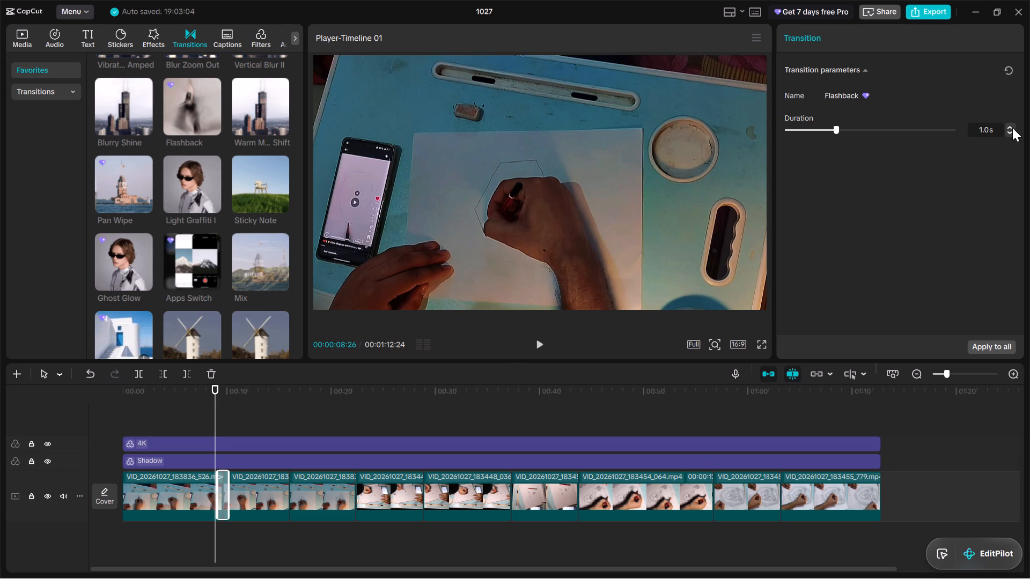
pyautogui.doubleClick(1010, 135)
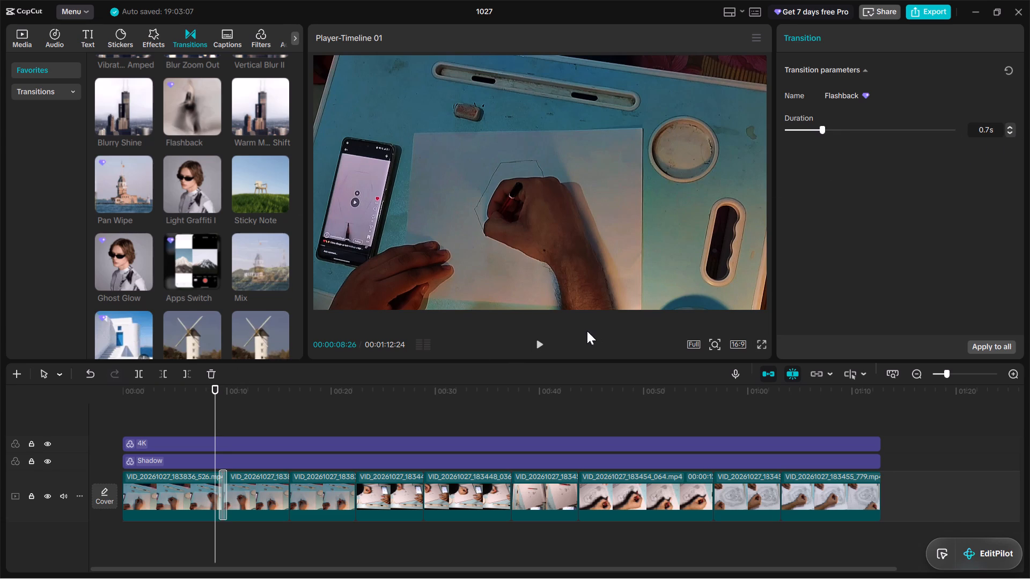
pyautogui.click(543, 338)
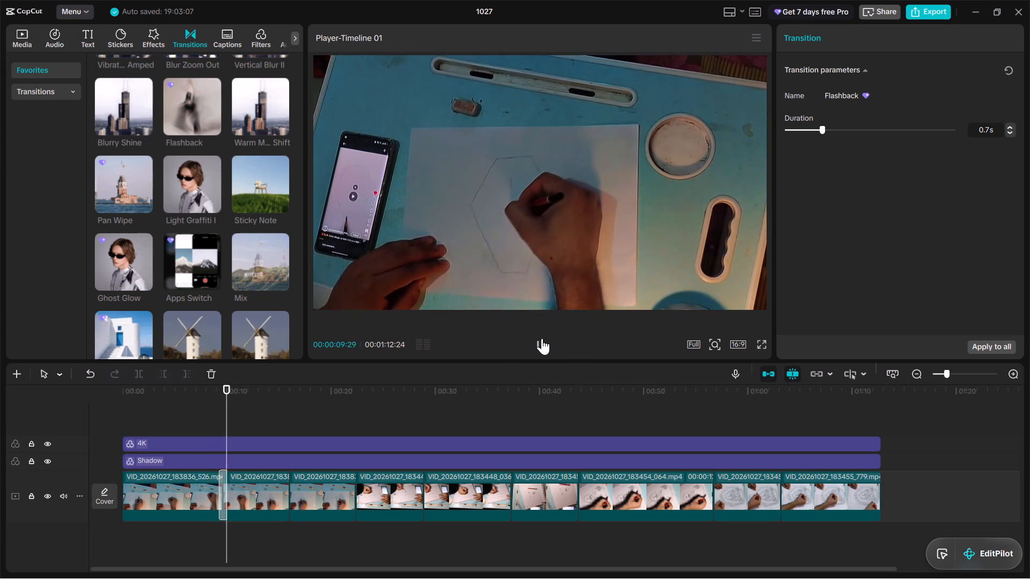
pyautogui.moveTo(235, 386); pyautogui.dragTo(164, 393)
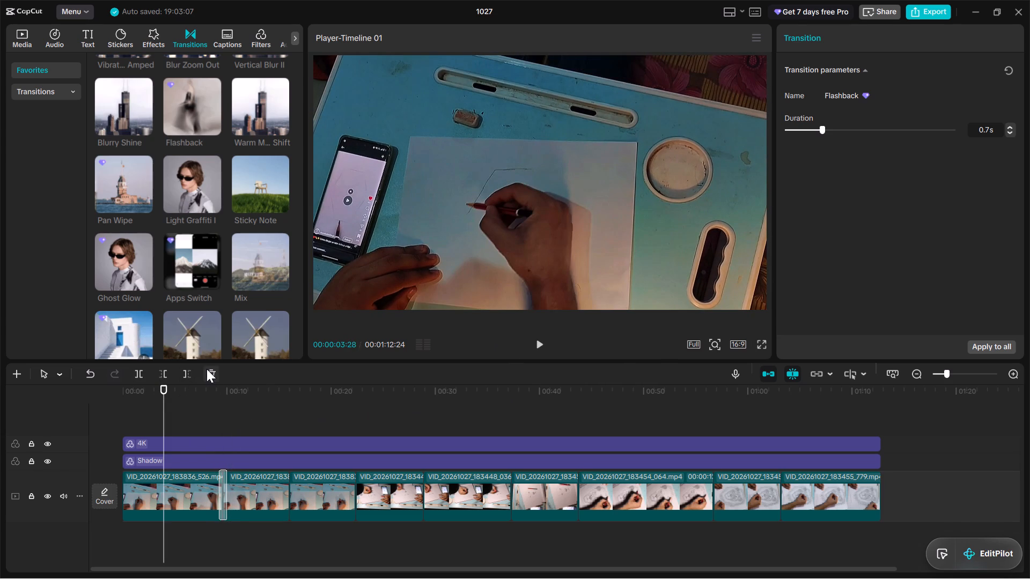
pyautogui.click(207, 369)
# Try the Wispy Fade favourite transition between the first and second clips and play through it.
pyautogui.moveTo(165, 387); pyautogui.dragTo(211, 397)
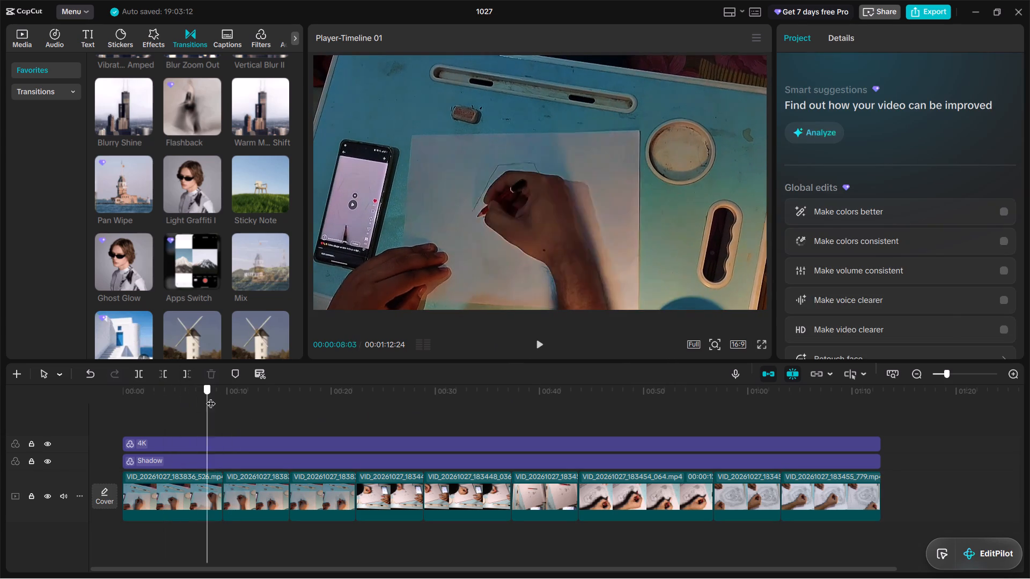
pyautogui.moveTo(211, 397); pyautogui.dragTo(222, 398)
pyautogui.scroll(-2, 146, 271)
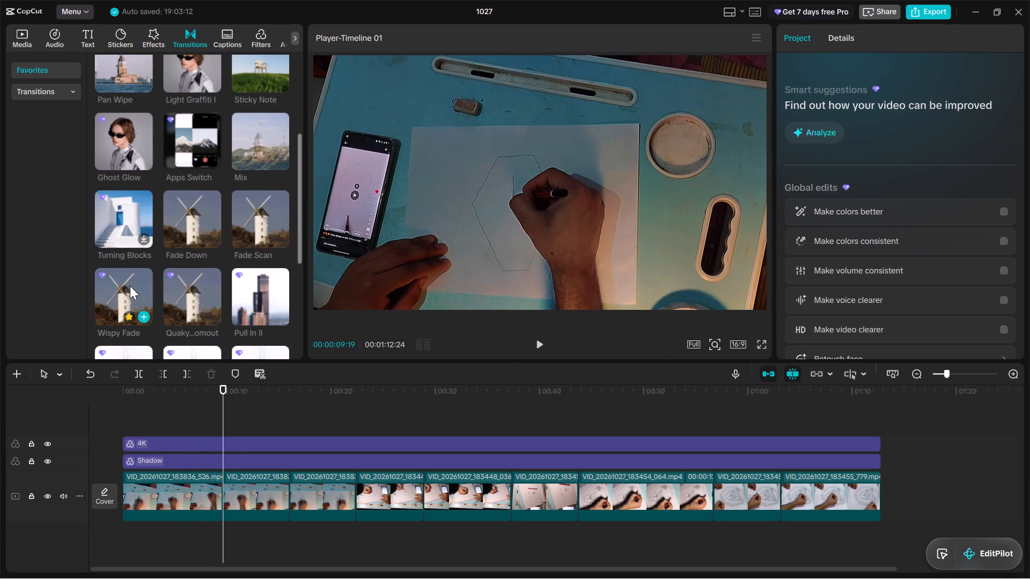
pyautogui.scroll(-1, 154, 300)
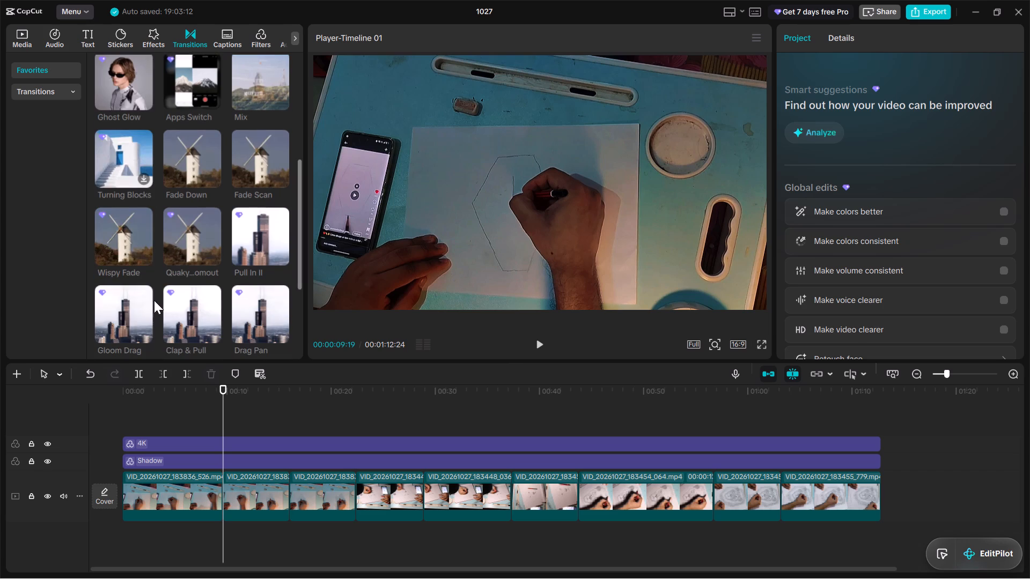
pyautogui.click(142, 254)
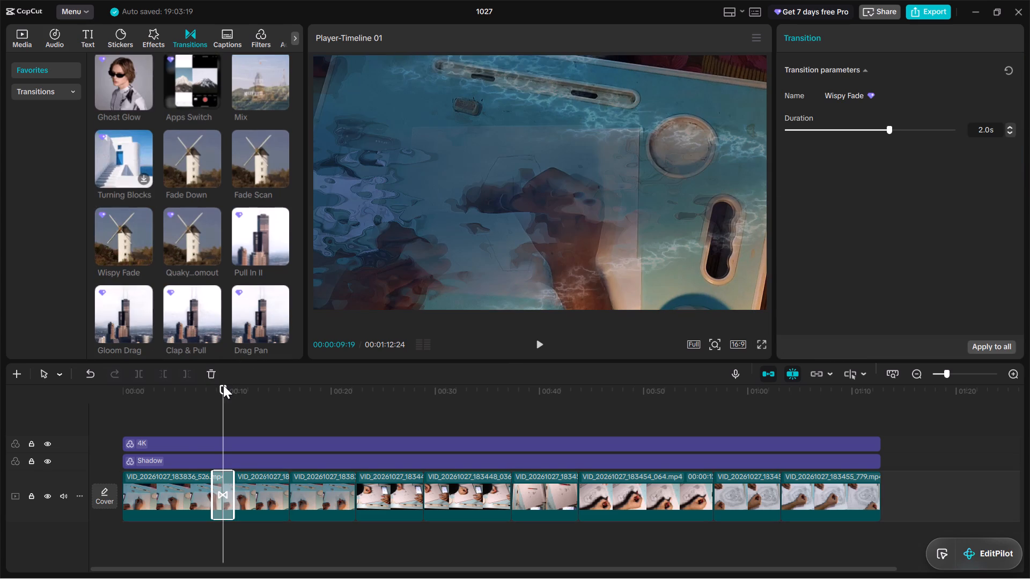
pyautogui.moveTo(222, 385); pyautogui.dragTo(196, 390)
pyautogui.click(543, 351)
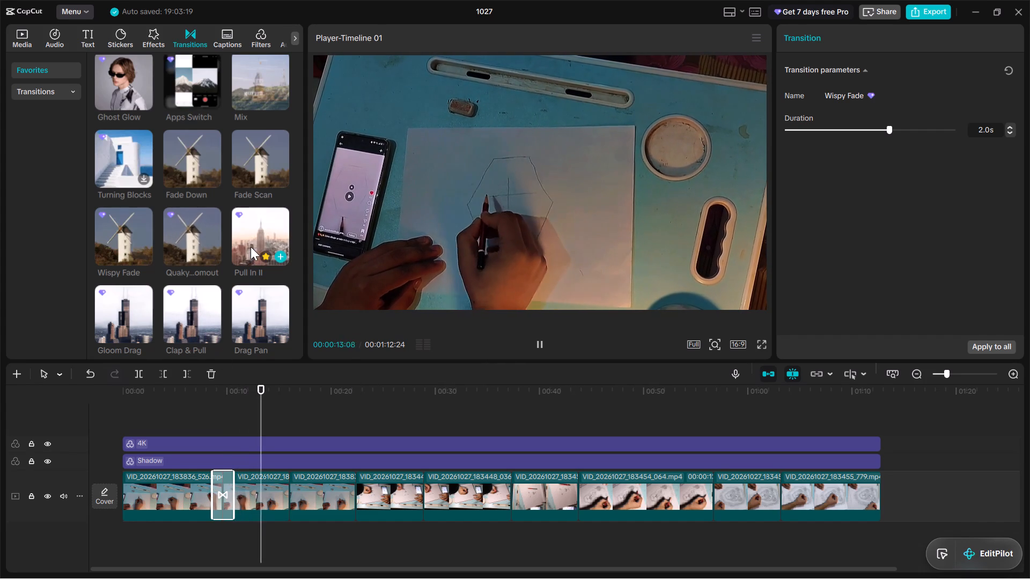
# Add the Pull In II favourite transition between the second and third clips.
pyautogui.click(282, 254)
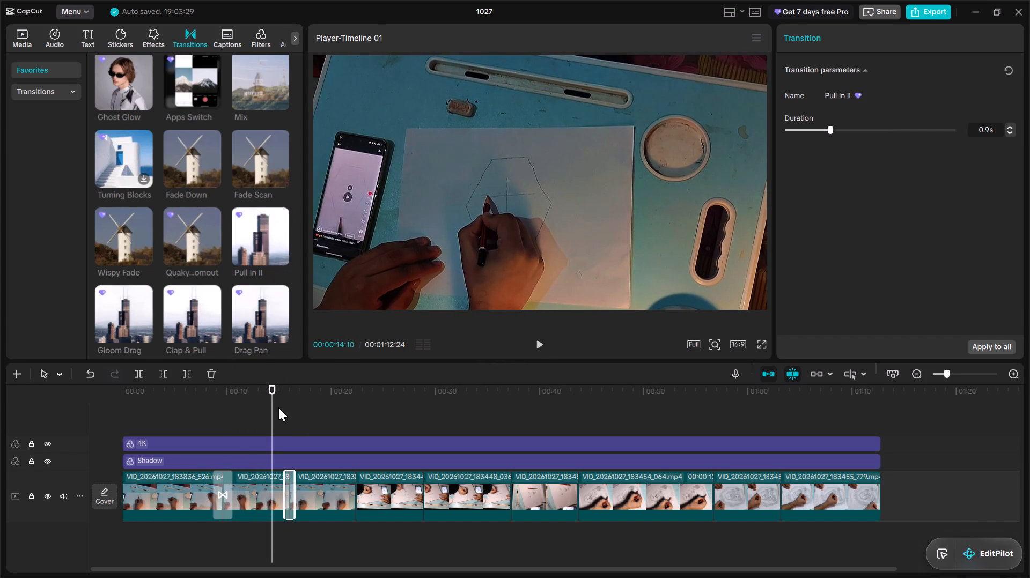
# Replace Wispy Fade between the first and second clips with Pull In II, and play through both Pull In II transitions.
pyautogui.moveTo(270, 397); pyautogui.dragTo(203, 415)
pyautogui.click(221, 483)
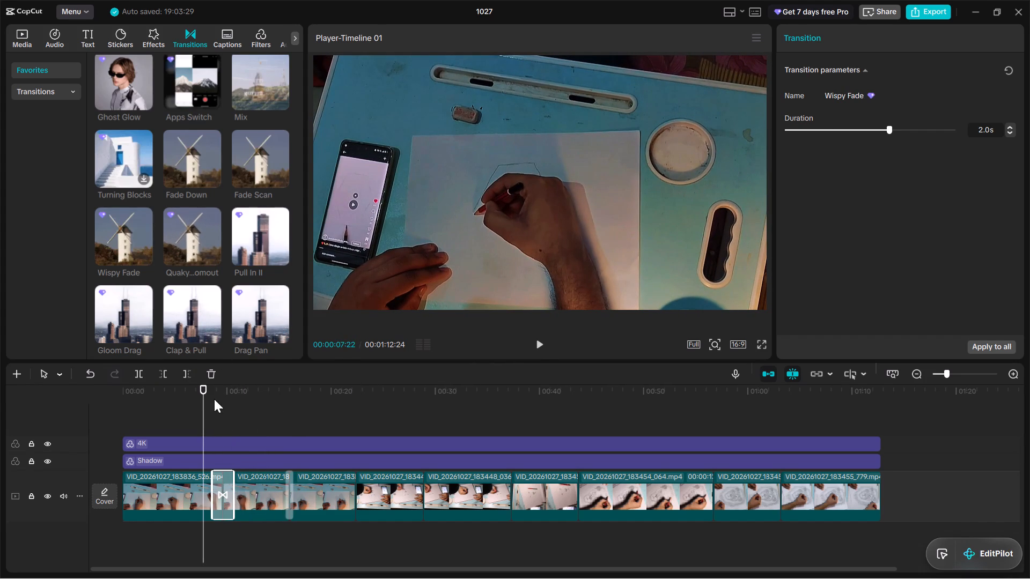
pyautogui.click(215, 367)
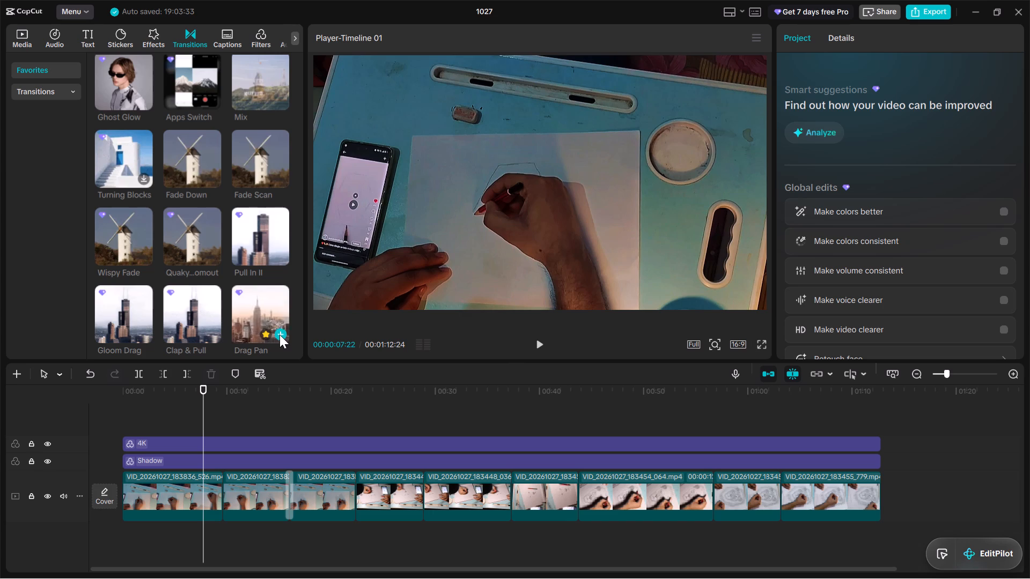
pyautogui.click(282, 254)
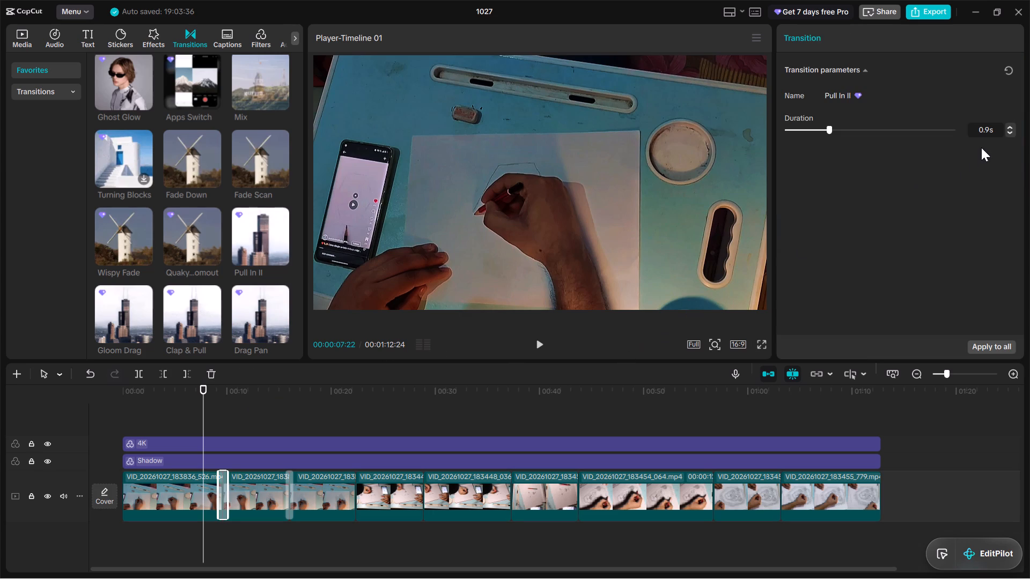
pyautogui.click(542, 346)
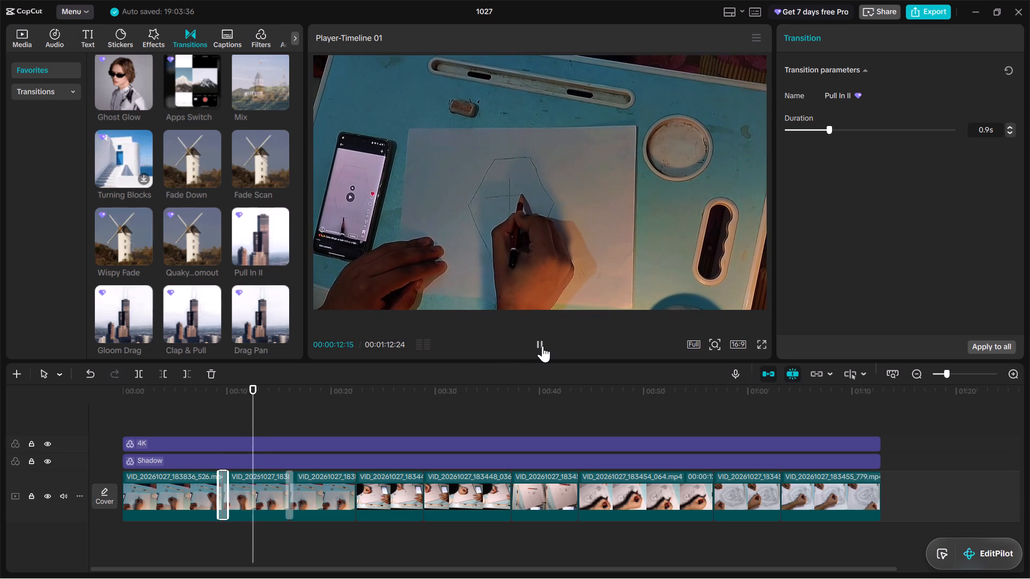
pyautogui.click(291, 482)
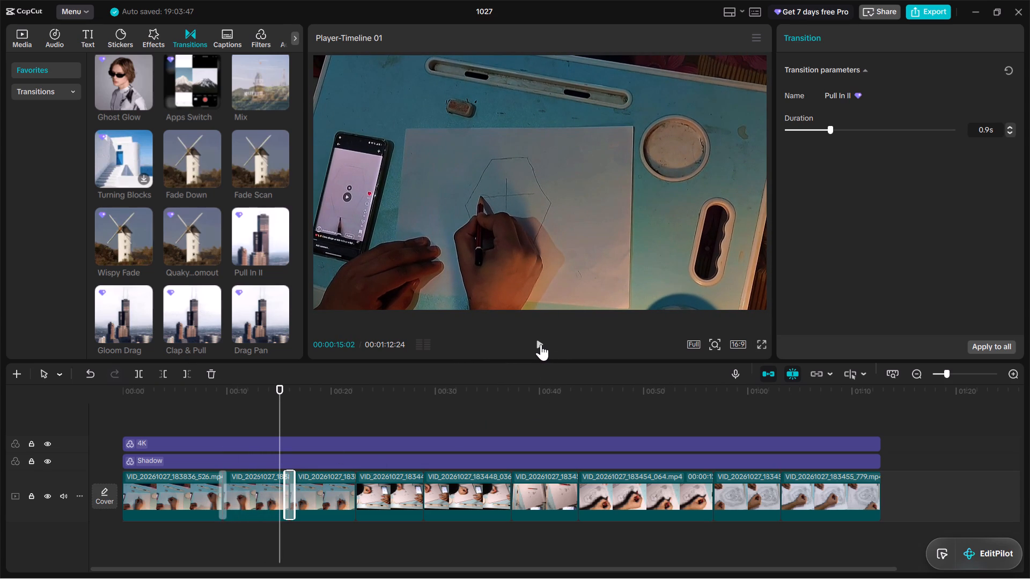
pyautogui.click(541, 344)
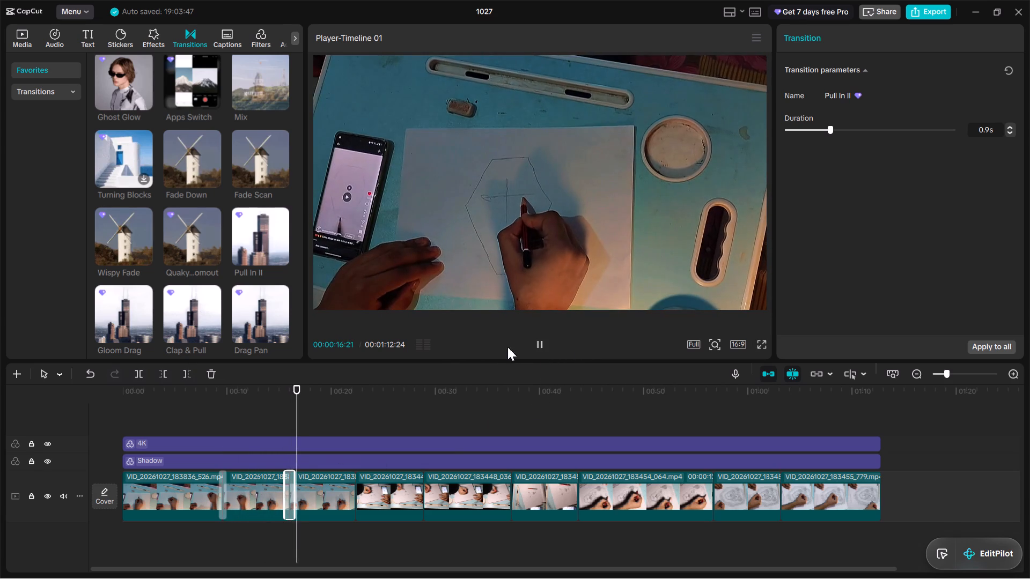
# Add the Shake & Flash favourite transition between the third and fourth clips, accepting duplicate frames, and play through it.
pyautogui.moveTo(305, 392); pyautogui.dragTo(359, 400)
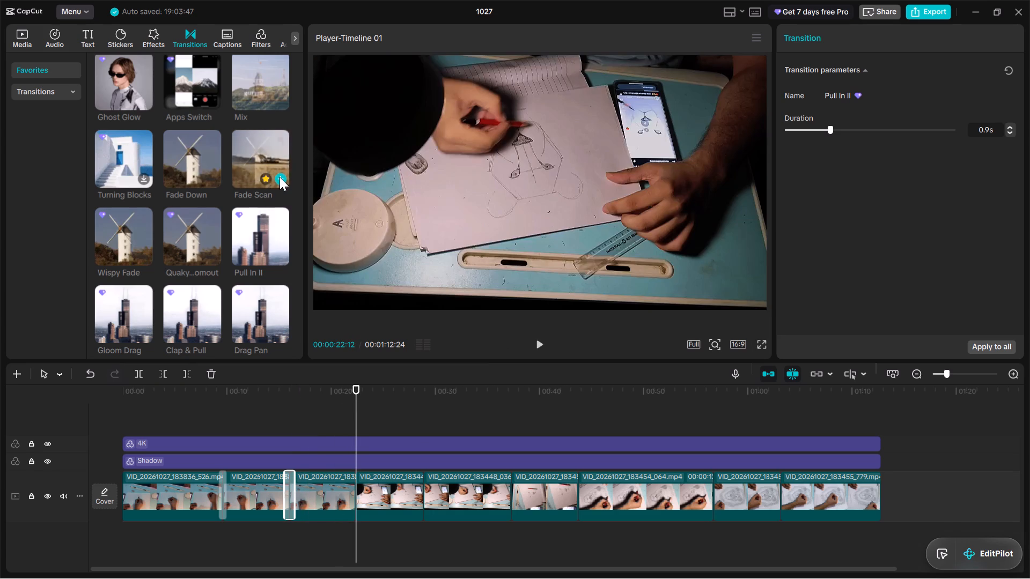
pyautogui.scroll(-2, 195, 264)
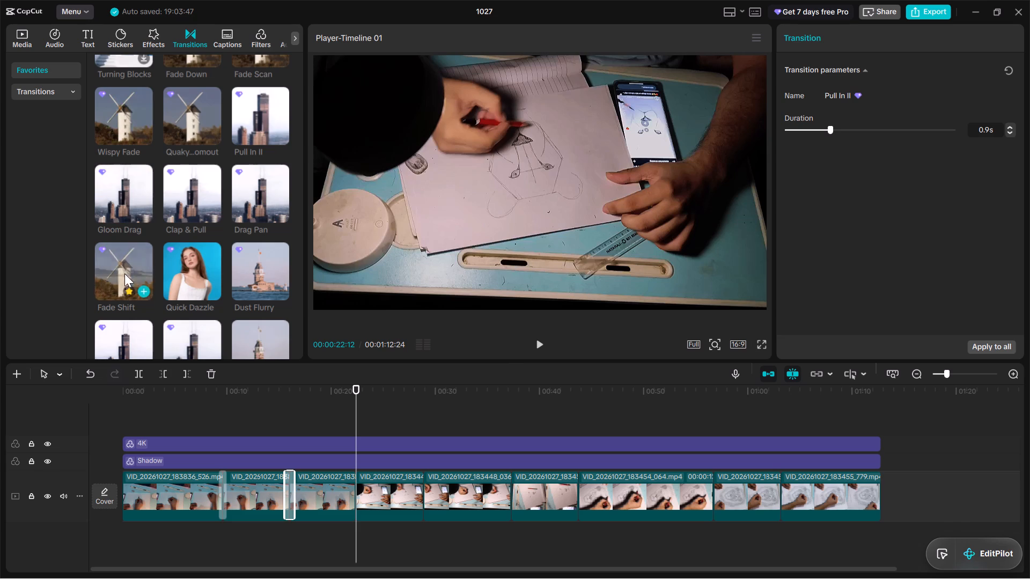
pyautogui.scroll(-1, 248, 296)
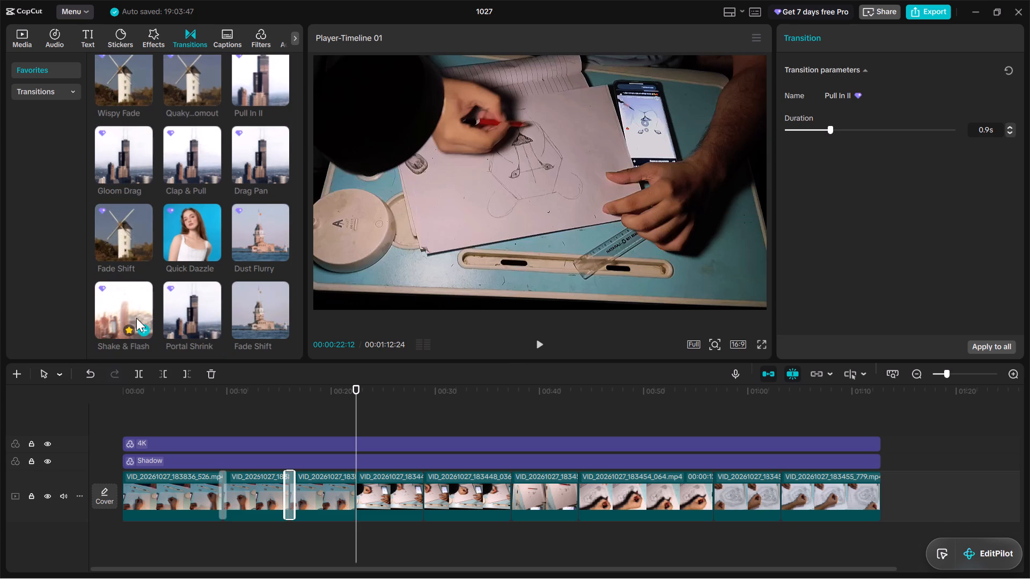
pyautogui.click(142, 331)
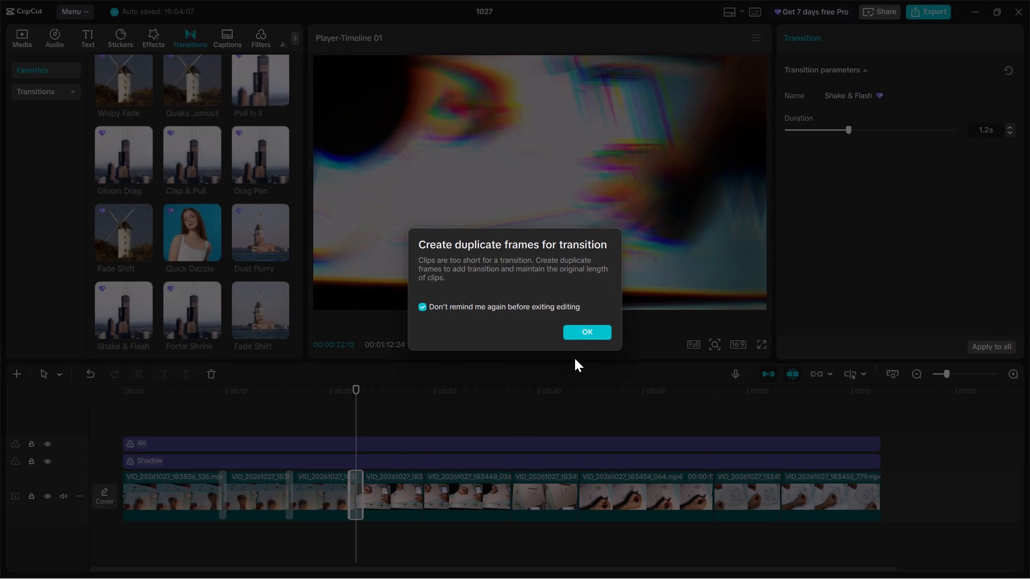
pyautogui.click(589, 329)
pyautogui.moveTo(355, 387); pyautogui.dragTo(333, 391)
pyautogui.click(545, 343)
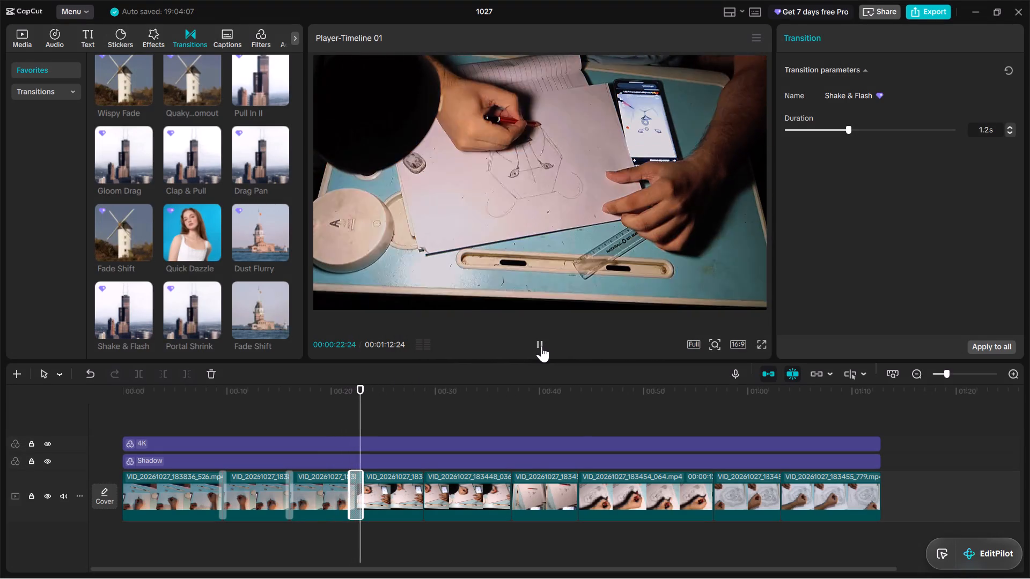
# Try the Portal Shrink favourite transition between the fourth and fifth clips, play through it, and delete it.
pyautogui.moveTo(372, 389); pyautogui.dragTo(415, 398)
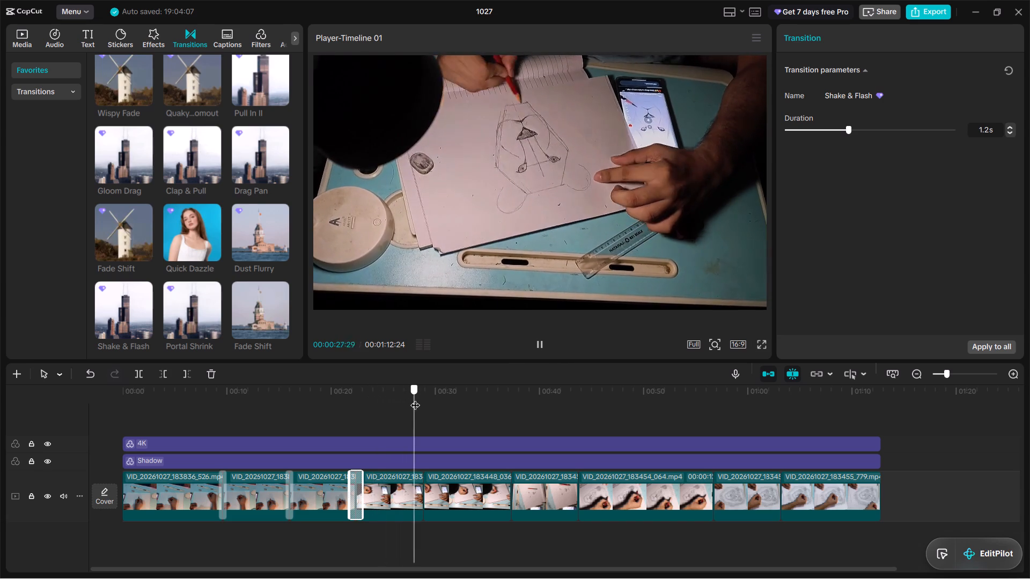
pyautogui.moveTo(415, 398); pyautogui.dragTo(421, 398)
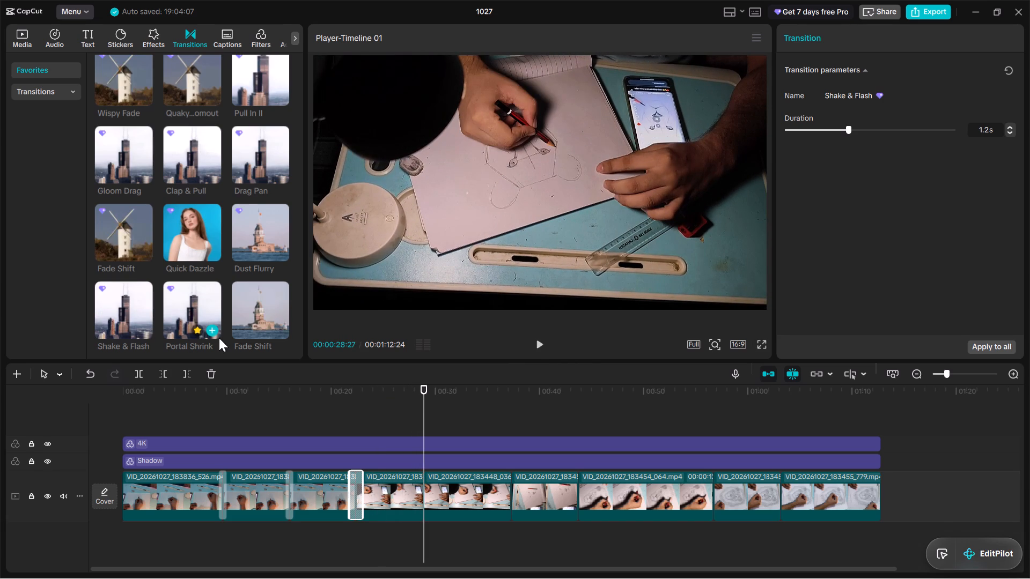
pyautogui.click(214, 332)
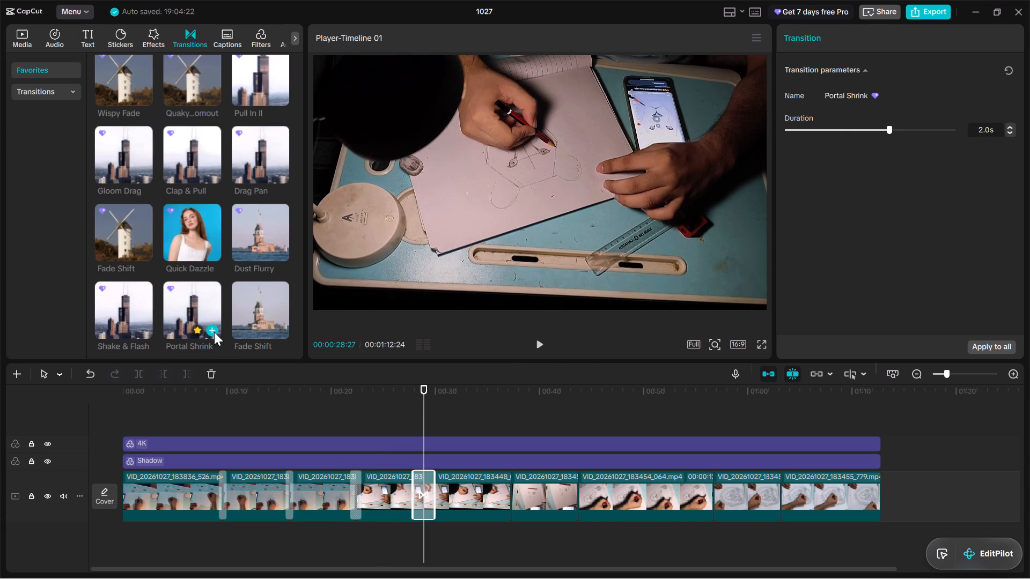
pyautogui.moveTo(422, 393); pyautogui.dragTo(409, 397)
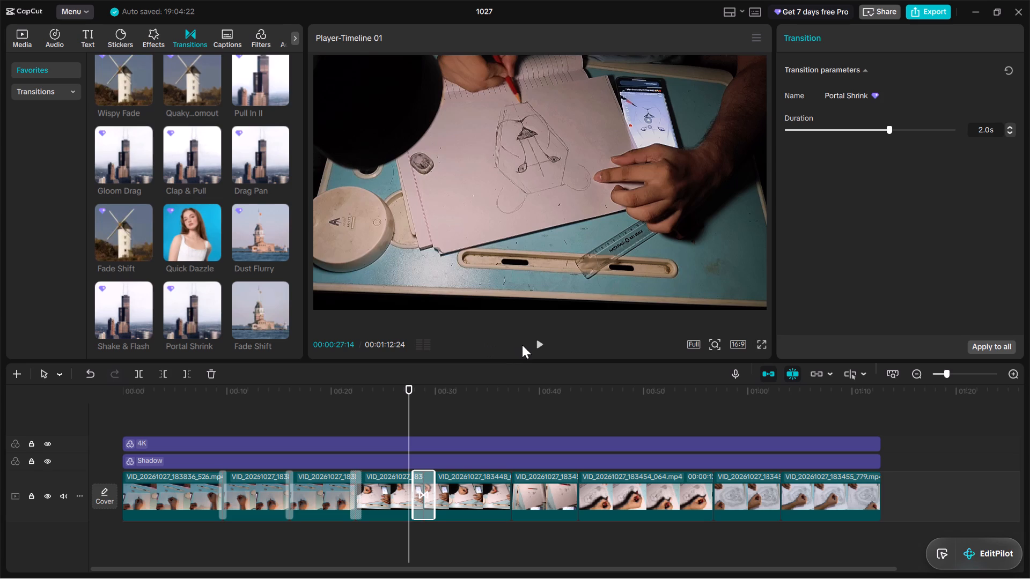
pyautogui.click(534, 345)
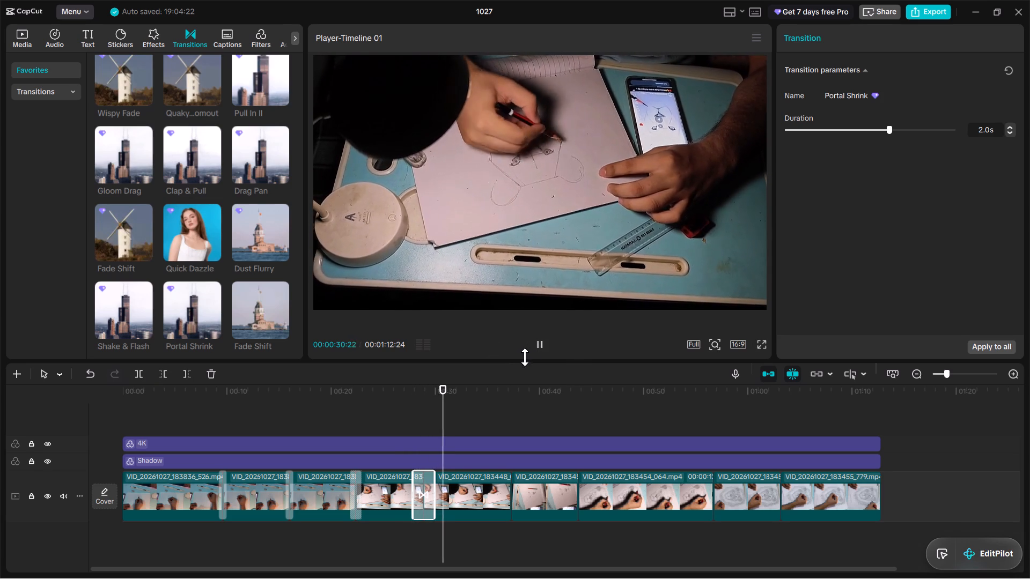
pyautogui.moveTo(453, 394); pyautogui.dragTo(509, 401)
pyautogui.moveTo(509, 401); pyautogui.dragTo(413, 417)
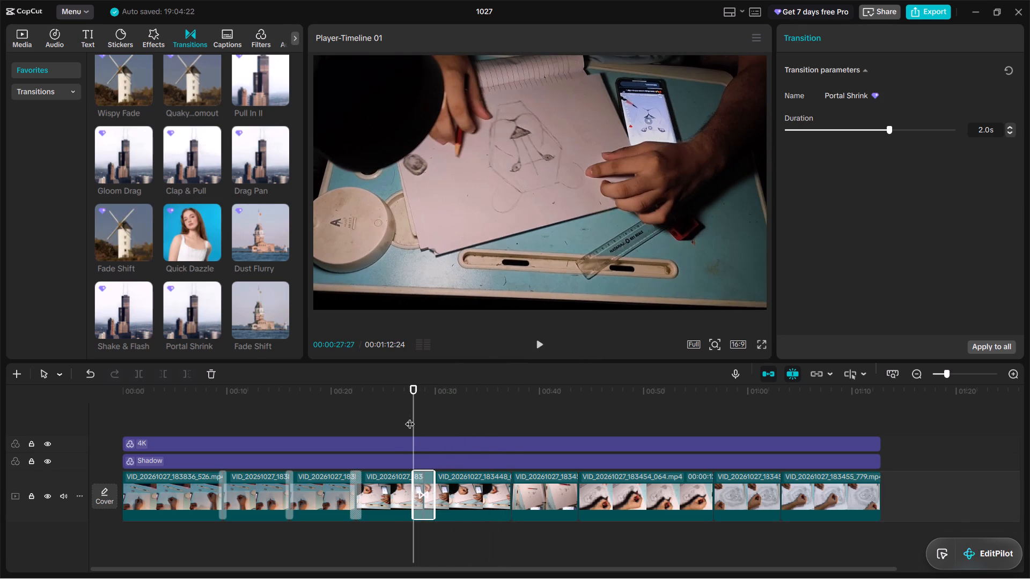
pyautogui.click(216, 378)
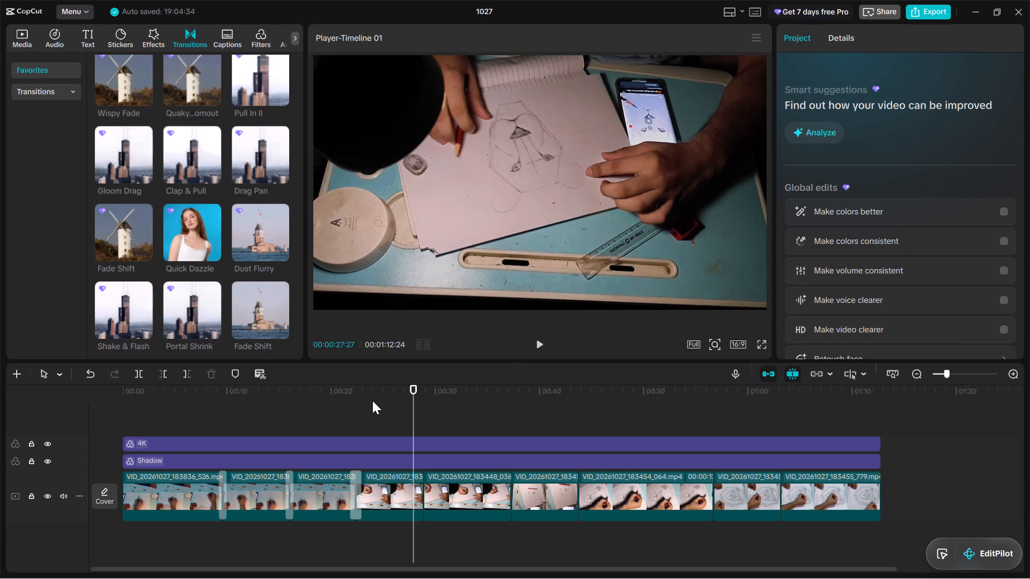
# Add the Sketch Book transition from the Trending category between the fourth and fifth clips, and play through it.
pyautogui.moveTo(414, 397); pyautogui.dragTo(422, 397)
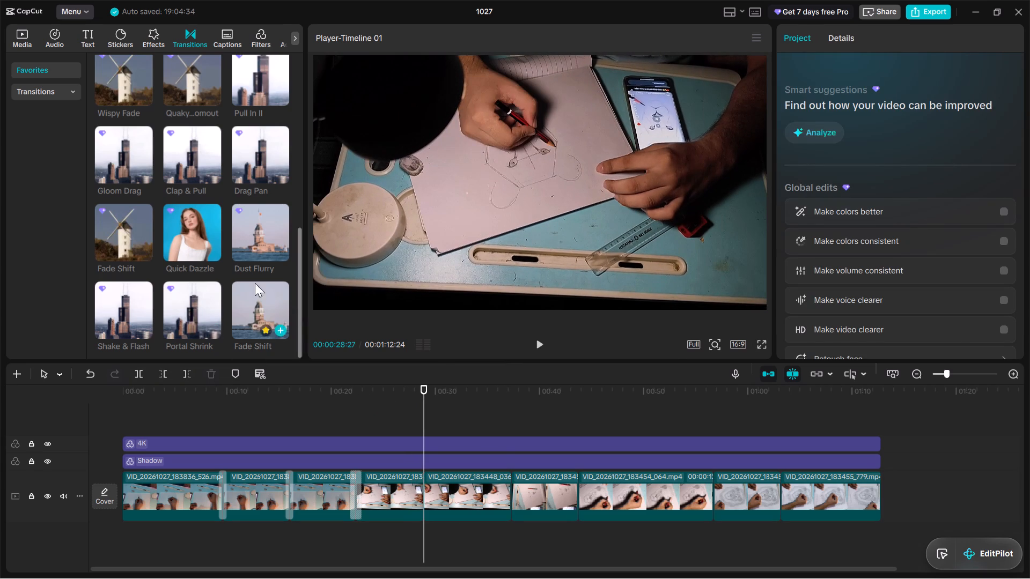
pyautogui.scroll(-5, 239, 241)
pyautogui.click(63, 94)
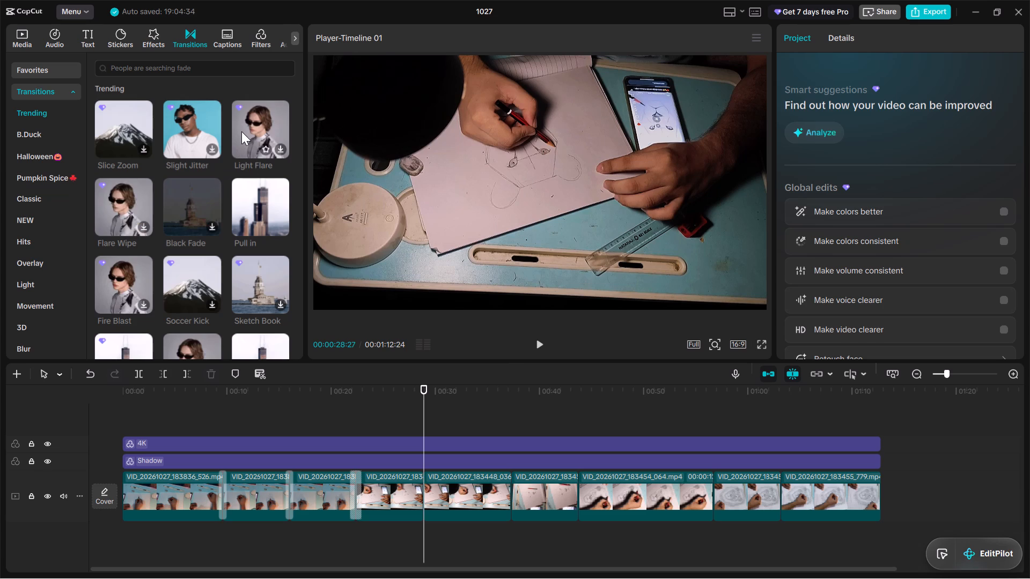
pyautogui.scroll(-2, 271, 232)
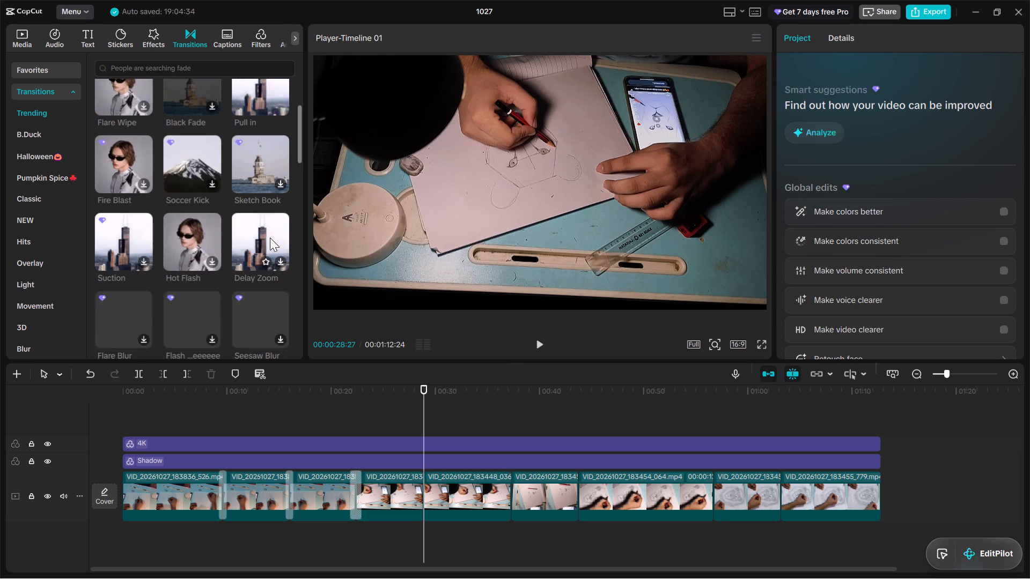
pyautogui.click(262, 162)
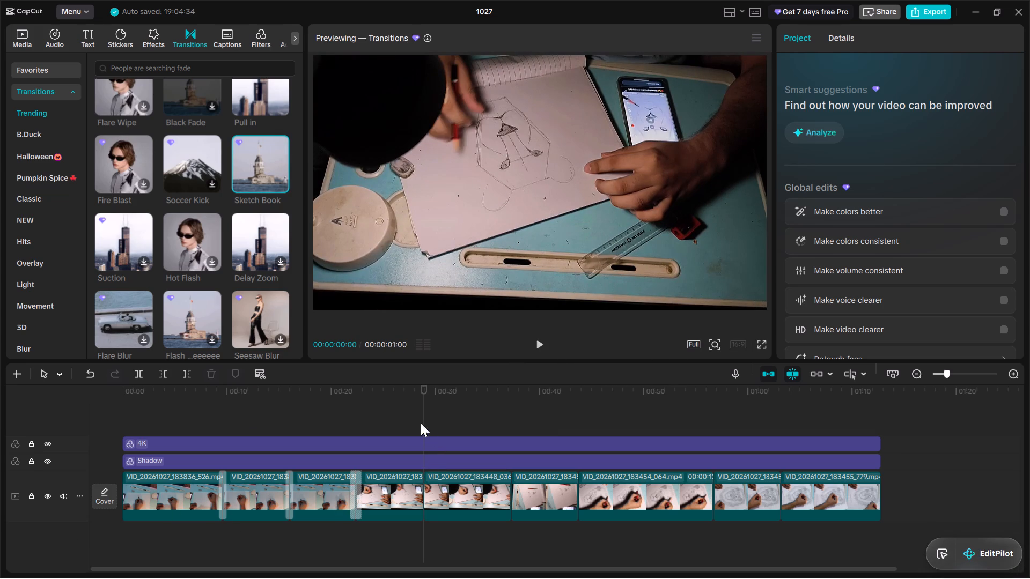
pyautogui.click(278, 184)
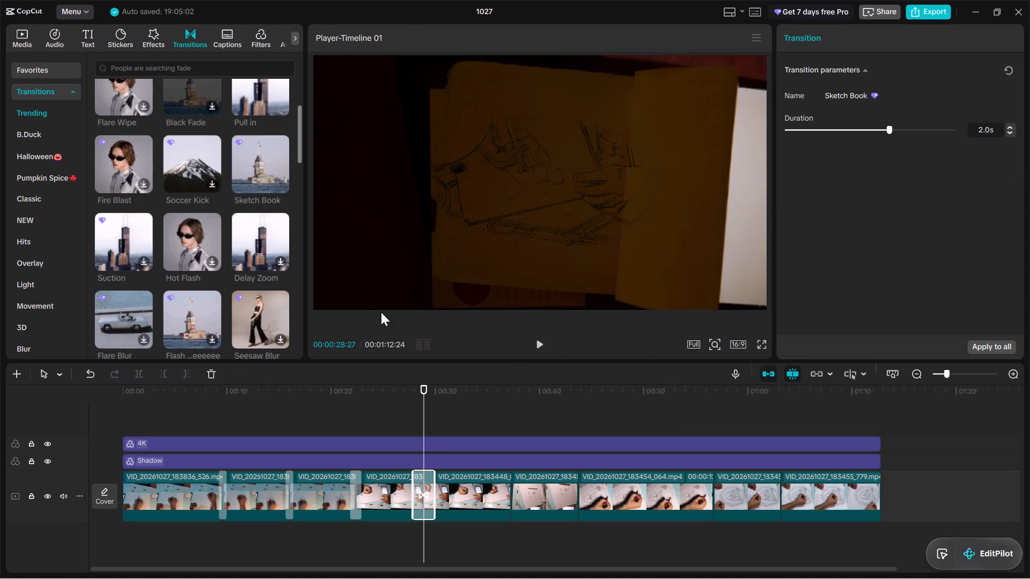
pyautogui.moveTo(423, 391); pyautogui.dragTo(410, 395)
pyautogui.click(404, 394)
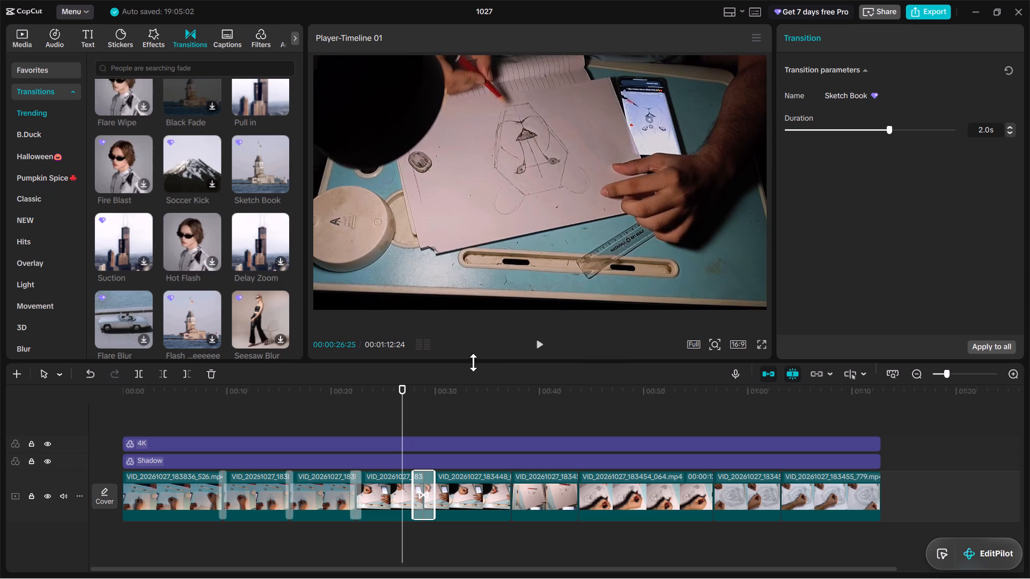
pyautogui.click(545, 344)
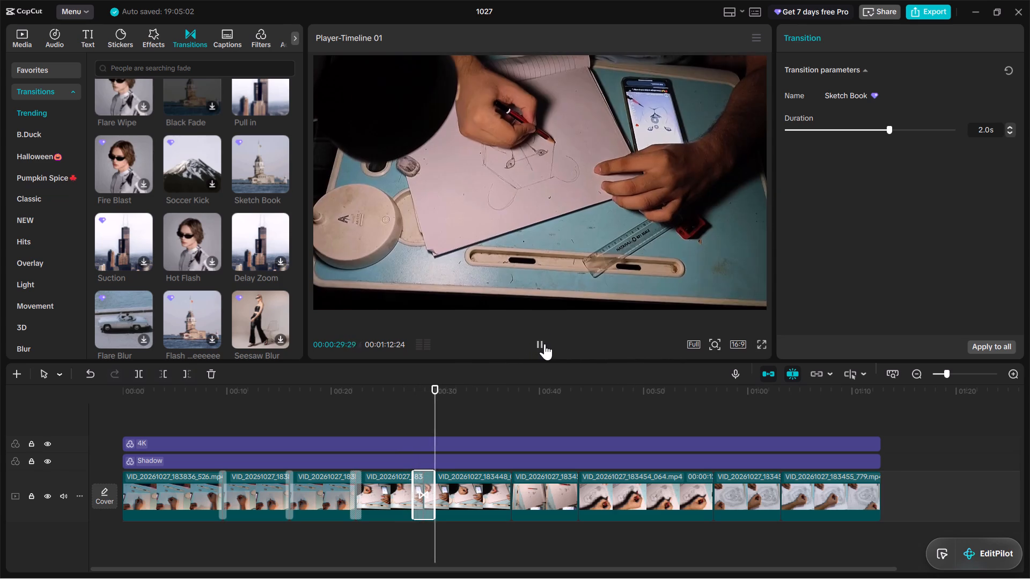
# Mark the Sketch Book transition as a favourite and add it between the fifth and sixth clips.
pyautogui.moveTo(442, 392); pyautogui.dragTo(506, 396)
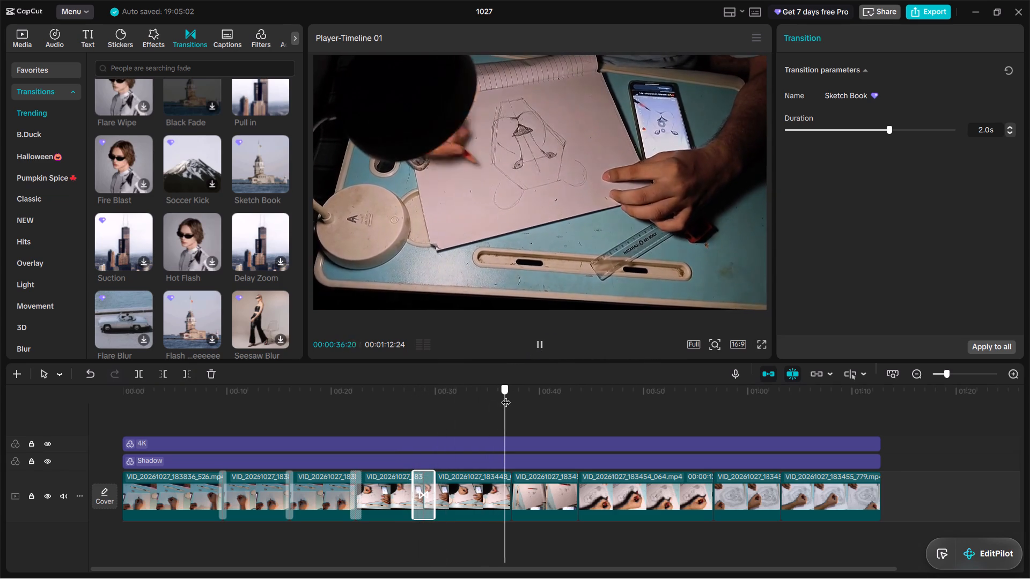
pyautogui.moveTo(506, 396); pyautogui.dragTo(510, 396)
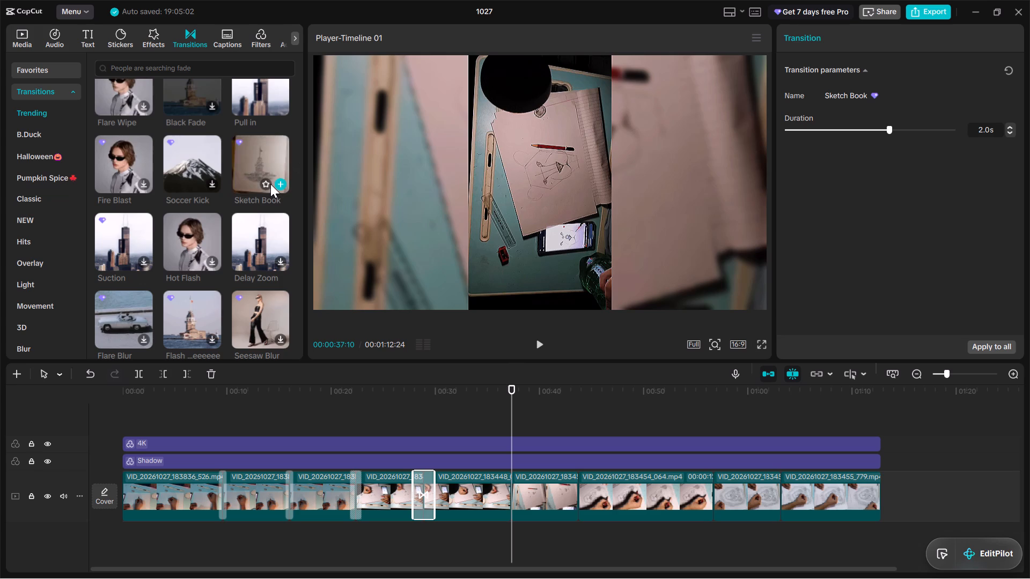
pyautogui.click(264, 181)
pyautogui.click(281, 182)
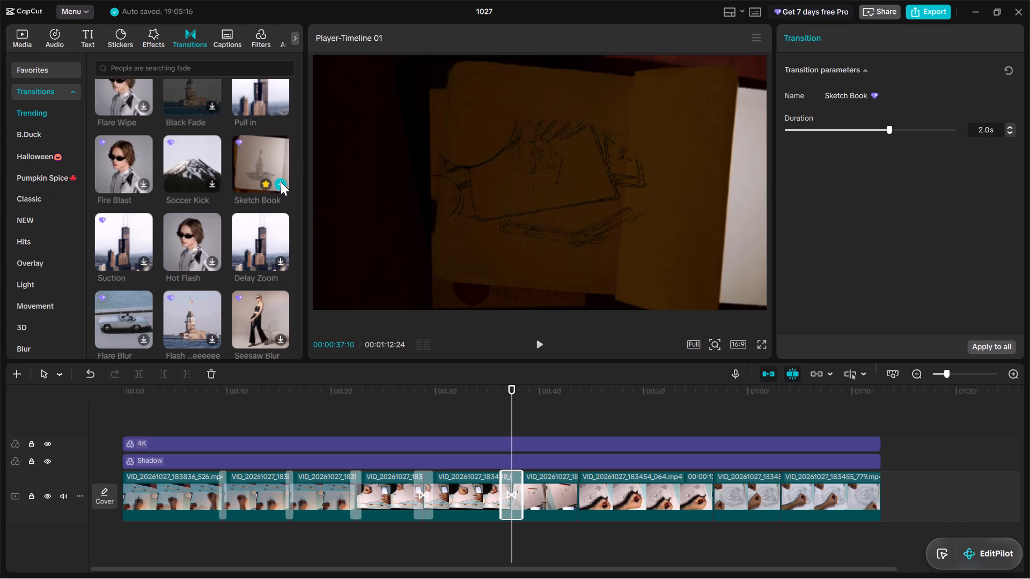
# Add the Sketch Book transition at the three remaining cuts, from the sixth through the ninth clip.
pyautogui.moveTo(516, 392); pyautogui.dragTo(575, 398)
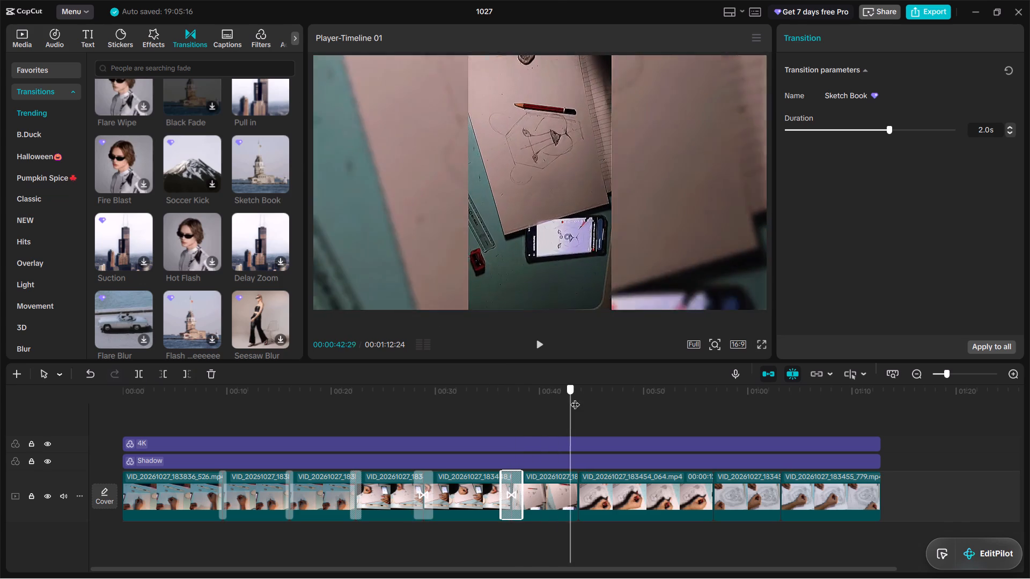
pyautogui.moveTo(575, 398); pyautogui.dragTo(580, 399)
pyautogui.click(279, 182)
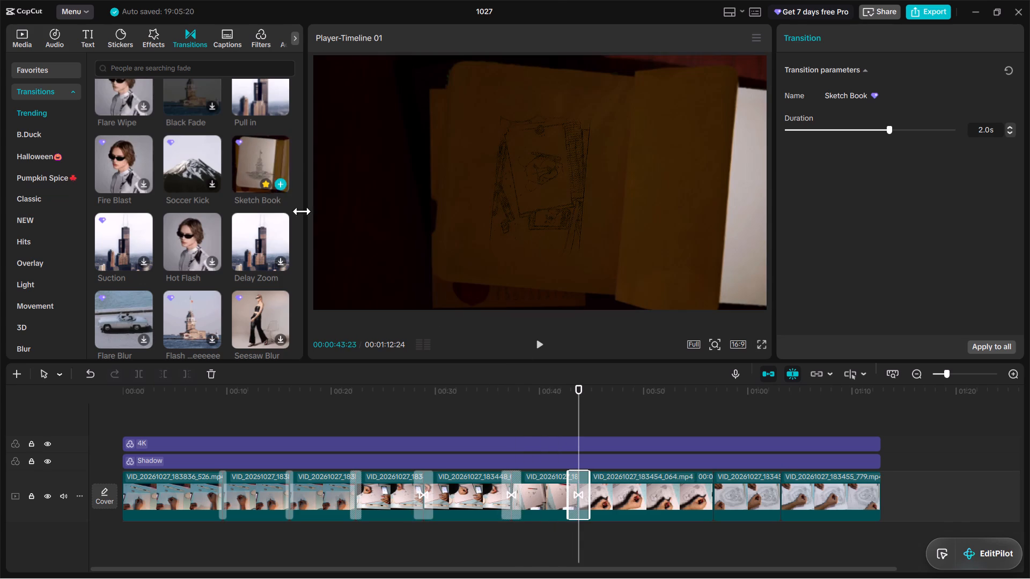
pyautogui.moveTo(578, 392); pyautogui.dragTo(687, 396)
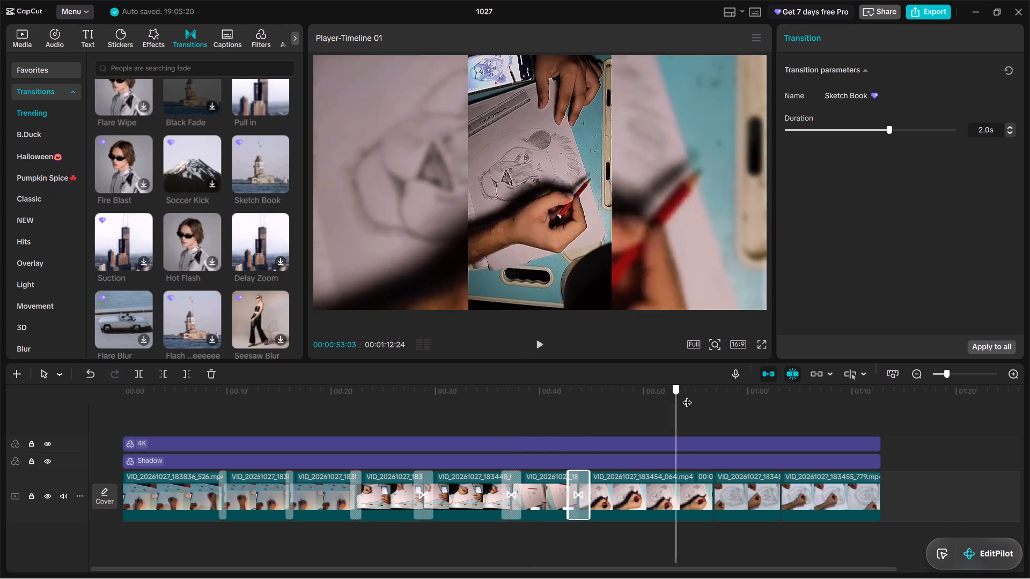
pyautogui.moveTo(687, 396); pyautogui.dragTo(713, 396)
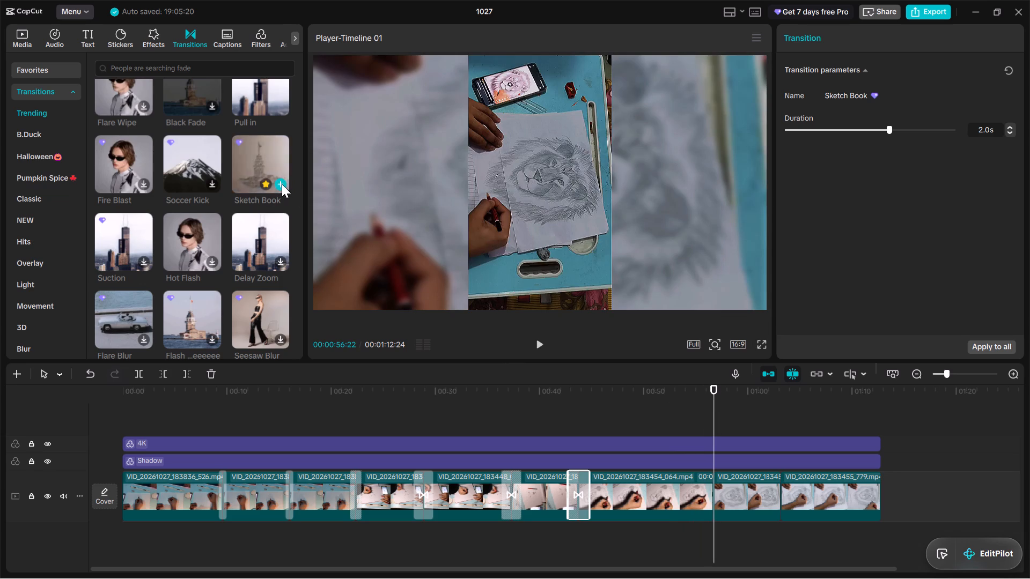
pyautogui.click(282, 184)
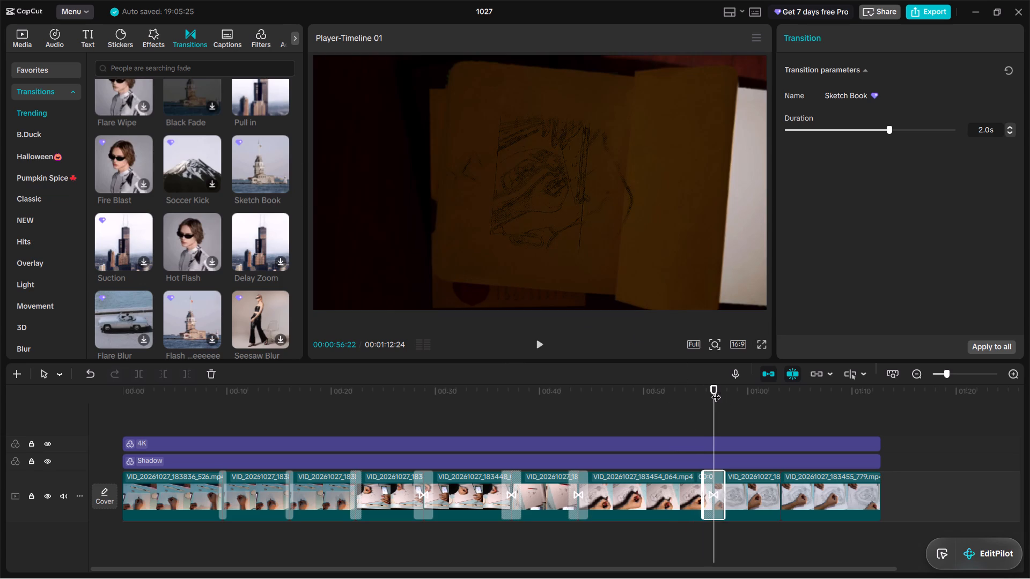
pyautogui.moveTo(715, 390); pyautogui.dragTo(782, 390)
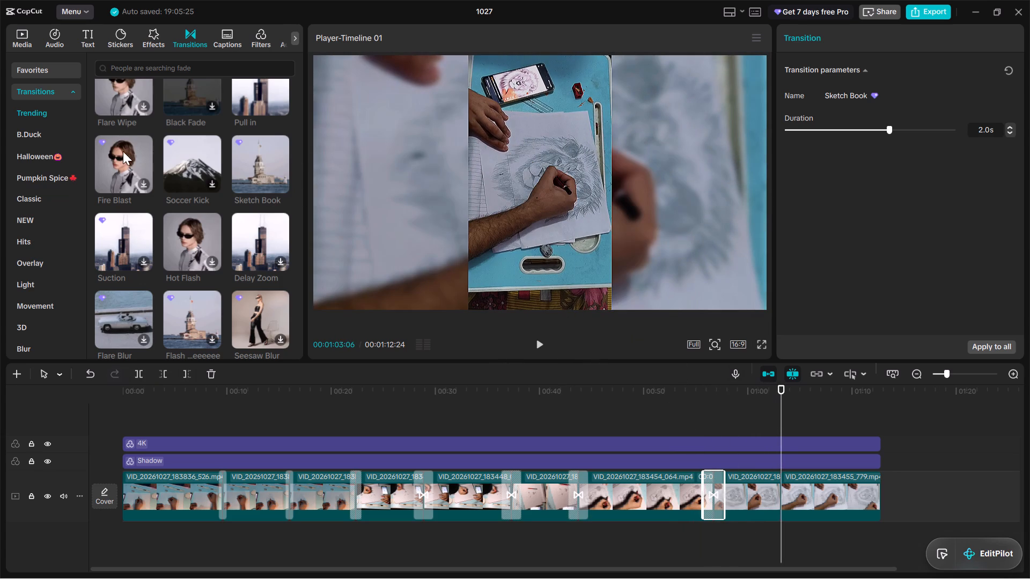
pyautogui.click(281, 182)
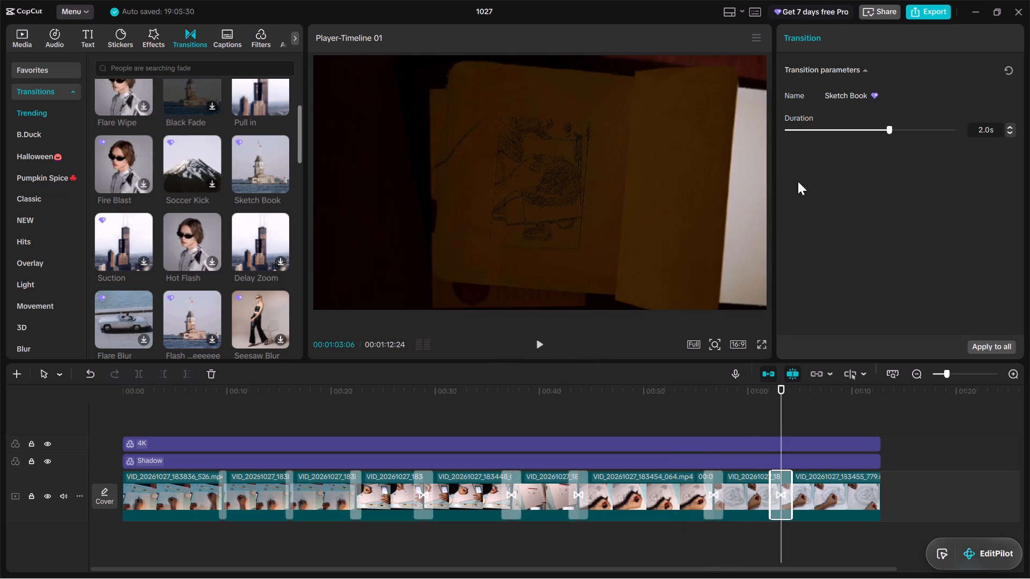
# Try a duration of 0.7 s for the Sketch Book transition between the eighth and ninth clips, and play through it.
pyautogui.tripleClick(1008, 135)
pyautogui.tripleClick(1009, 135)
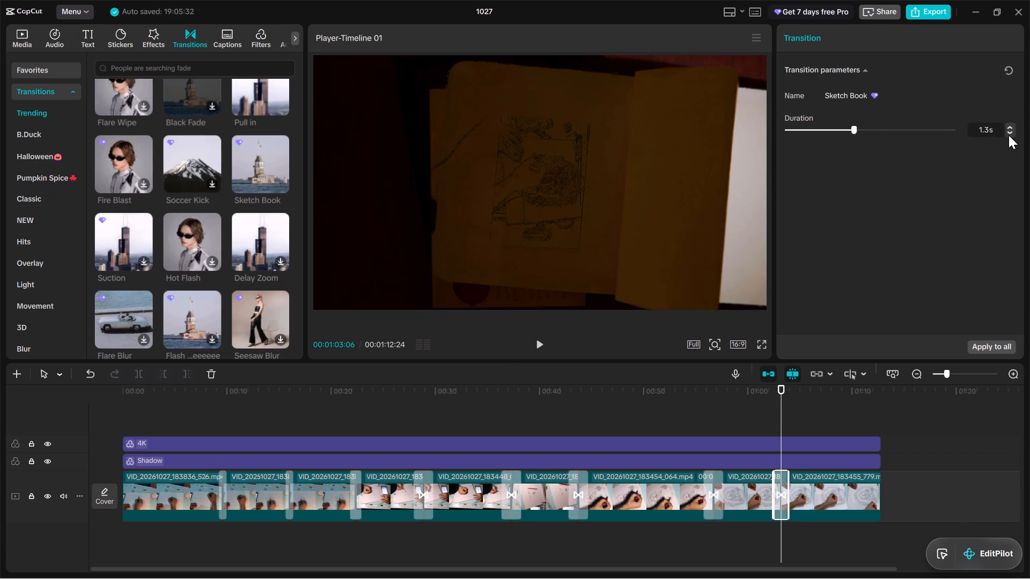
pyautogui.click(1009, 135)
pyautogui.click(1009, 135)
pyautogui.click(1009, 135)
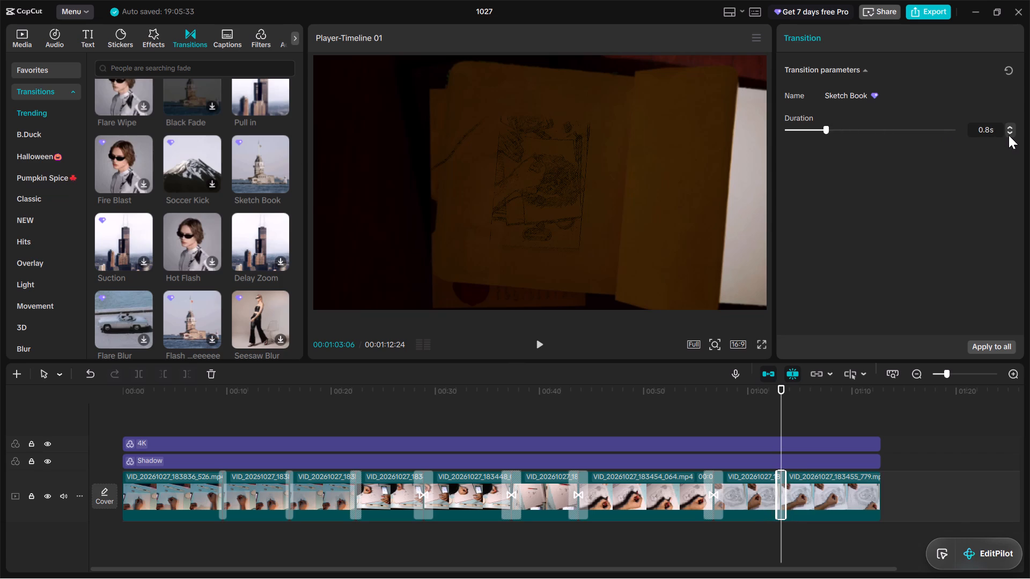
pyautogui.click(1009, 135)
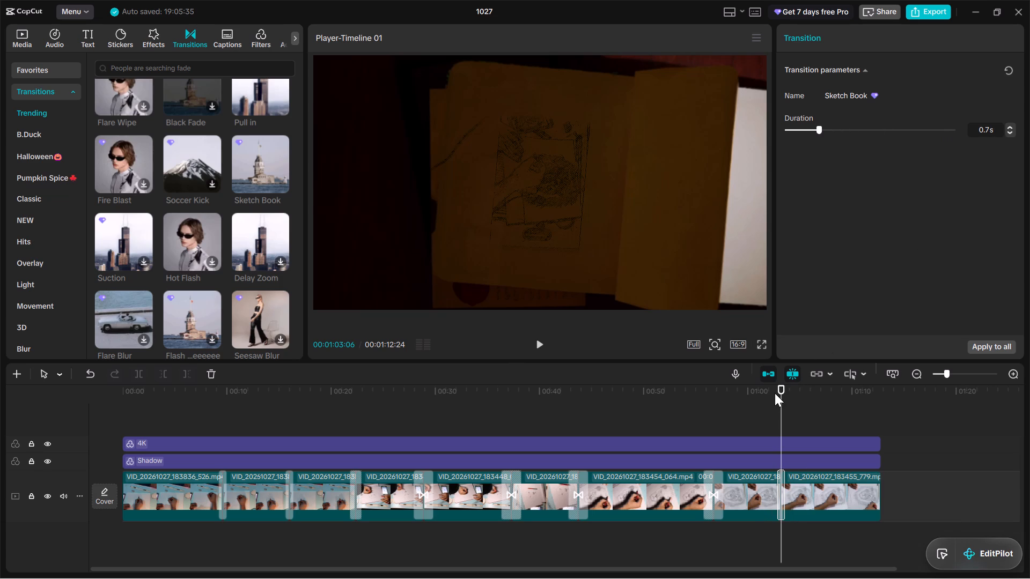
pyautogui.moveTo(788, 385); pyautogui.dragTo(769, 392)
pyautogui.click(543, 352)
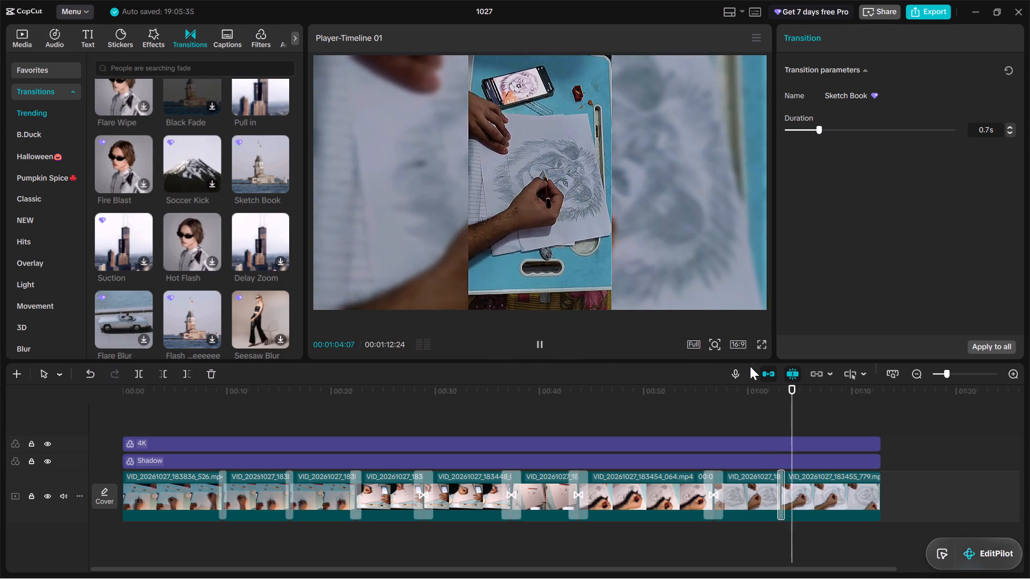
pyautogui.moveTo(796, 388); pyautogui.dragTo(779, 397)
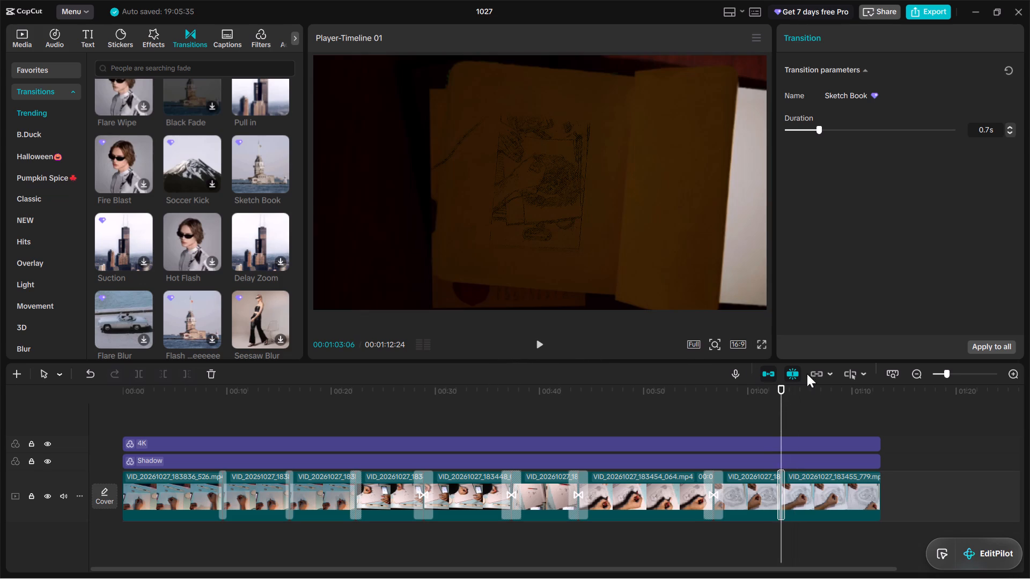
# Set the duration of the Sketch Book transition between the eighth and ninth clips to 1.1 s, and play through it.
pyautogui.tripleClick(1008, 125)
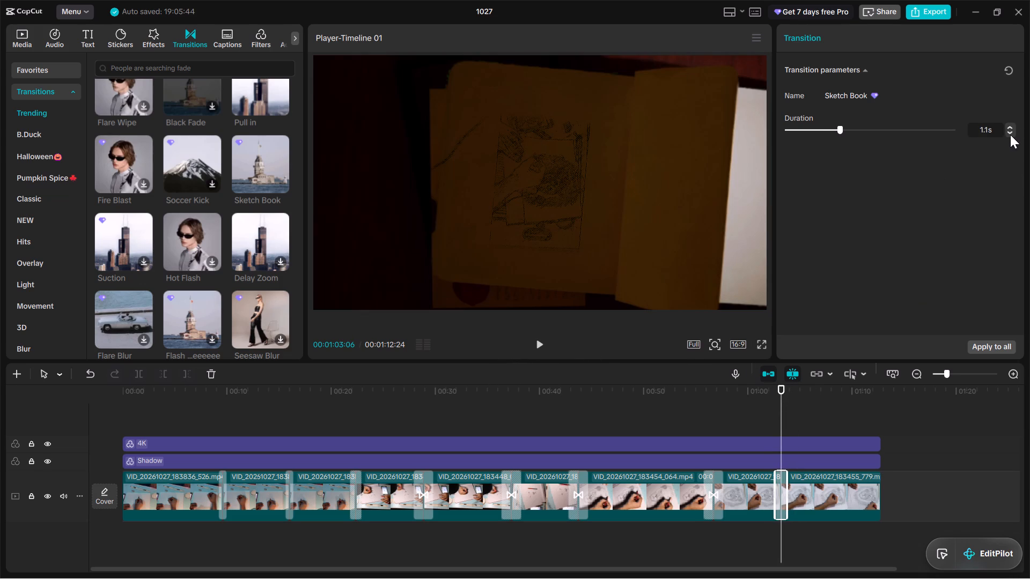
pyautogui.click(1010, 135)
pyautogui.click(1008, 126)
pyautogui.moveTo(753, 388); pyautogui.dragTo(726, 388)
pyautogui.click(535, 342)
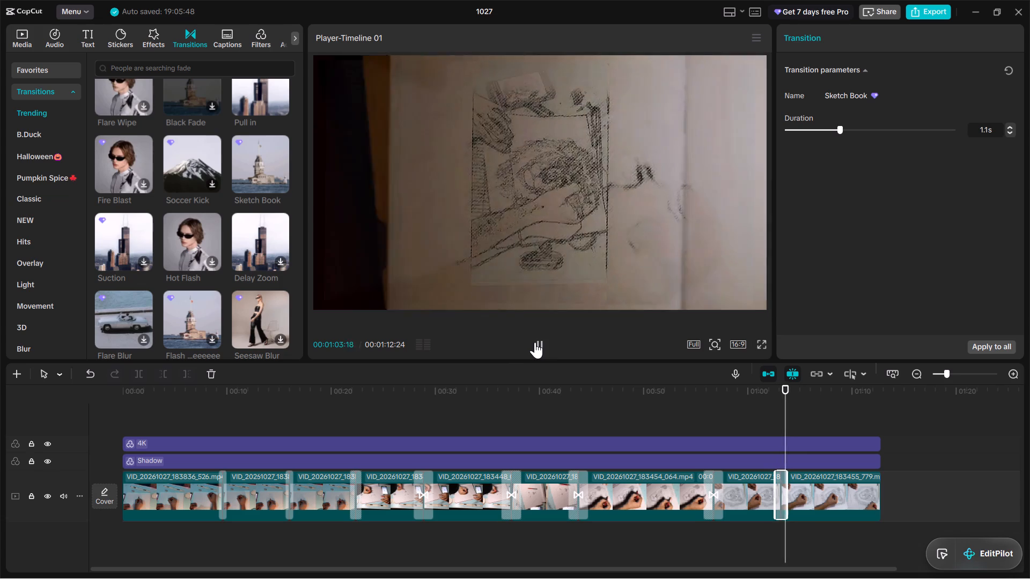
pyautogui.moveTo(800, 391); pyautogui.dragTo(799, 392)
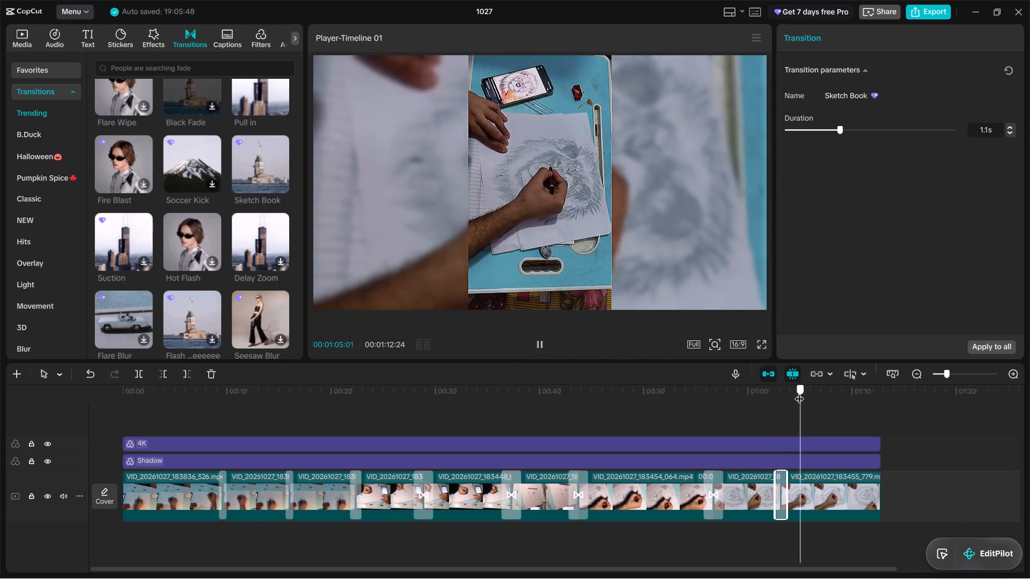
# Set the duration of the Sketch Book transition between the seventh and eighth clips to 1.1 s.
pyautogui.moveTo(799, 392); pyautogui.dragTo(692, 431)
pyautogui.click(709, 485)
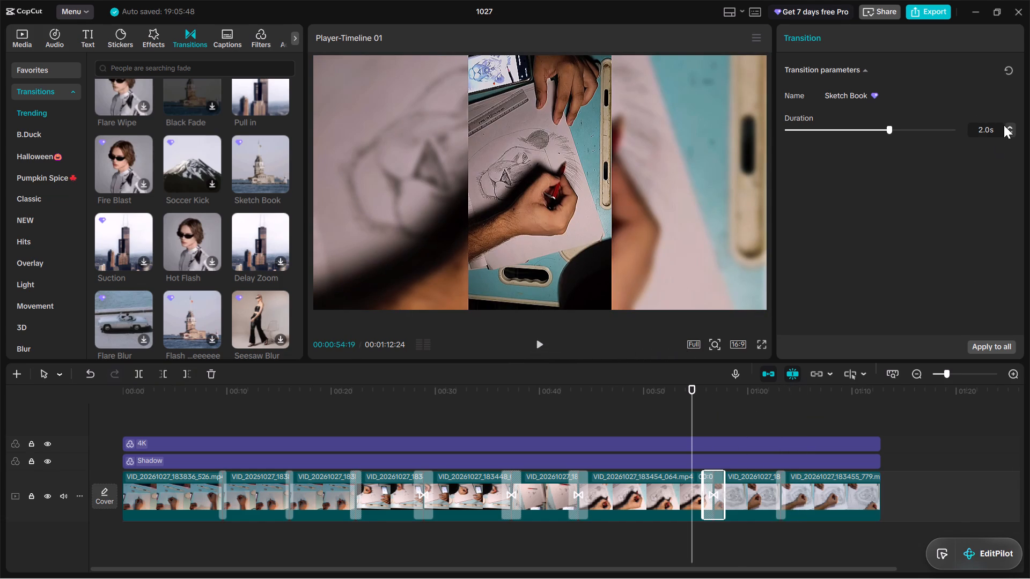
pyautogui.click(1011, 133)
pyautogui.tripleClick(1011, 133)
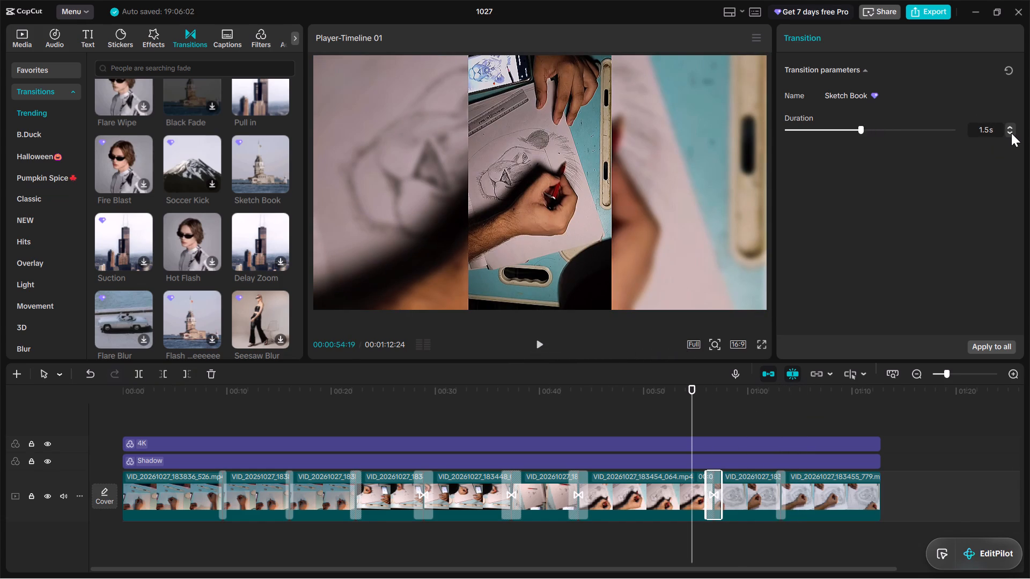
pyautogui.tripleClick(1011, 133)
pyautogui.click(1011, 133)
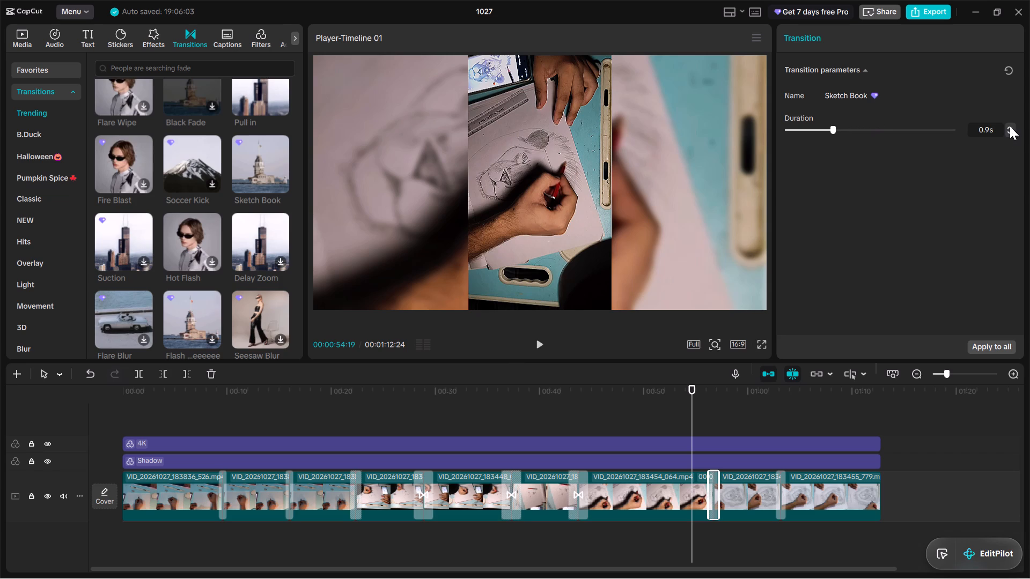
pyautogui.click(1010, 126)
# Set the duration of the Sketch Book transition between the sixth and seventh clips to 1.1 s.
pyautogui.moveTo(692, 387); pyautogui.dragTo(610, 387)
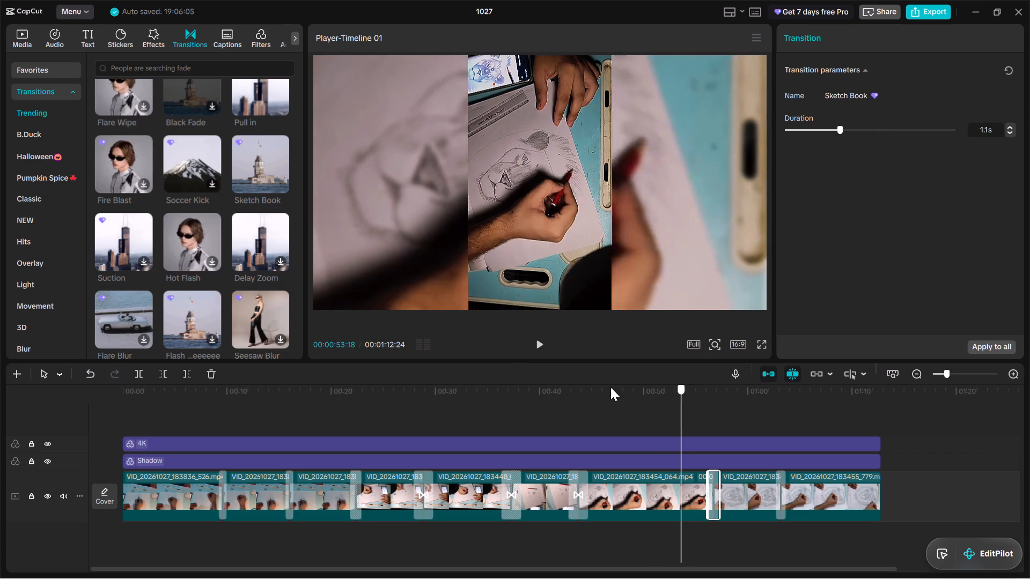
pyautogui.moveTo(610, 387); pyautogui.dragTo(565, 389)
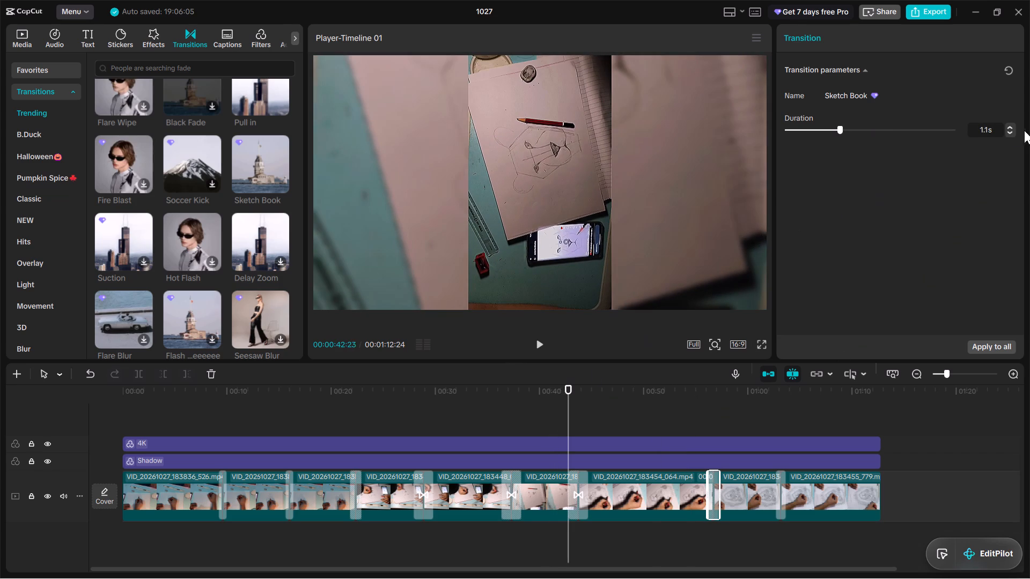
pyautogui.click(585, 491)
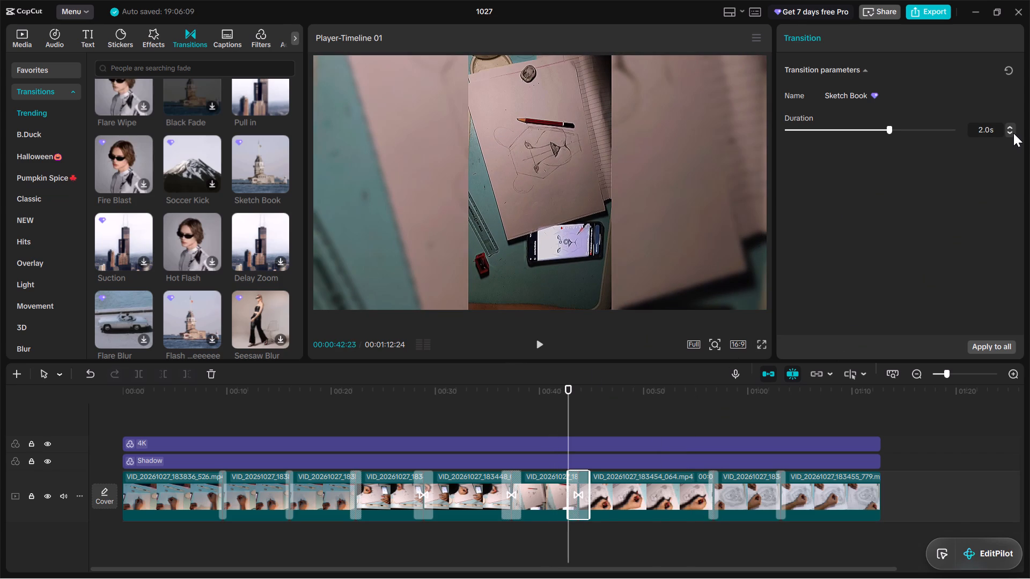
pyautogui.tripleClick(1012, 132)
pyautogui.tripleClick(1012, 132)
pyautogui.click(1012, 132)
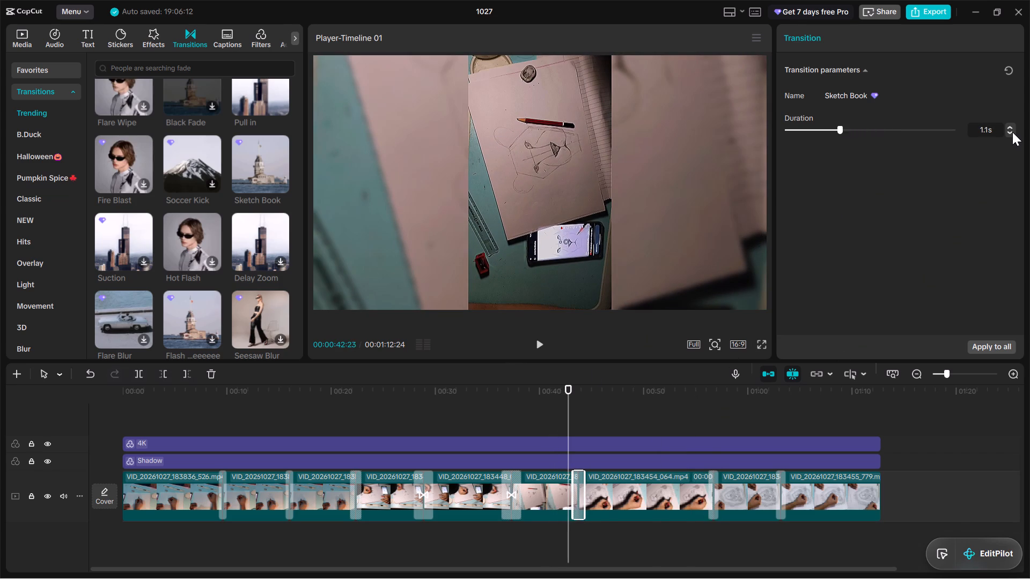
# Set the duration of the Sketch Book transition between the fifth and sixth clips to 1.1 s.
pyautogui.click(502, 484)
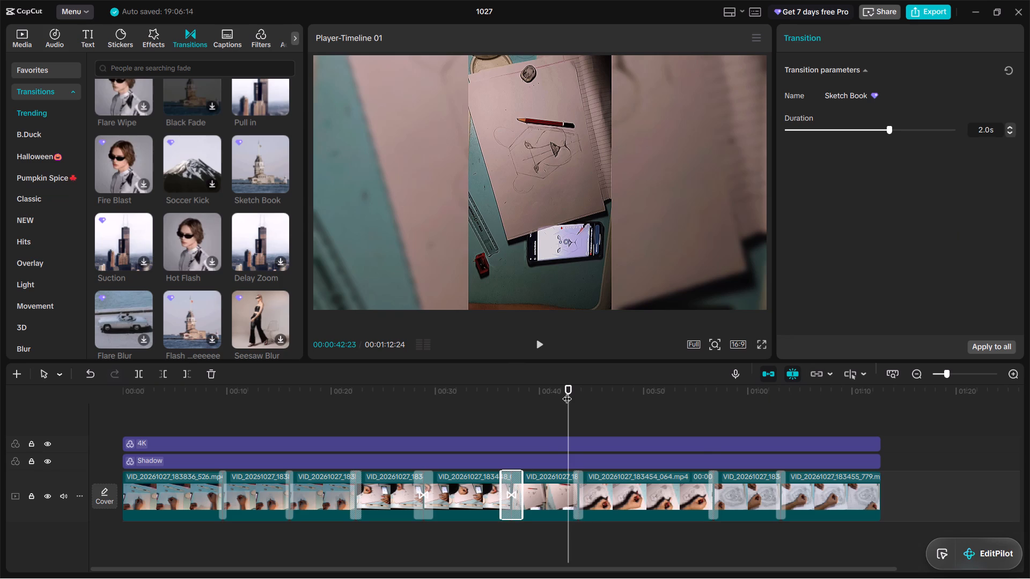
pyautogui.moveTo(568, 391); pyautogui.dragTo(504, 428)
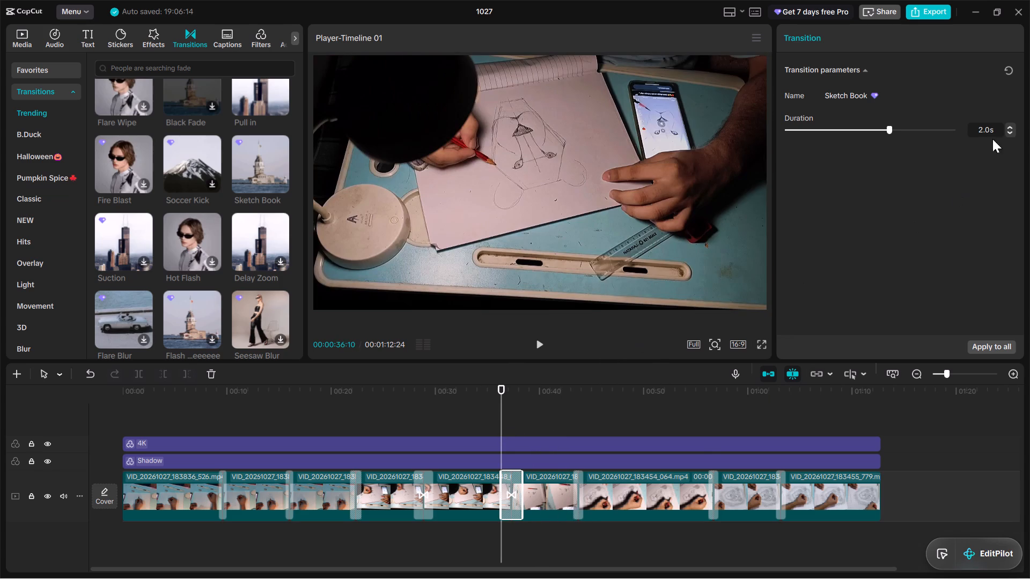
pyautogui.tripleClick(1009, 135)
pyautogui.tripleClick(1009, 135)
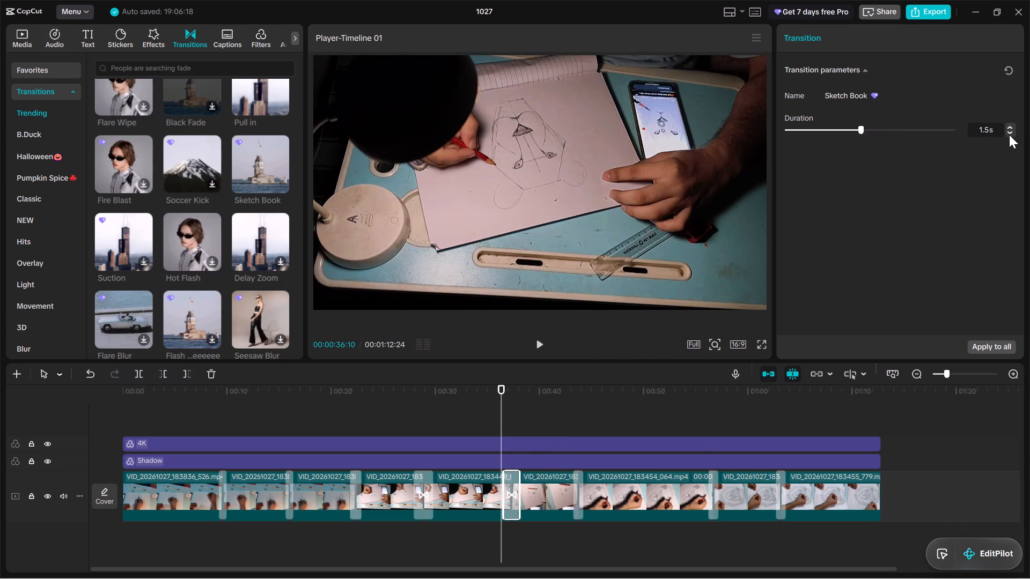
pyautogui.doubleClick(1009, 135)
pyautogui.click(1009, 127)
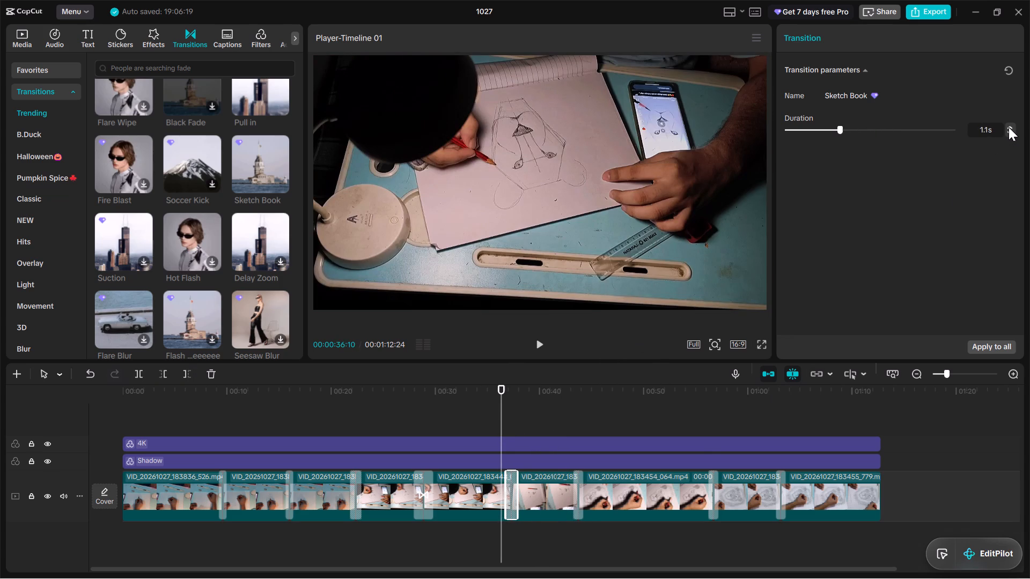
# Set the duration of the Sketch Book transition between the fourth and fifth clips to 1.1 s.
pyautogui.moveTo(480, 392); pyautogui.dragTo(424, 412)
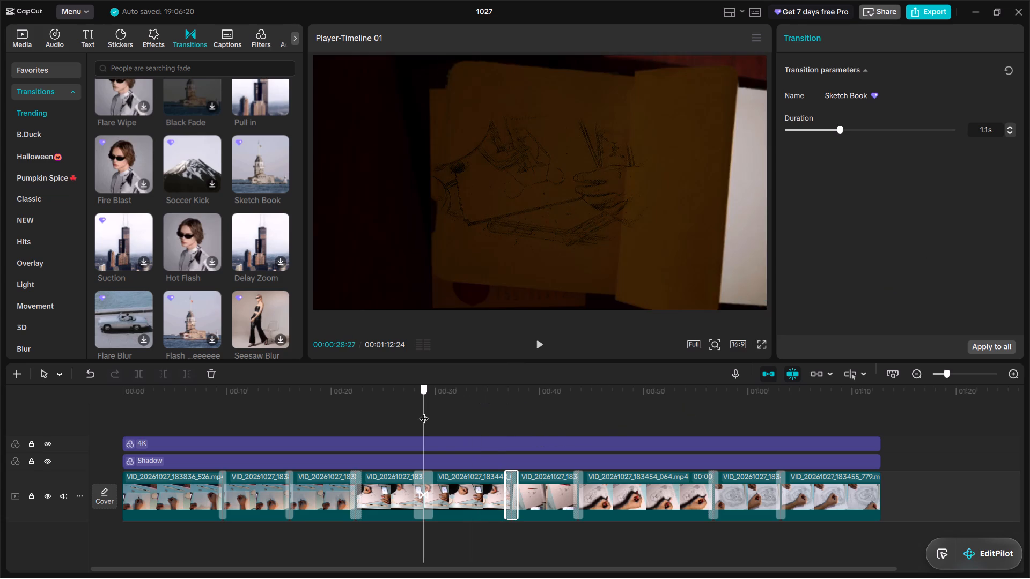
pyautogui.moveTo(424, 412); pyautogui.dragTo(415, 419)
pyautogui.click(426, 482)
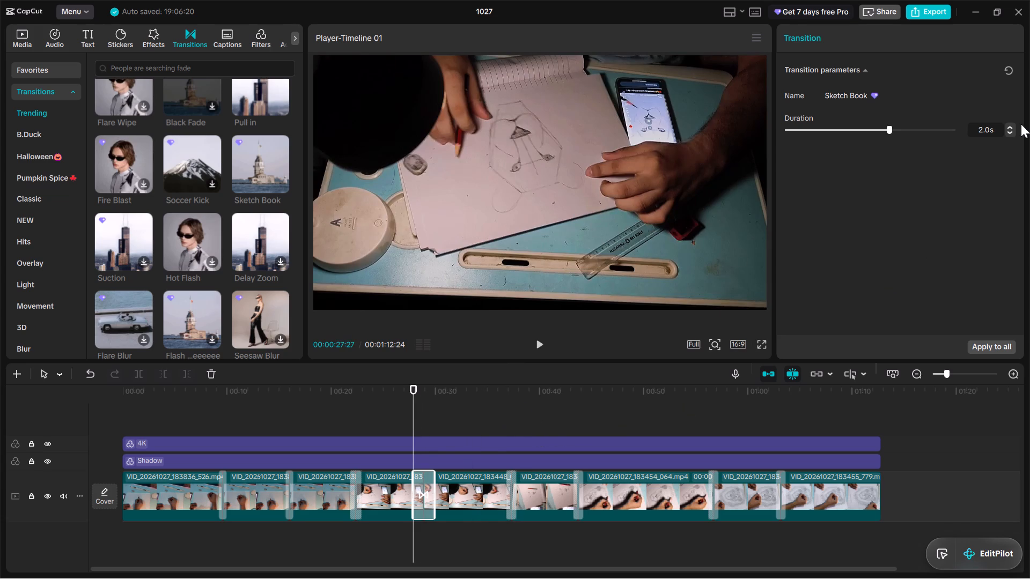
pyautogui.tripleClick(1012, 135)
pyautogui.tripleClick(1012, 135)
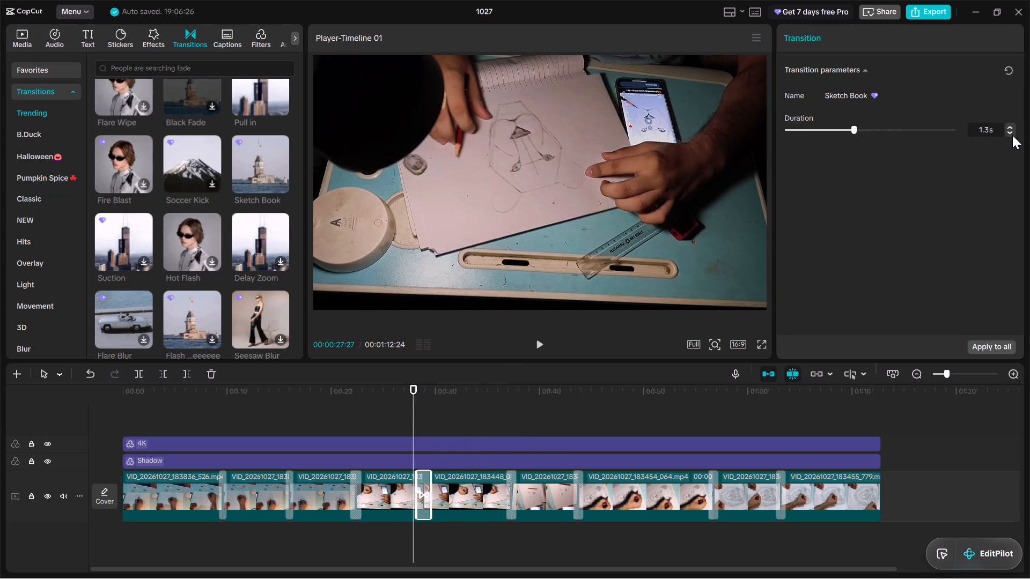
pyautogui.doubleClick(1012, 135)
pyautogui.click(1010, 127)
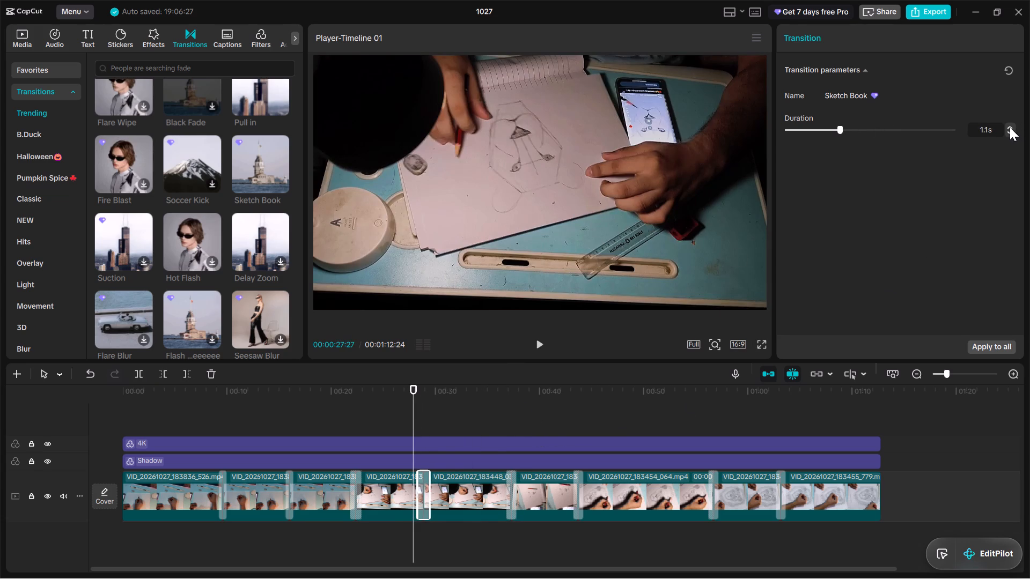
# Set the duration of the Shake & Flash transition between the third and fourth clips to 1.1 s.
pyautogui.moveTo(412, 388); pyautogui.dragTo(373, 399)
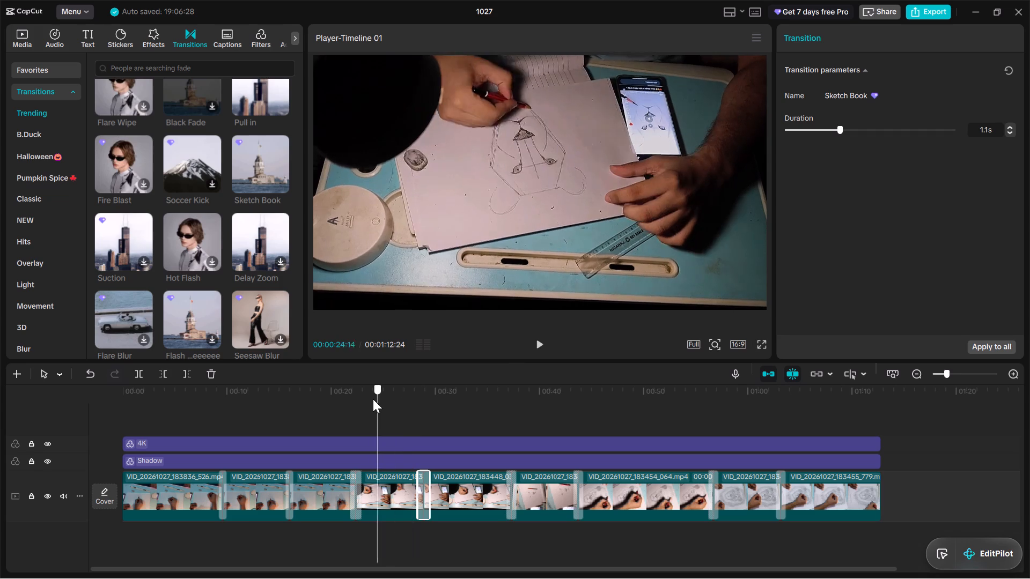
pyautogui.moveTo(373, 399); pyautogui.dragTo(347, 414)
pyautogui.click(353, 478)
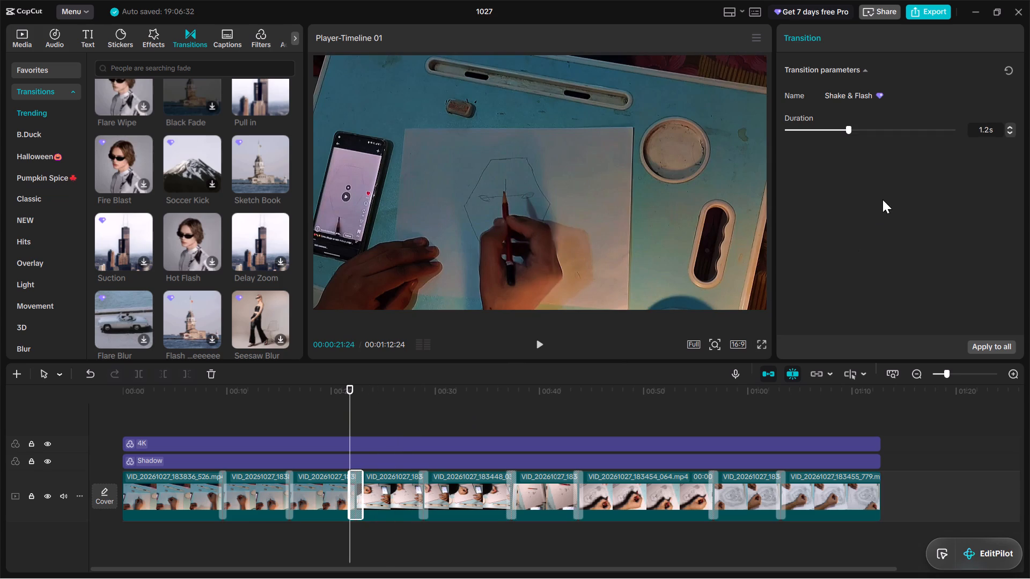
pyautogui.click(1010, 129)
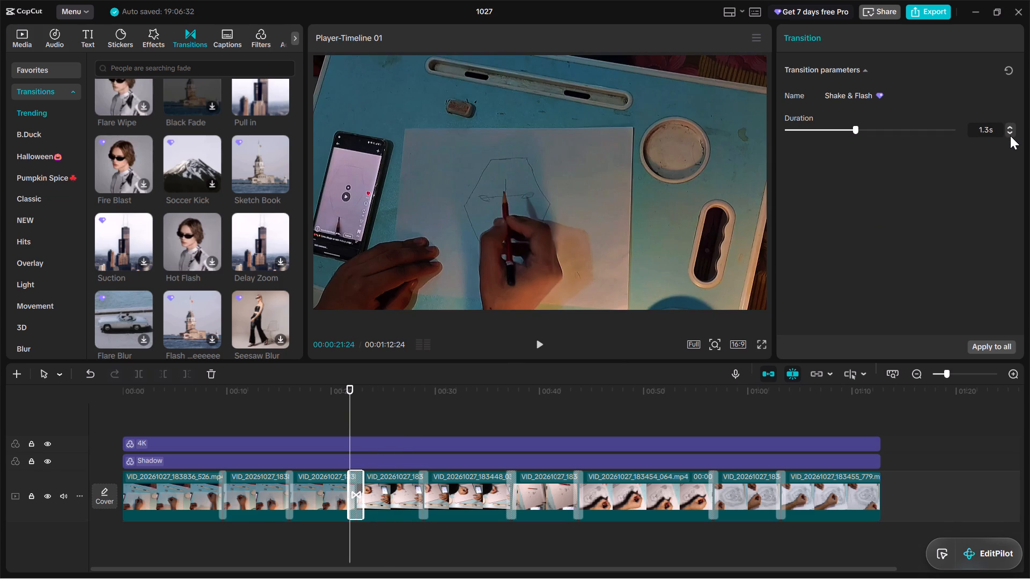
pyautogui.doubleClick(1010, 134)
# Review the Pull In II transition between the second and third clips in playback and delete it.
pyautogui.moveTo(350, 404); pyautogui.dragTo(315, 426)
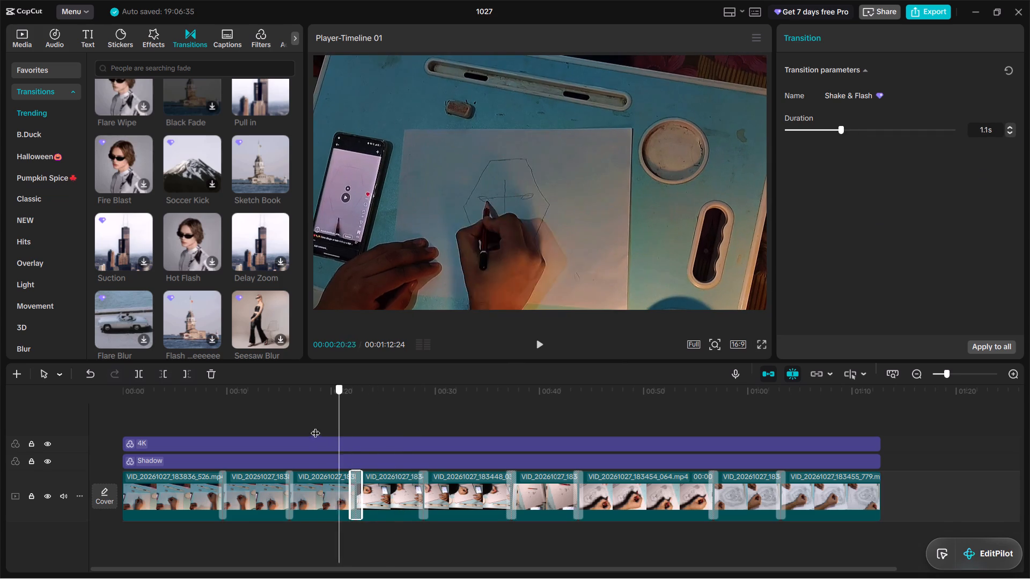
pyautogui.moveTo(315, 426); pyautogui.dragTo(283, 451)
pyautogui.click(285, 485)
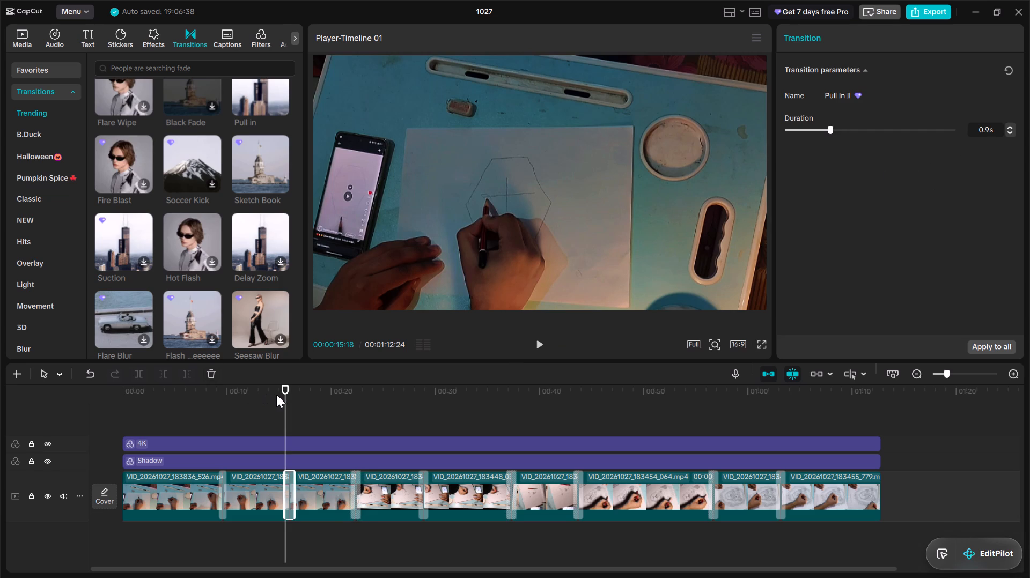
pyautogui.moveTo(280, 394); pyautogui.dragTo(272, 398)
pyautogui.click(539, 339)
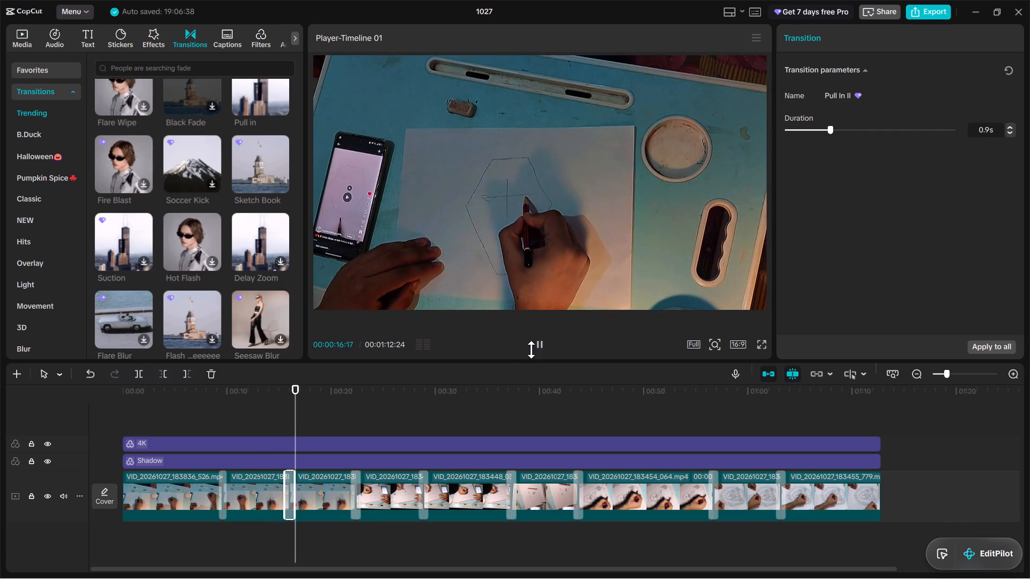
pyautogui.moveTo(307, 396); pyautogui.dragTo(284, 412)
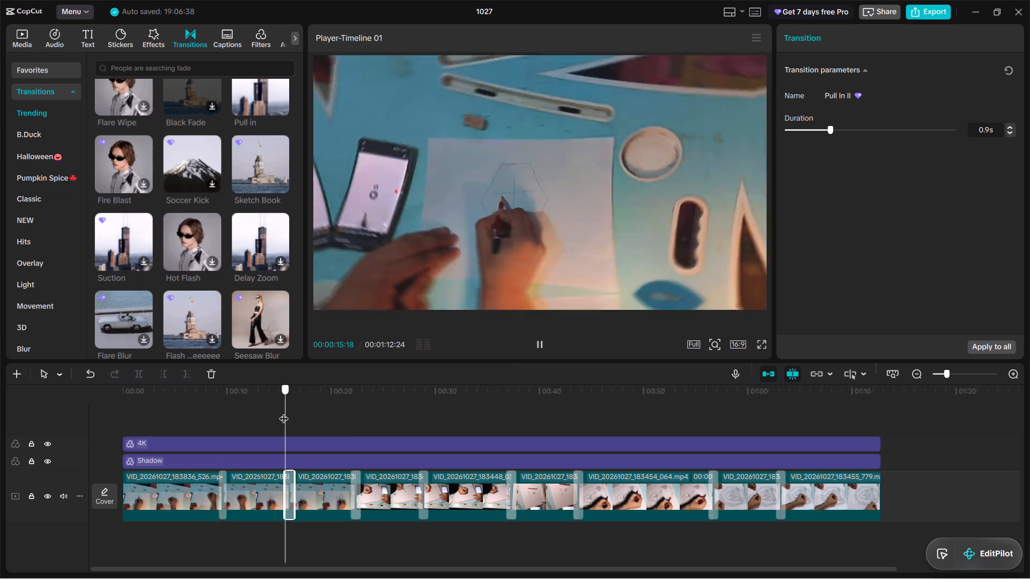
pyautogui.moveTo(284, 412); pyautogui.dragTo(282, 413)
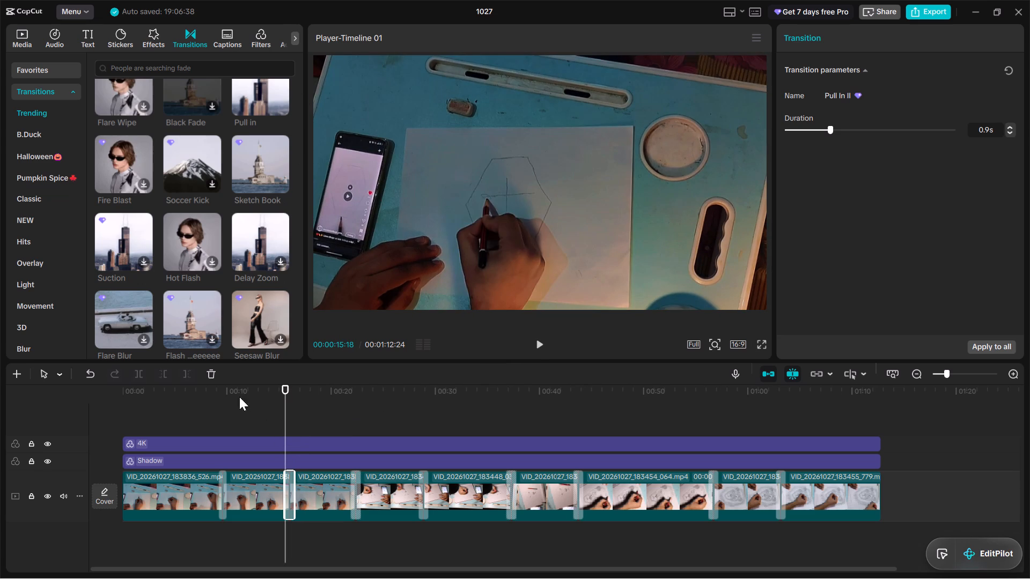
pyautogui.click(207, 376)
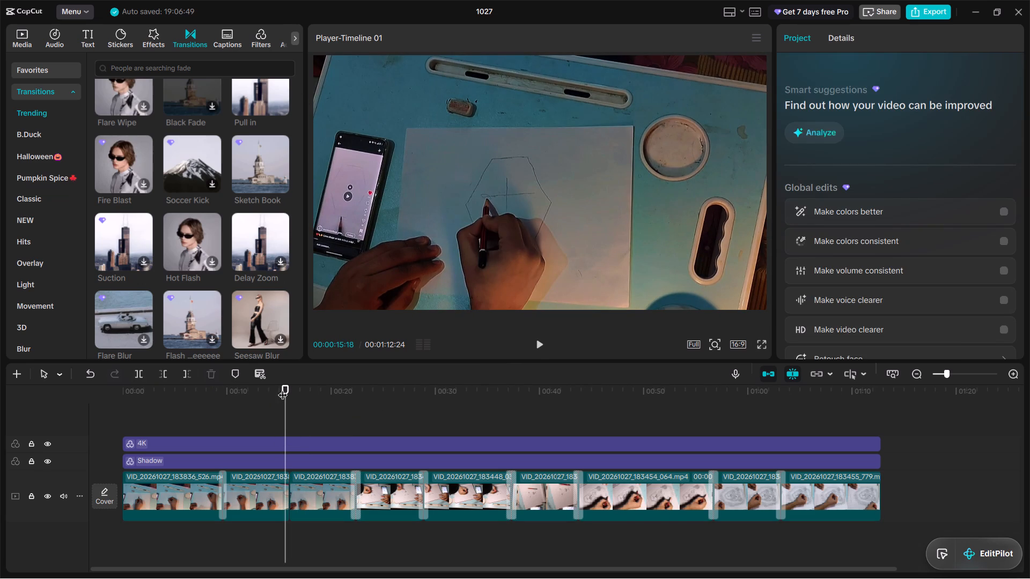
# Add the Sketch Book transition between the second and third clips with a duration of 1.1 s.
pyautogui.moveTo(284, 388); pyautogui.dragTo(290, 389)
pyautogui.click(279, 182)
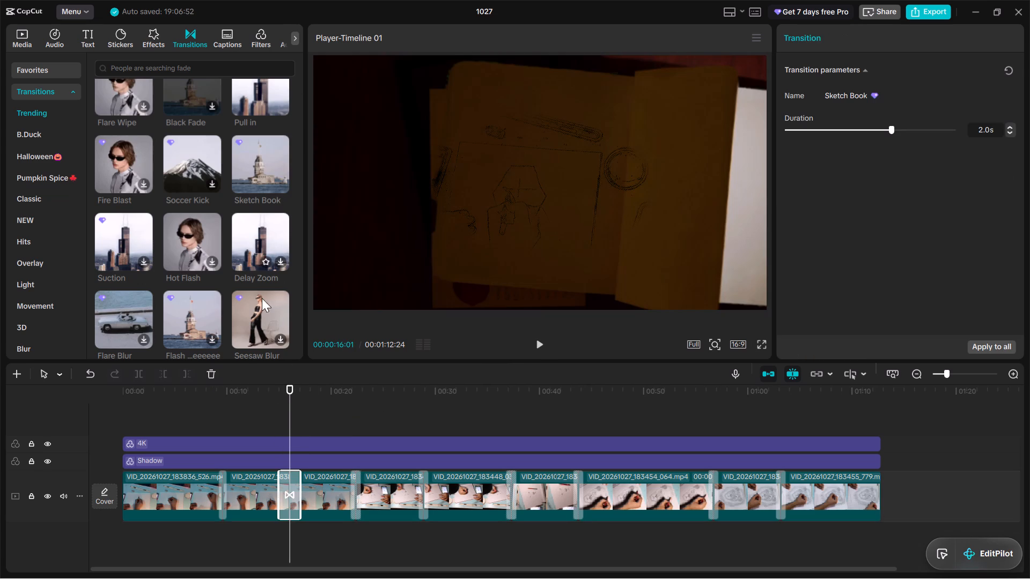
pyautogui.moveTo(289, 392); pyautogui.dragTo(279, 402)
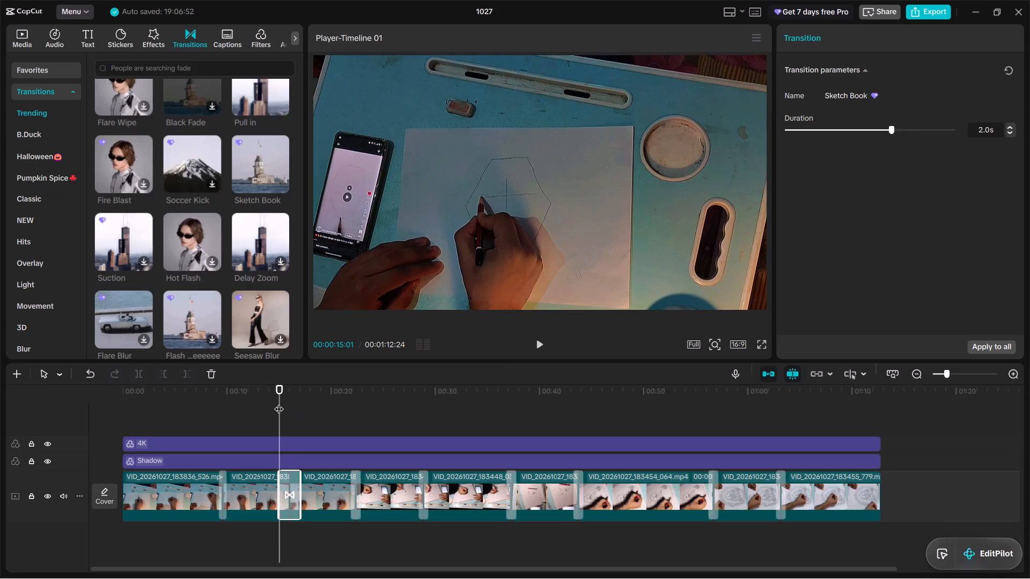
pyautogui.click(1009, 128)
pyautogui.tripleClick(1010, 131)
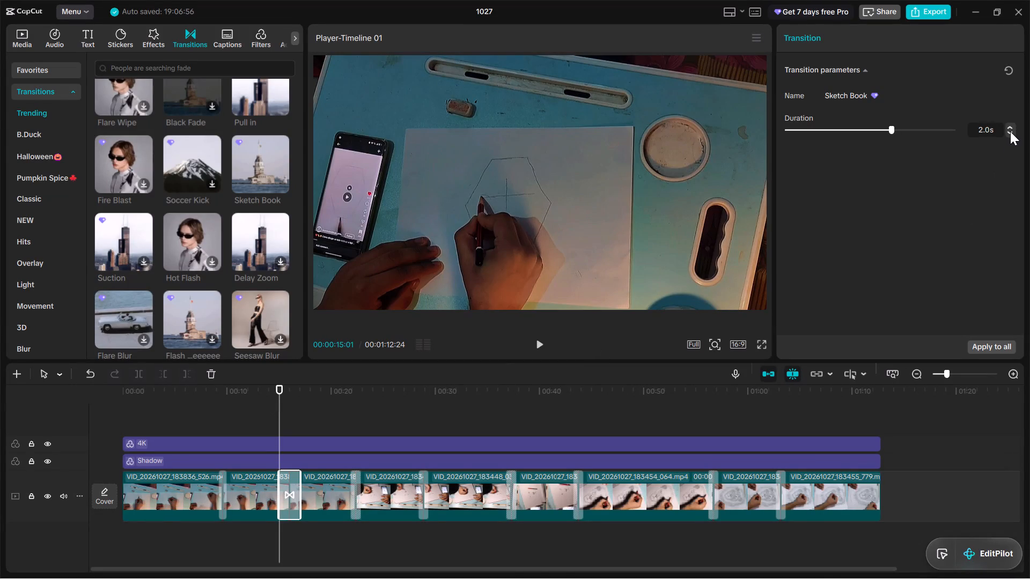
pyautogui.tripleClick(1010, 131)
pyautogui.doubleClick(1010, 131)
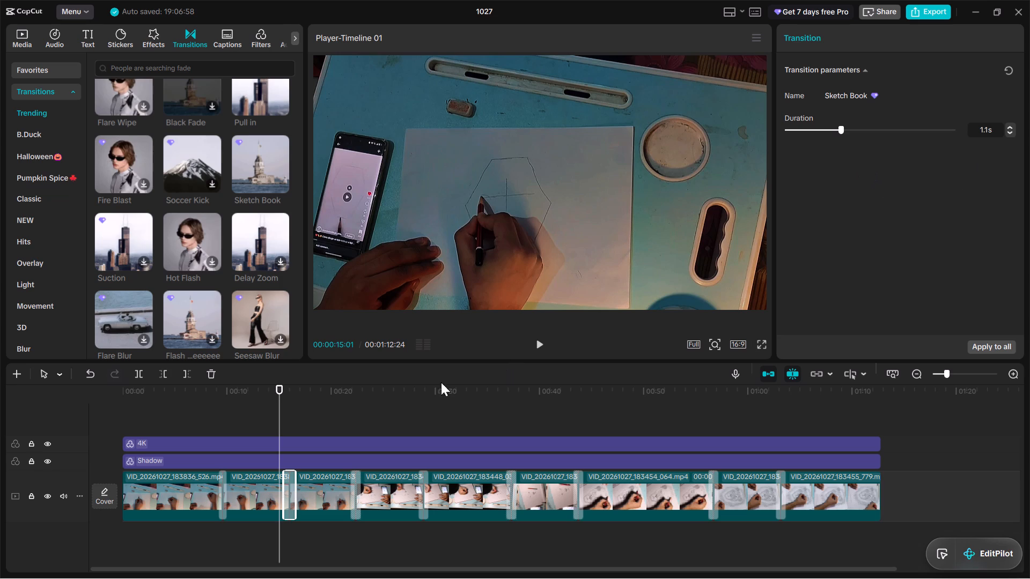
# Play the video from about 4 s through the first clips to review their transitions.
pyautogui.moveTo(276, 390); pyautogui.dragTo(166, 412)
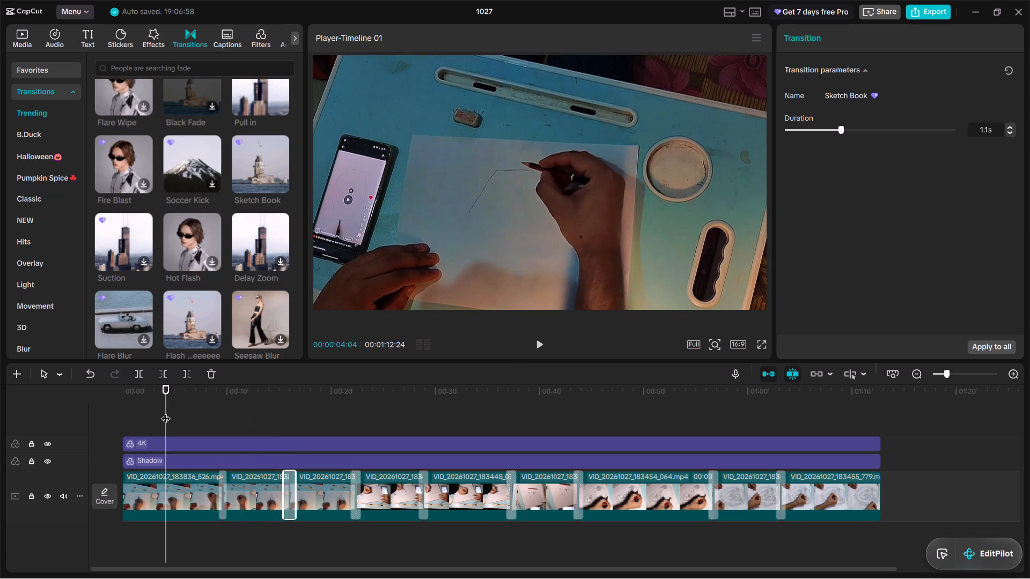
pyautogui.click(542, 346)
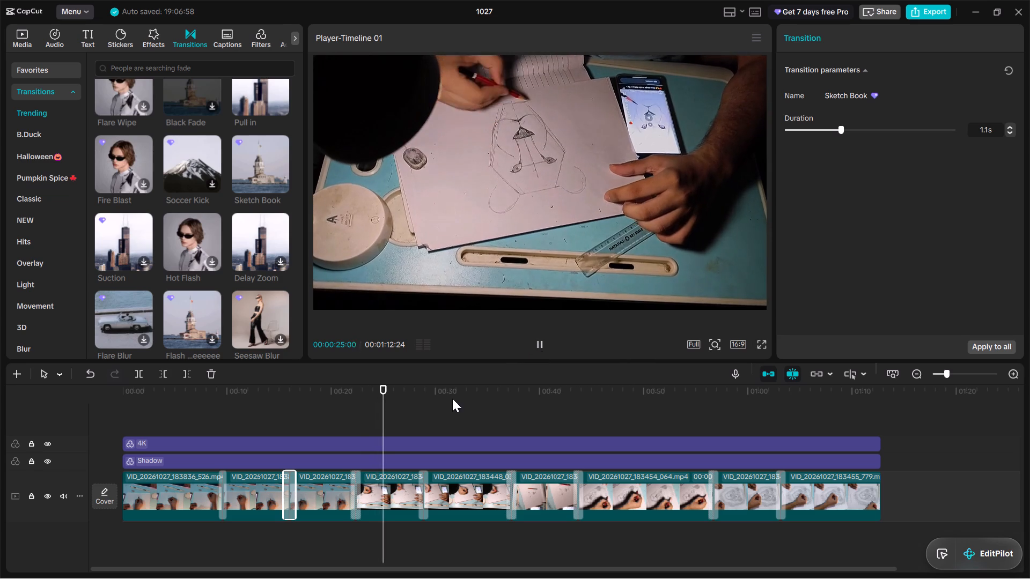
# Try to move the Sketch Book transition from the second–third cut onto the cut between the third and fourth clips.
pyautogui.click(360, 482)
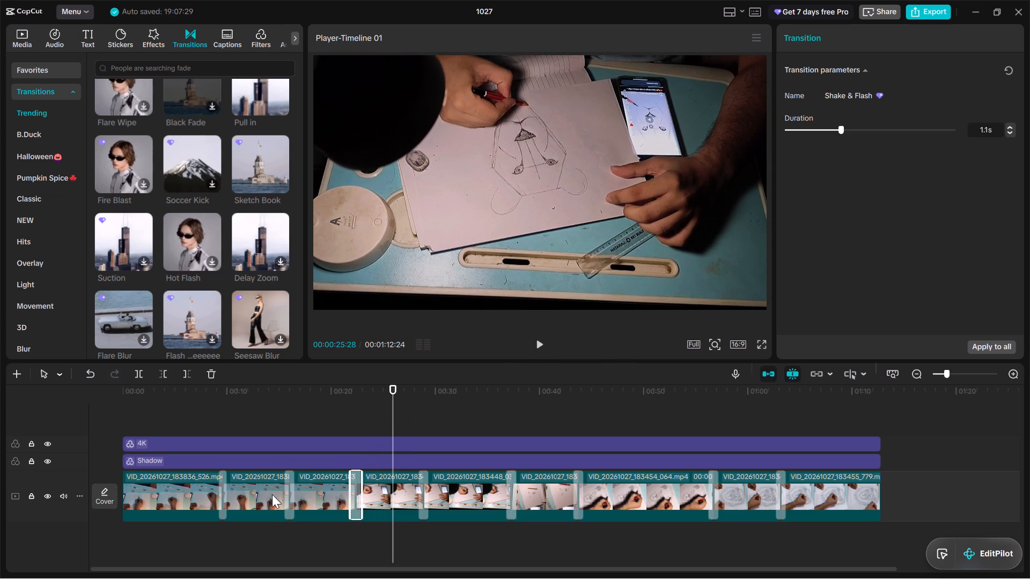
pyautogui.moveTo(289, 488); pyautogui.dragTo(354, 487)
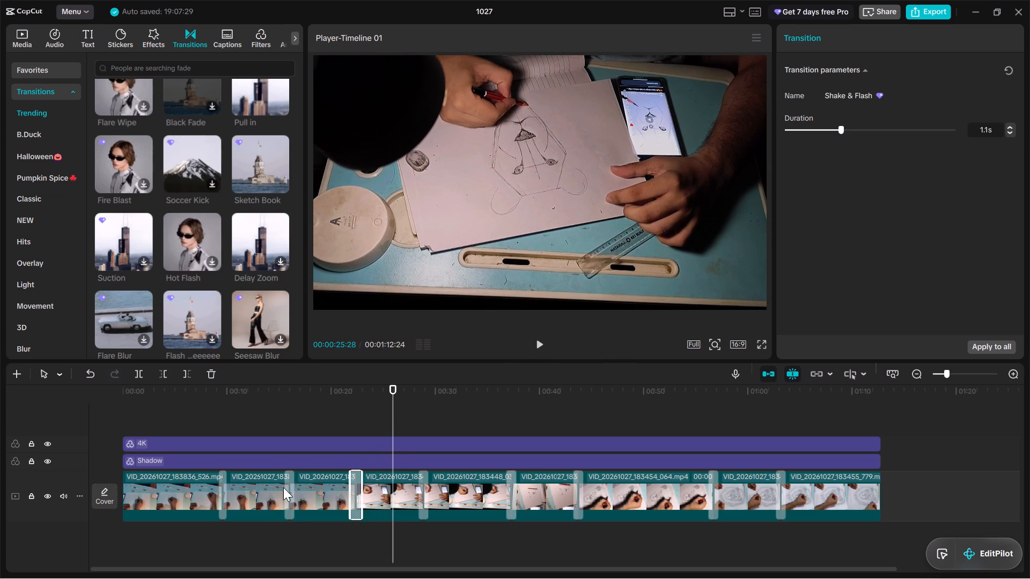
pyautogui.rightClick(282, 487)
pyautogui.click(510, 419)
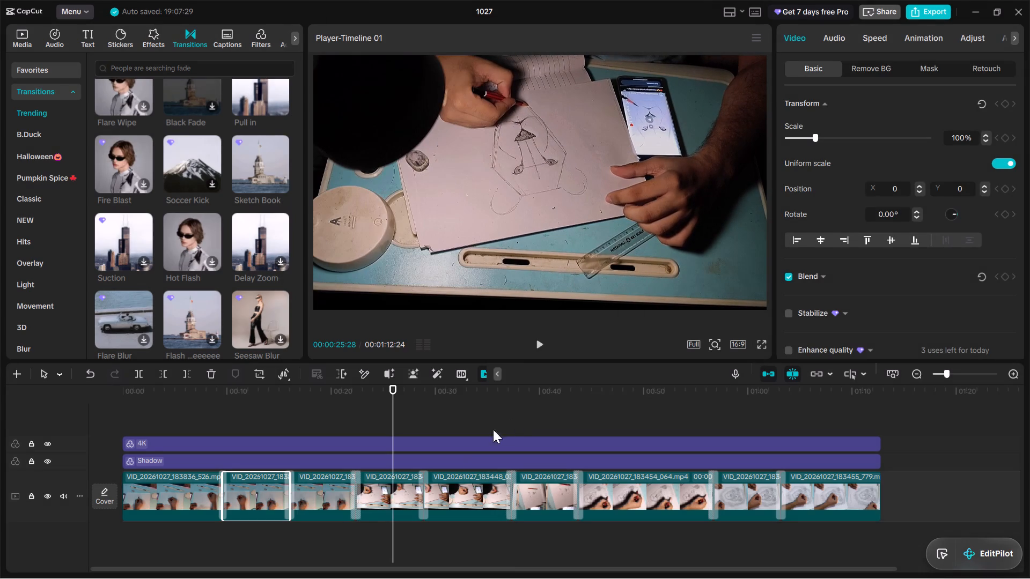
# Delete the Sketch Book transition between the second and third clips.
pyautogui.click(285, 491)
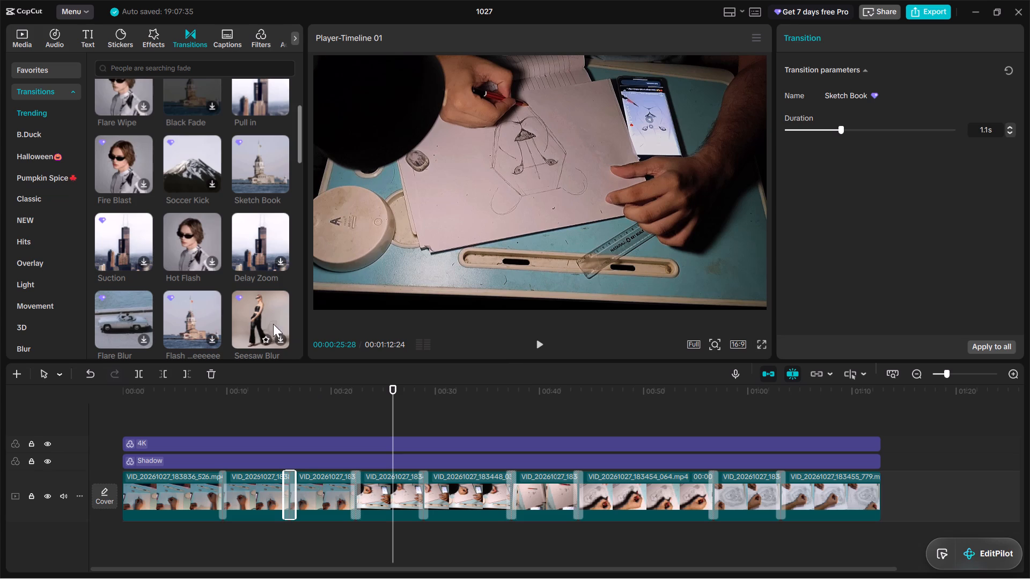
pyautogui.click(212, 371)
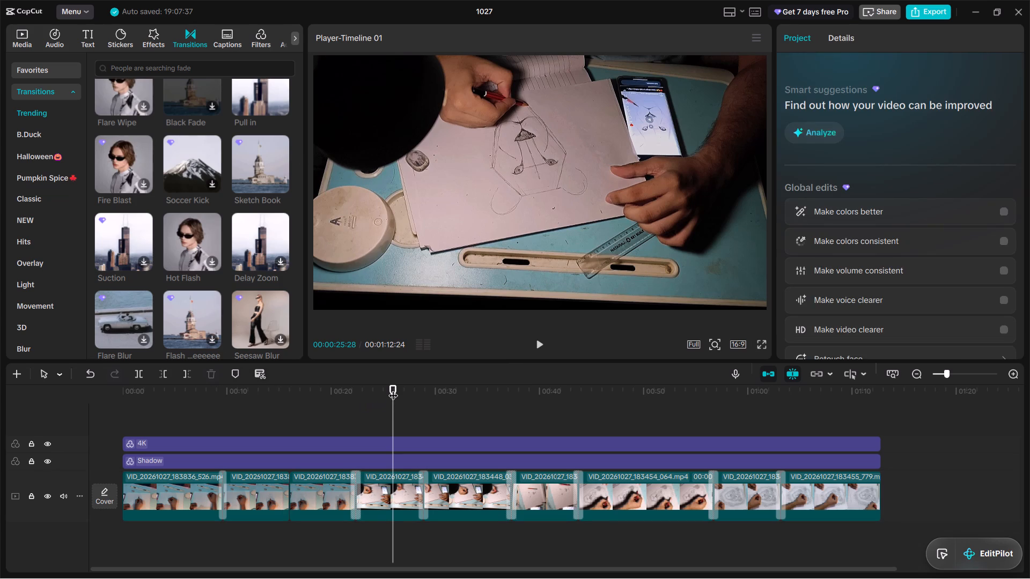
# Replace the Shake & Flash transition between the third and fourth clips with the Sketch Book transition.
pyautogui.moveTo(394, 389); pyautogui.dragTo(288, 426)
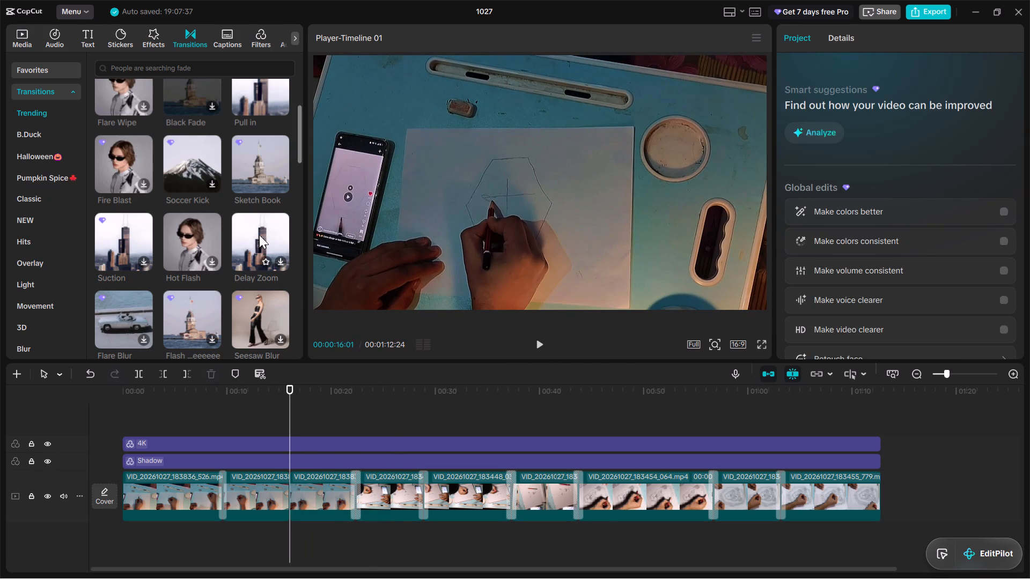
pyautogui.click(354, 493)
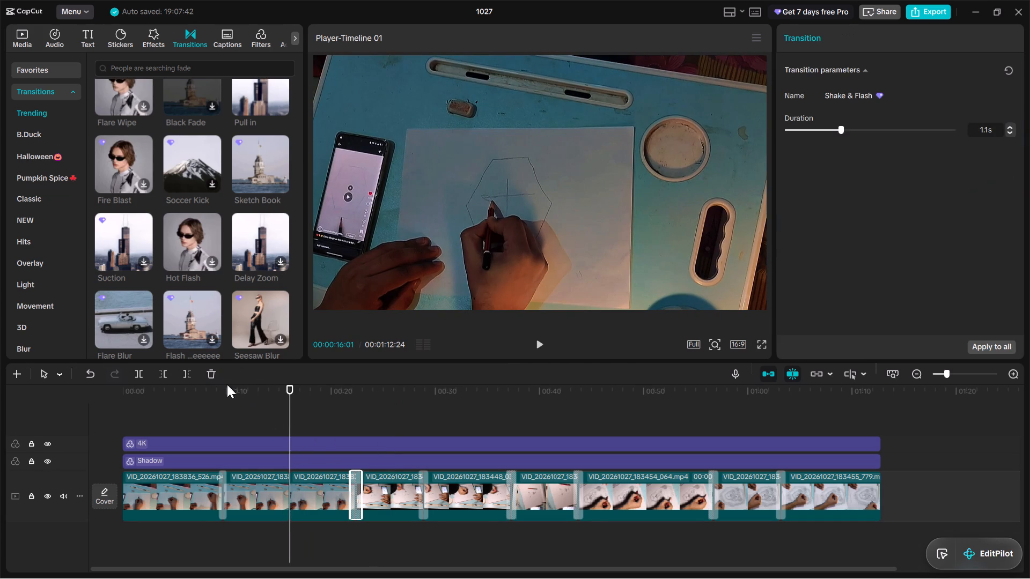
pyautogui.click(208, 376)
pyautogui.moveTo(291, 391); pyautogui.dragTo(353, 406)
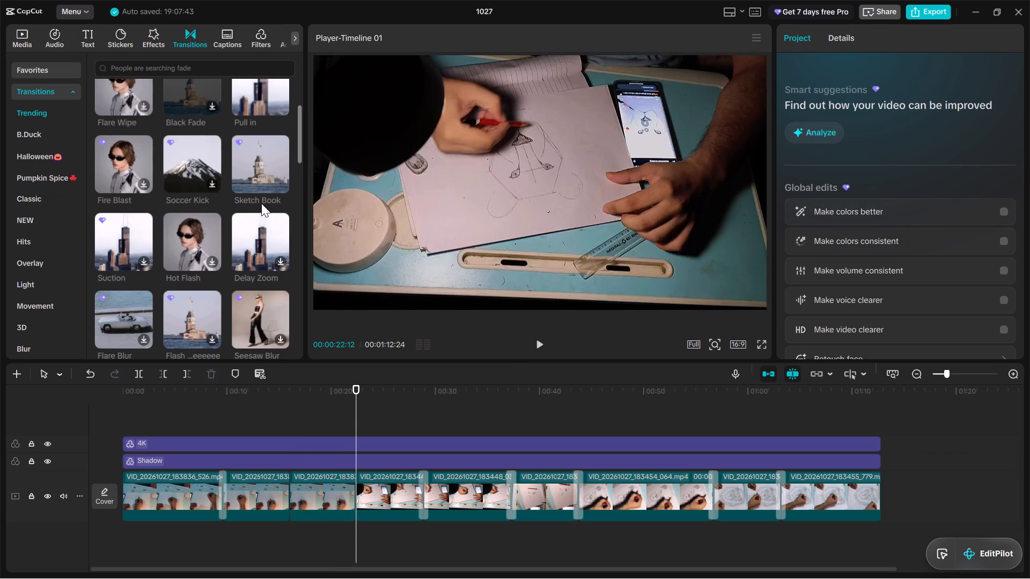
pyautogui.click(282, 183)
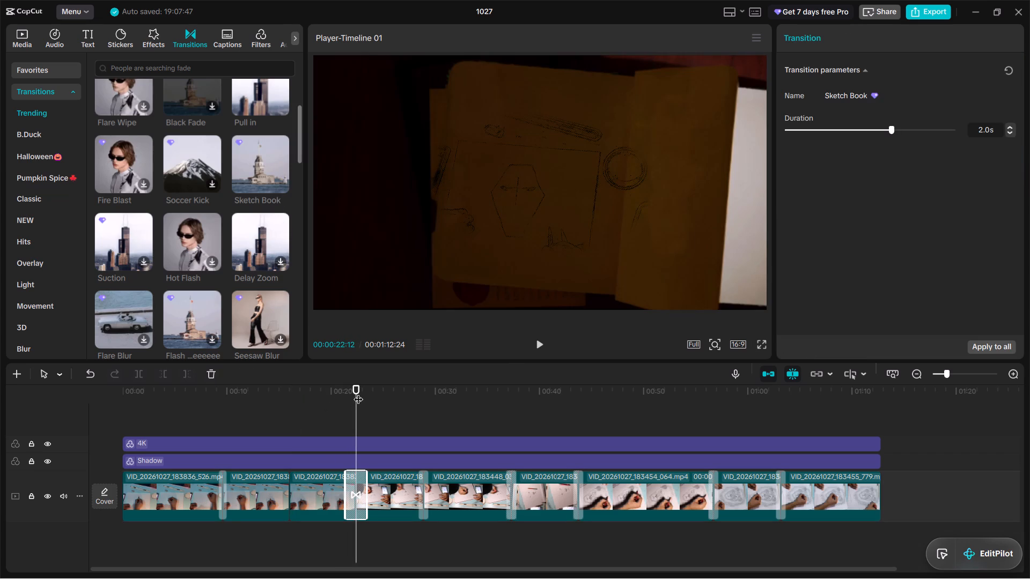
# Add the Sketch Book transition between the second and third clips with a duration of 1.1 s.
pyautogui.moveTo(358, 390); pyautogui.dragTo(292, 423)
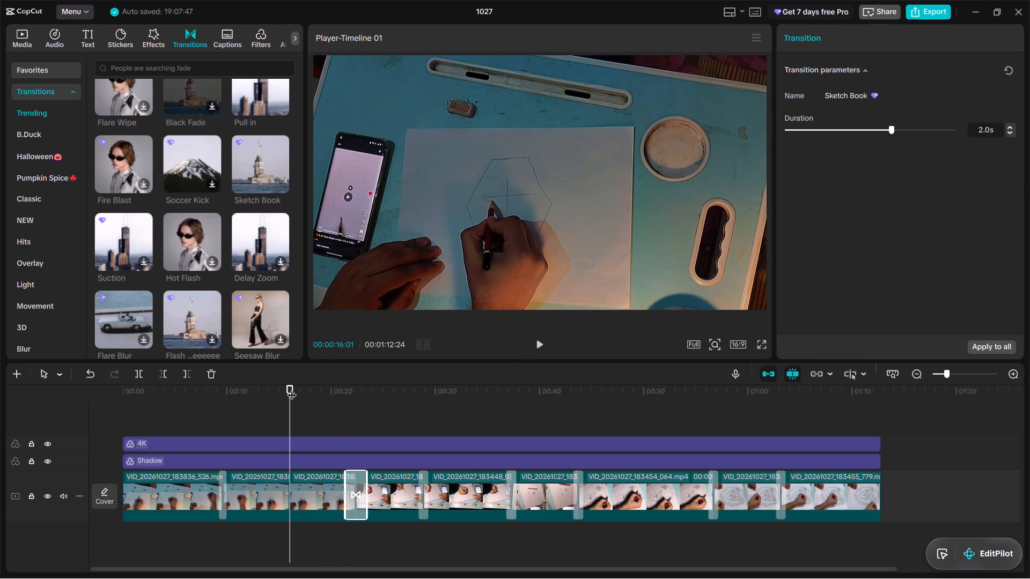
pyautogui.click(280, 184)
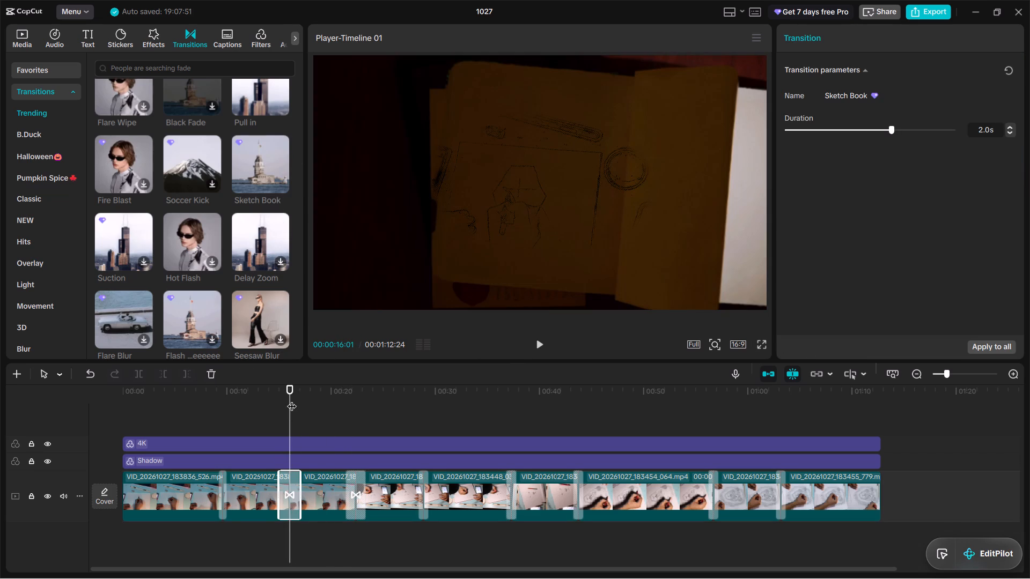
pyautogui.moveTo(291, 392); pyautogui.dragTo(279, 402)
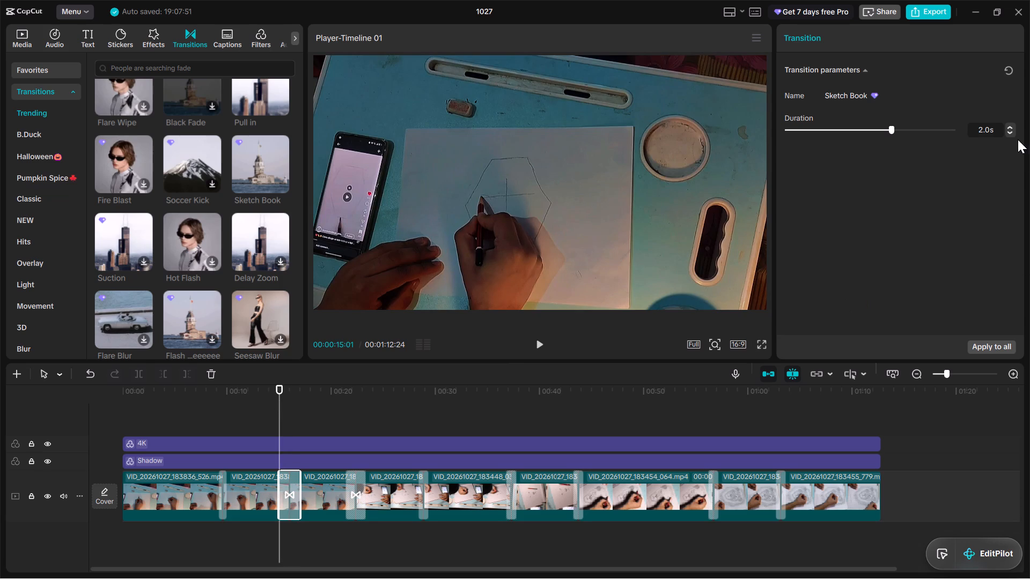
pyautogui.tripleClick(1011, 132)
pyautogui.tripleClick(1011, 132)
pyautogui.click(1011, 132)
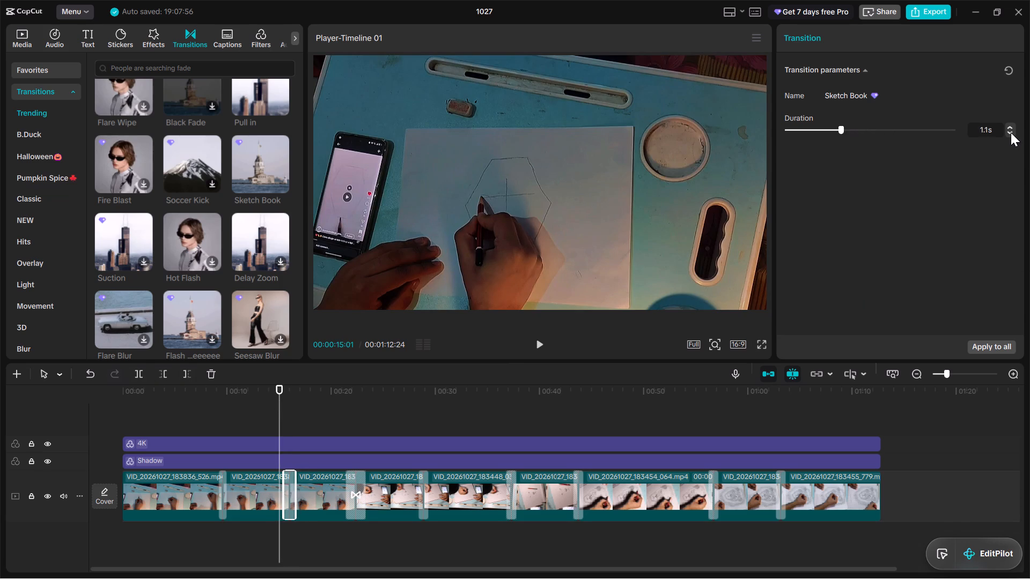
# Set the duration of the Sketch Book transition between the third and fourth clips to 1.1 s.
pyautogui.click(363, 500)
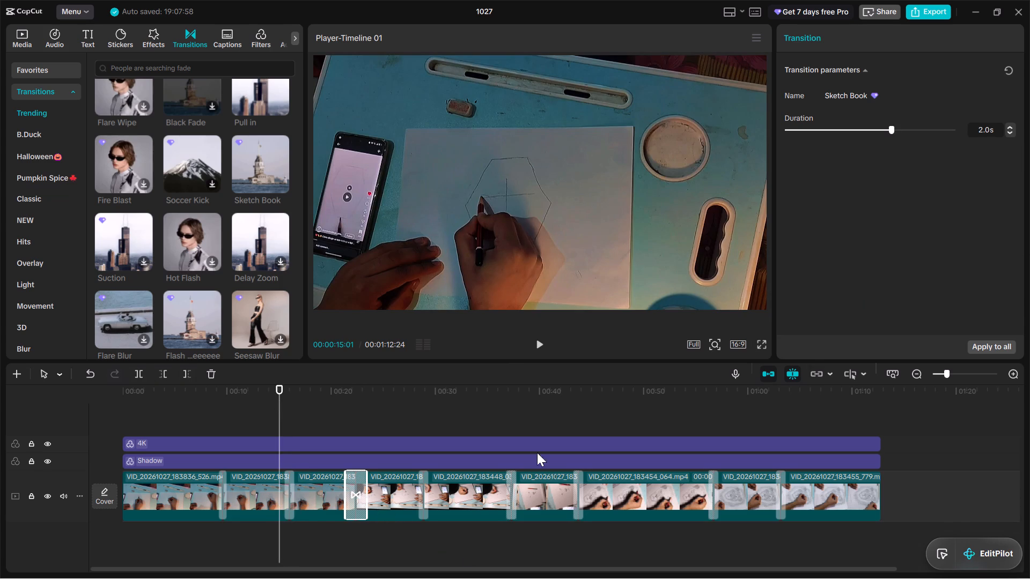
pyautogui.tripleClick(1011, 132)
pyautogui.tripleClick(1011, 132)
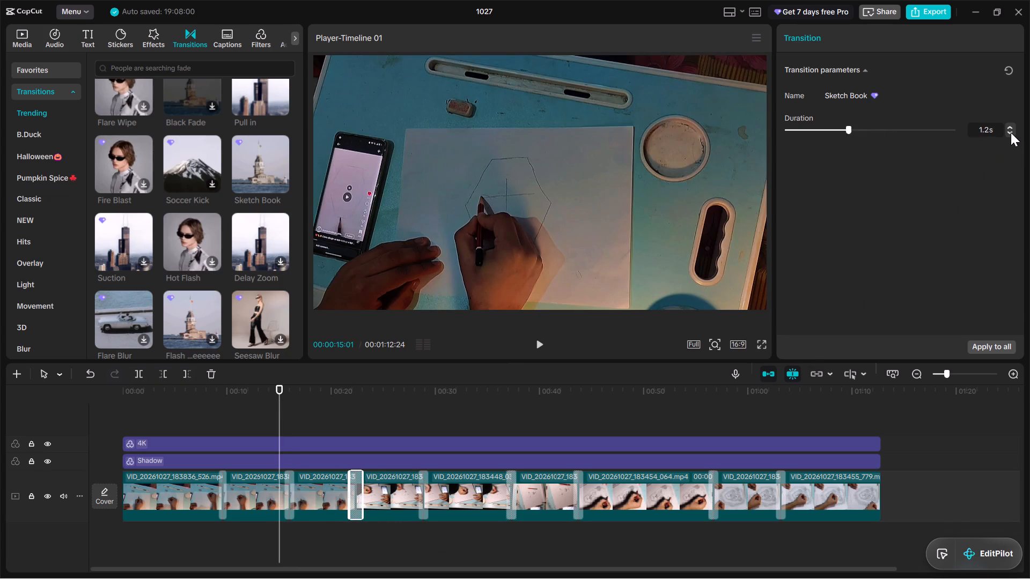
pyautogui.click(1011, 132)
# Play the video from about 15 s to review the two Sketch Book transitions.
pyautogui.click(541, 349)
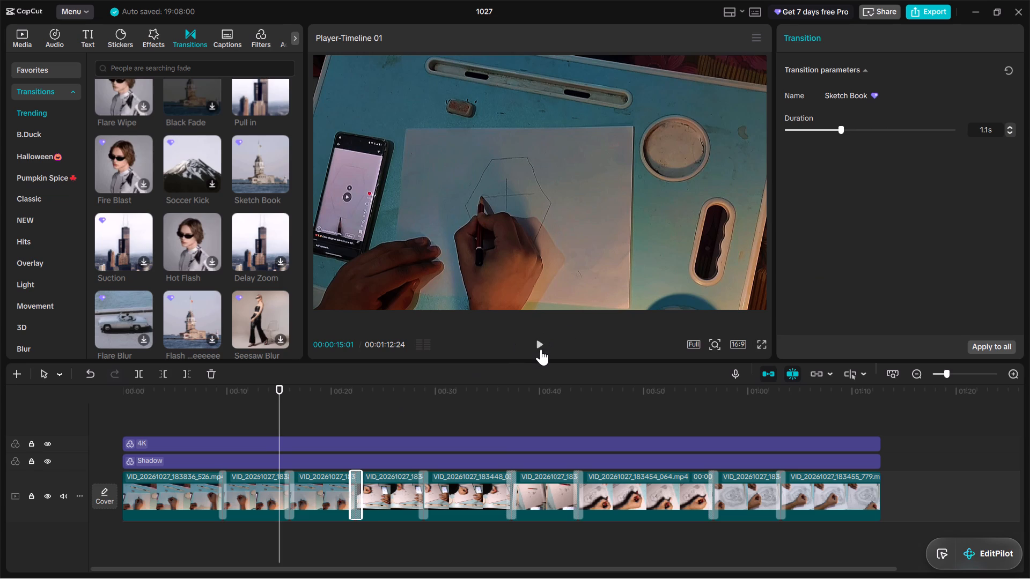
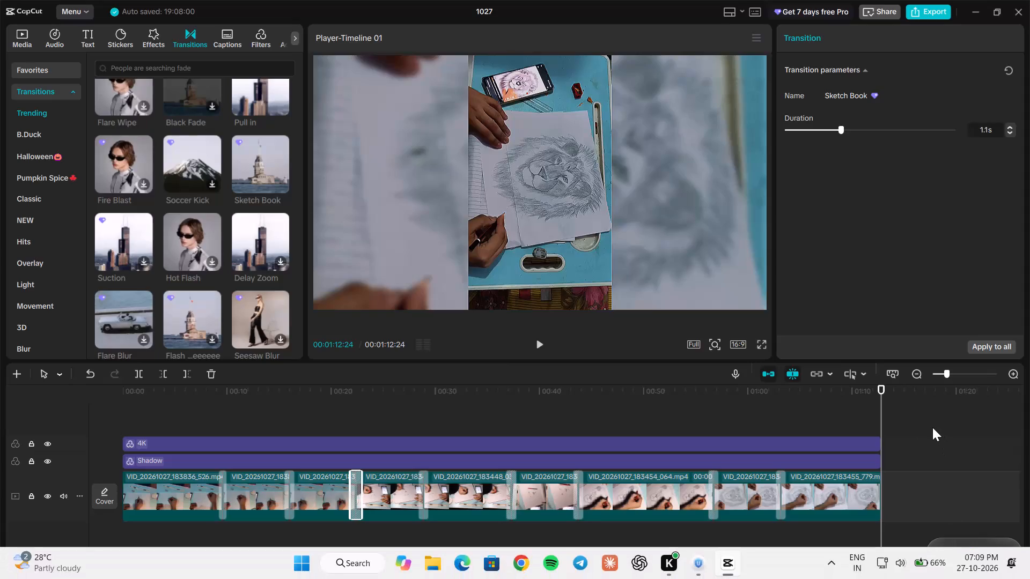
# Return the playhead to the start and audition the Halloween tracks Halloween Background, Ghost Dance Floor Disco and The Mysterious Halloween.
pyautogui.moveTo(881, 398); pyautogui.dragTo(0, 578)
pyautogui.scroll(2, 280, 512)
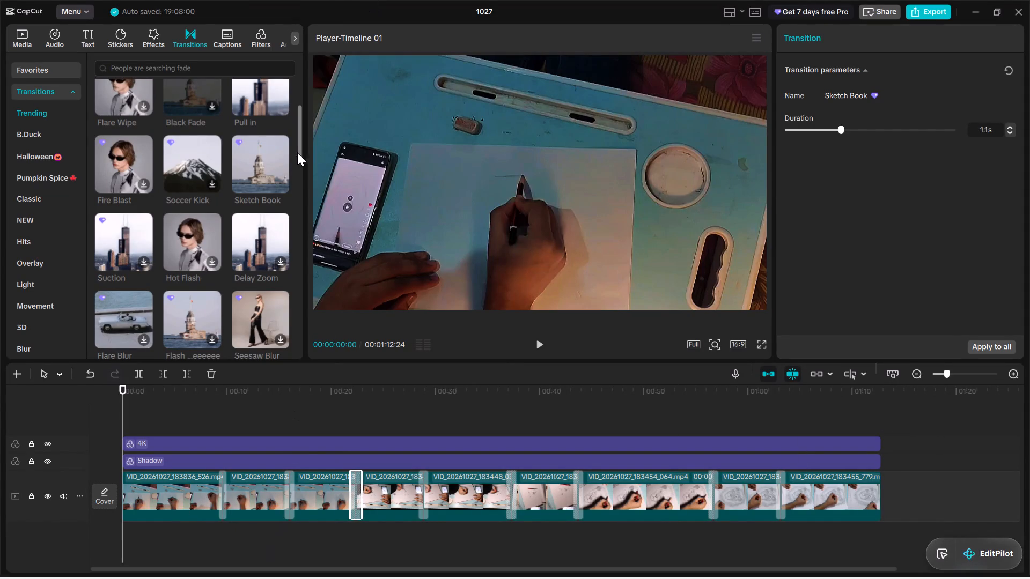
pyautogui.click(58, 38)
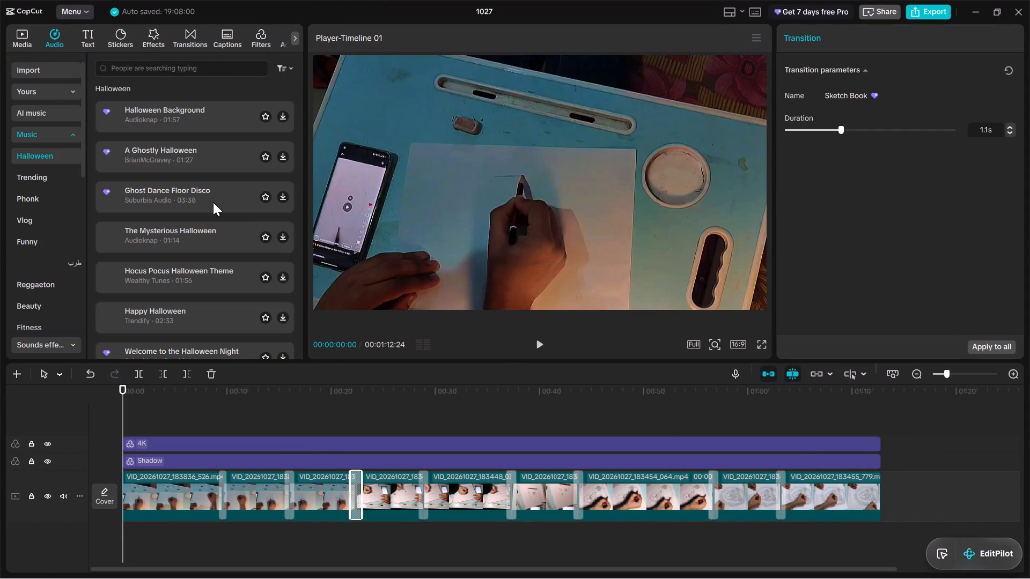
pyautogui.click(116, 115)
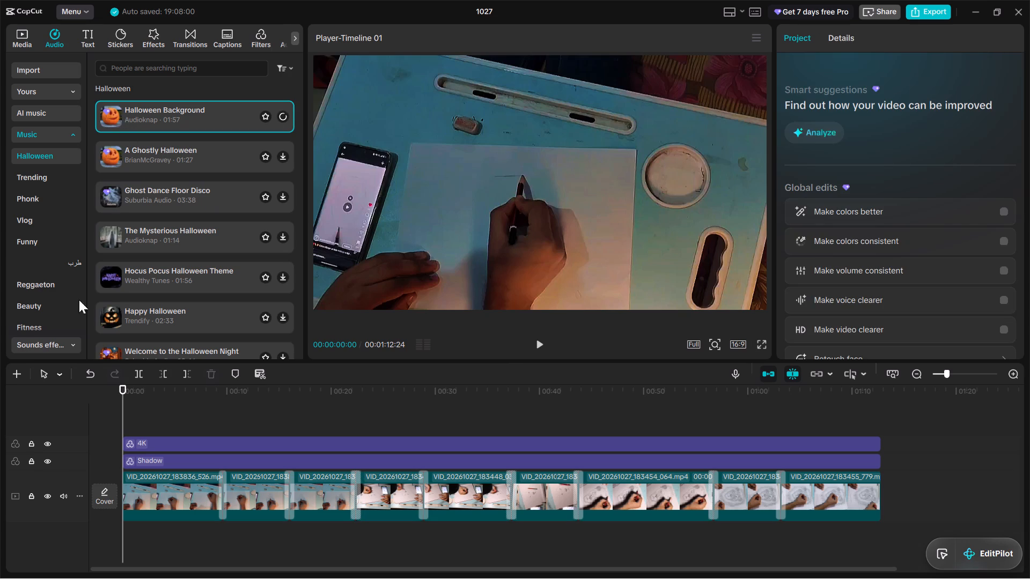
pyautogui.click(113, 117)
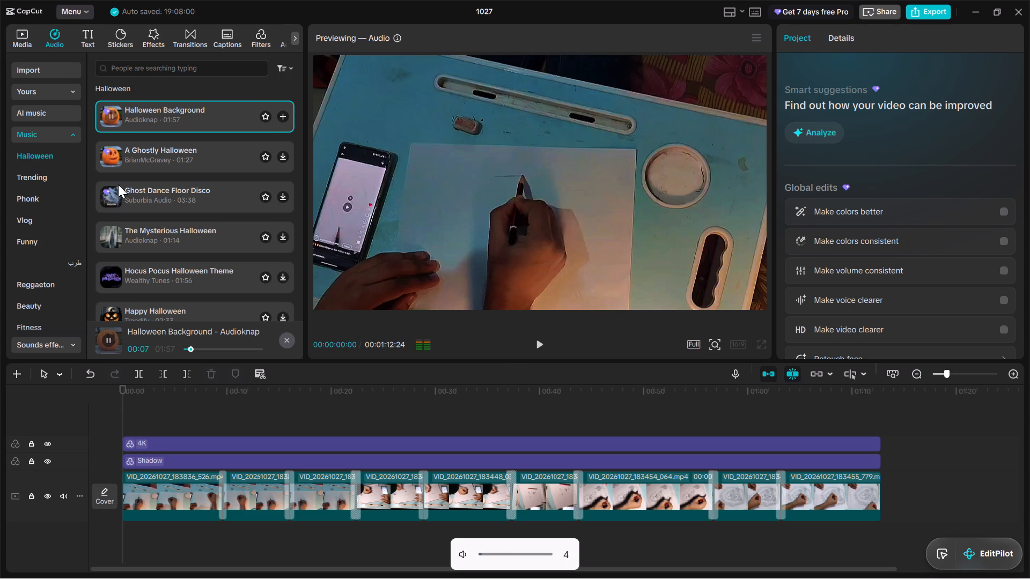
pyautogui.click(112, 198)
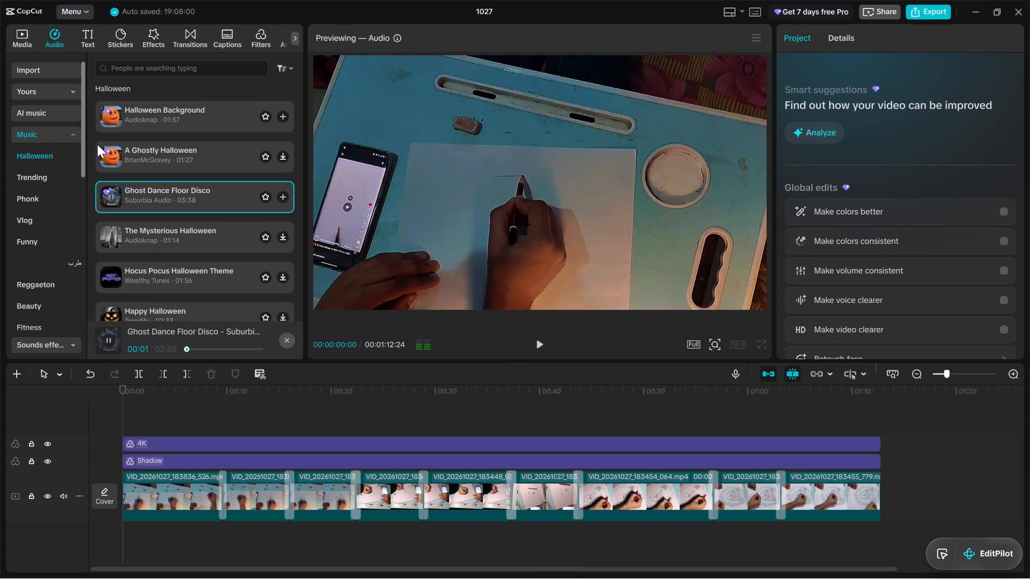
pyautogui.click(116, 234)
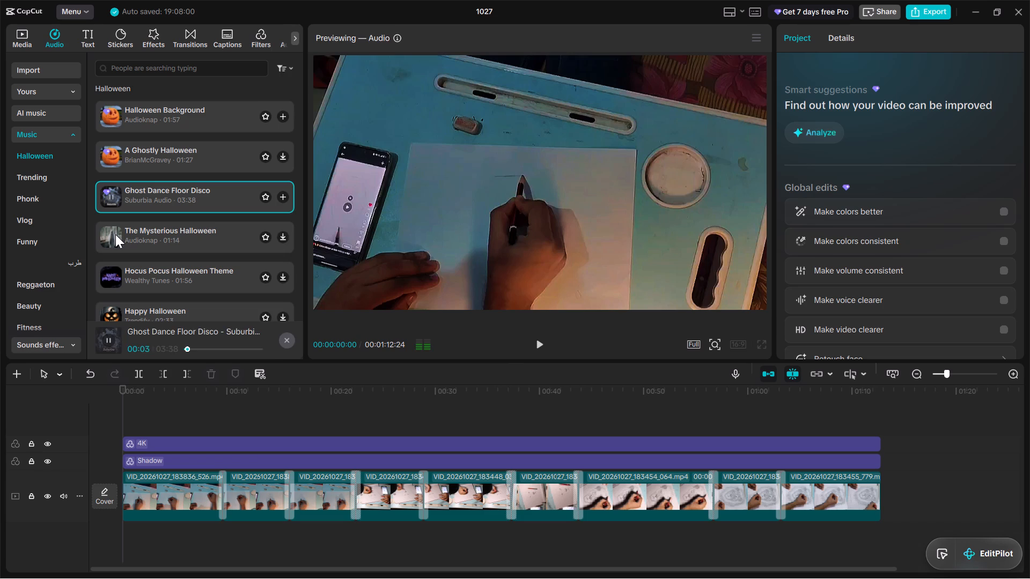
pyautogui.scroll(-1, 150, 277)
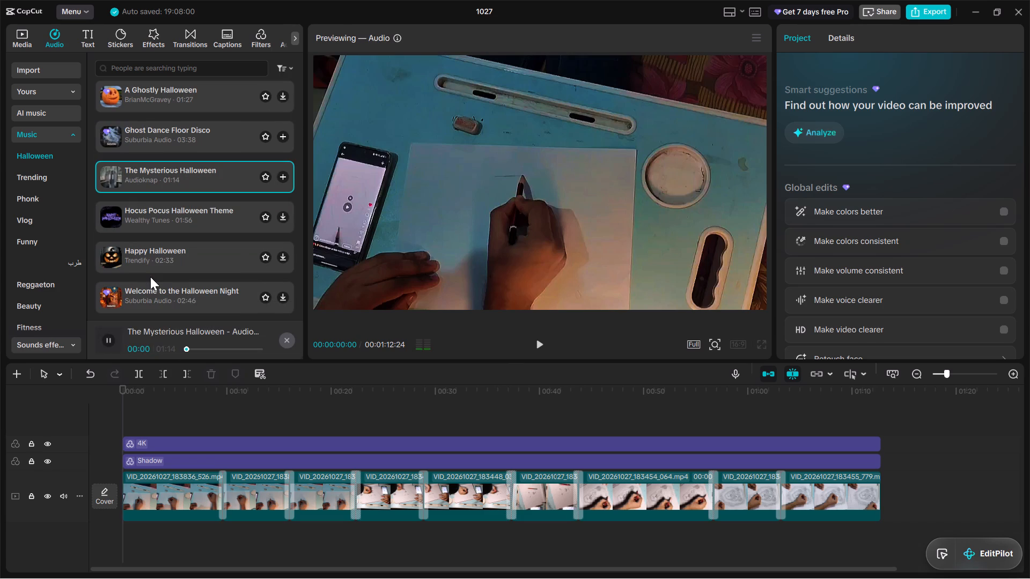
# Search the music library for "drwwing".
pyautogui.click(159, 65)
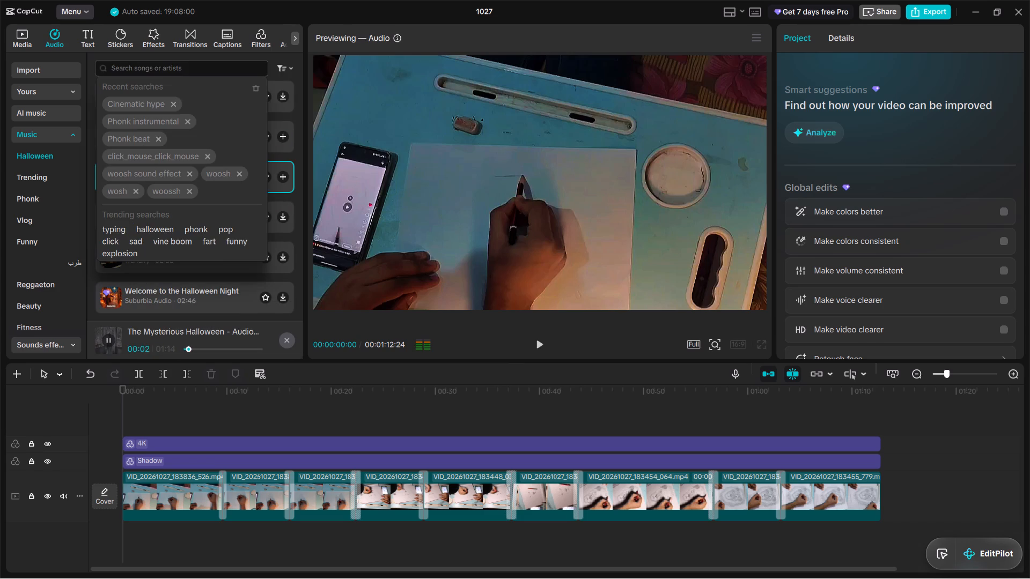
pyautogui.write('drwwing s')
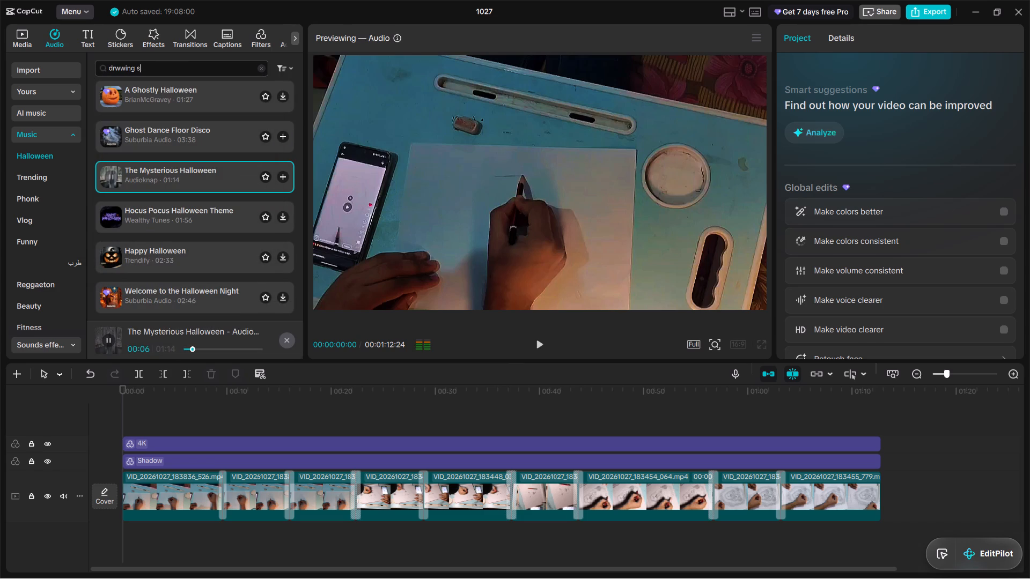
pyautogui.press('BackSpace')
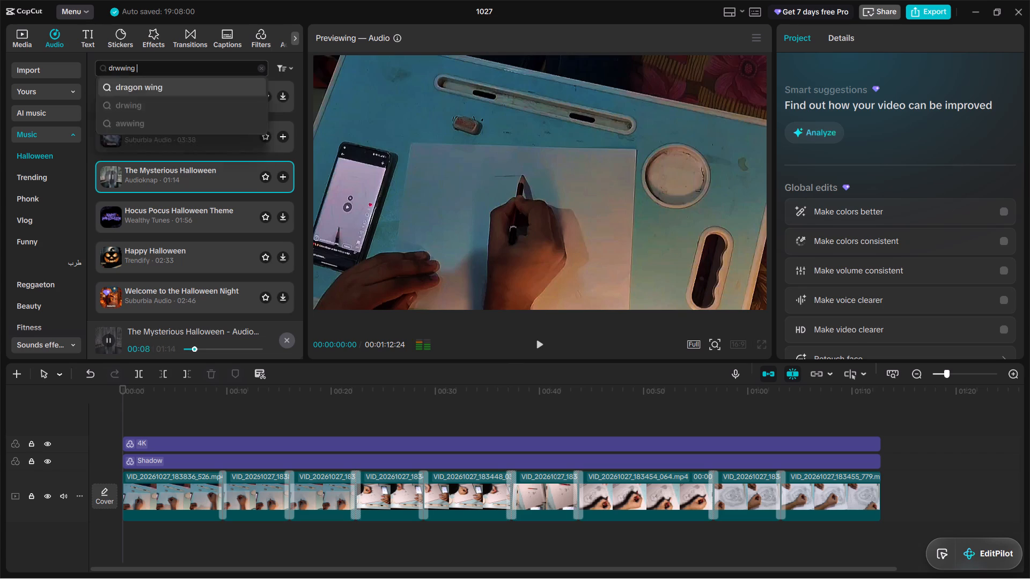
pyautogui.press('Return')
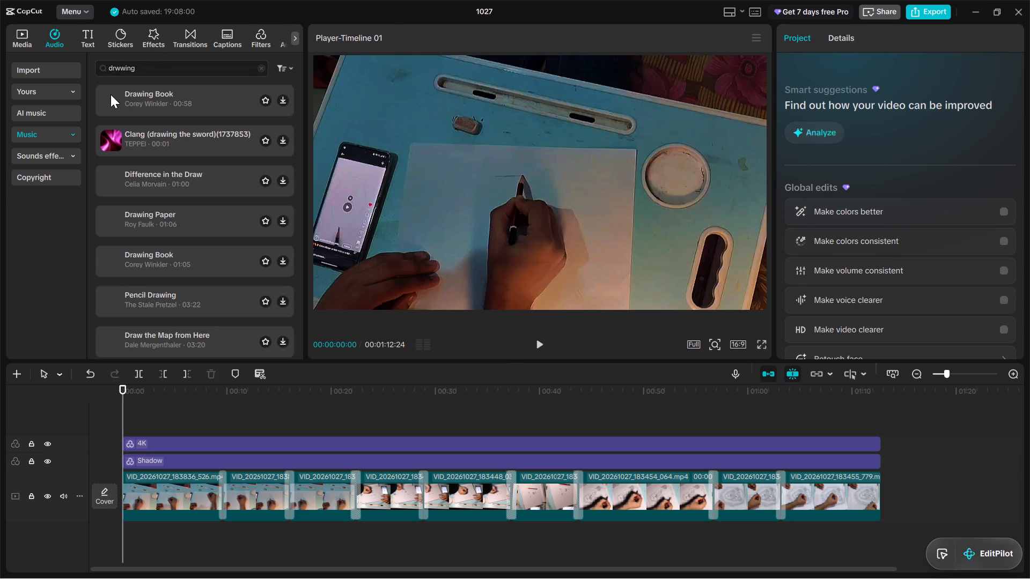
# Audition the drawing-themed search results from the first Drawing Book track through Draw the Map from Here.
pyautogui.click(111, 94)
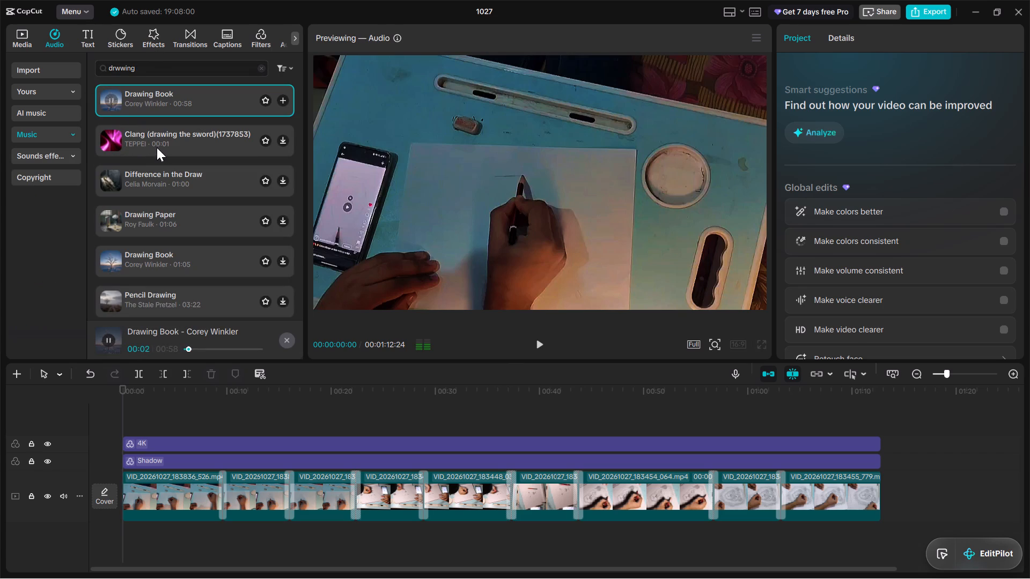
pyautogui.click(117, 145)
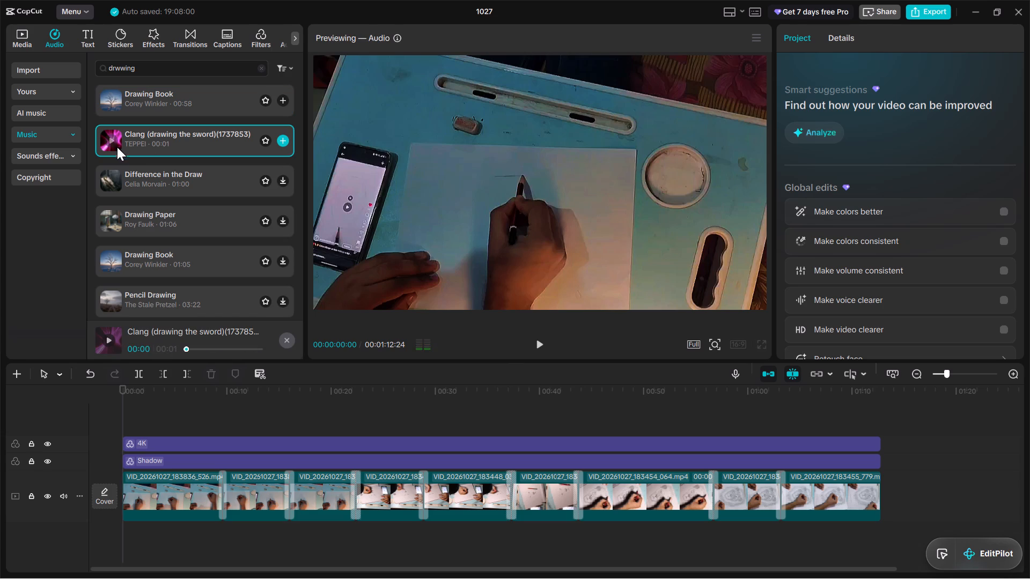
pyautogui.click(115, 174)
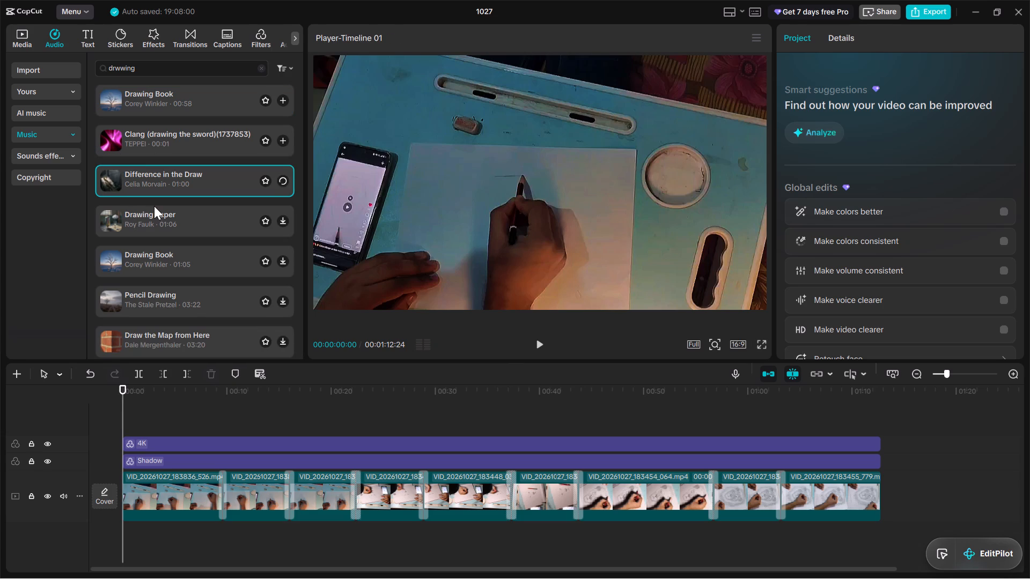
pyautogui.click(119, 222)
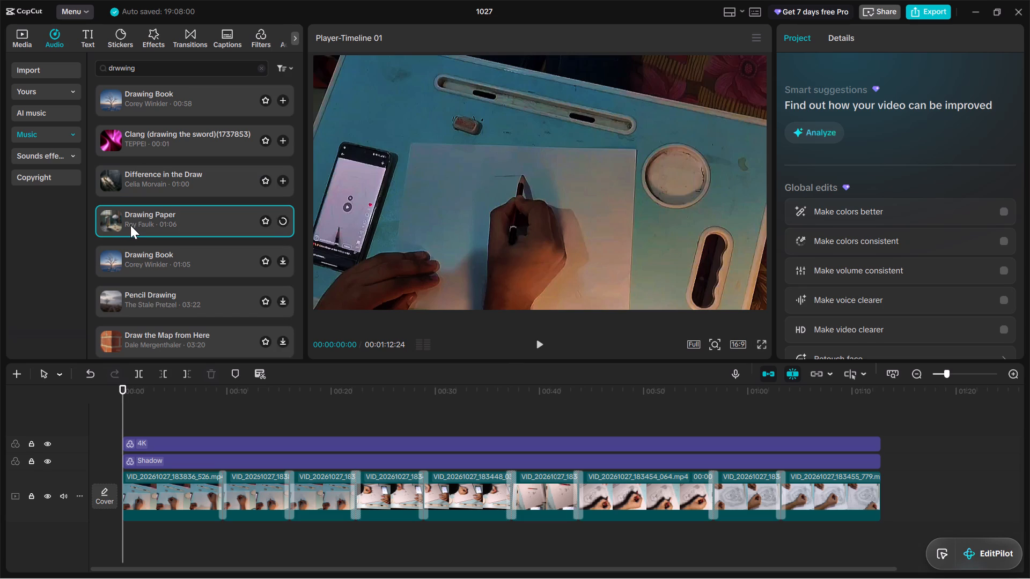
pyautogui.click(123, 261)
pyautogui.scroll(-1, 184, 277)
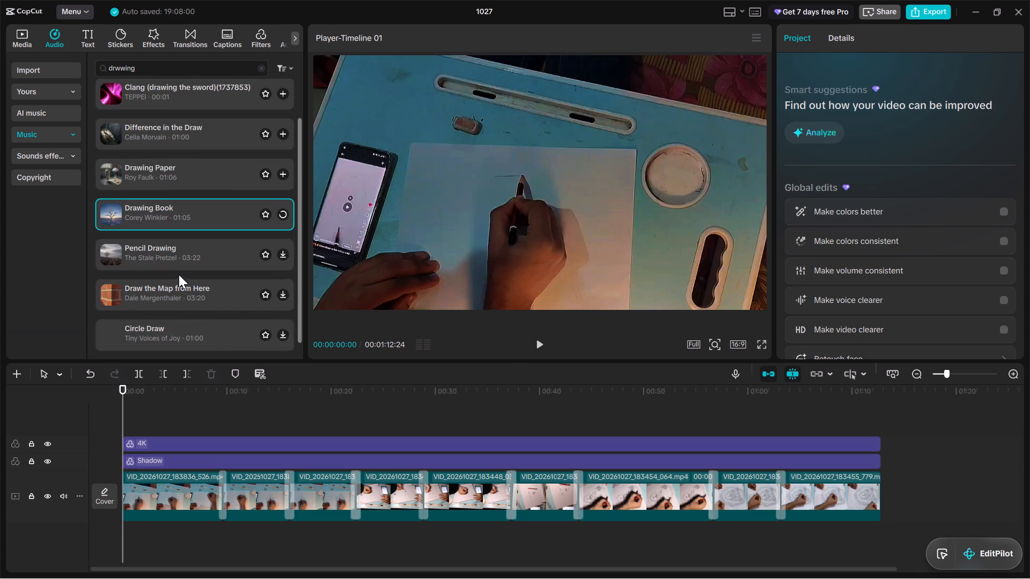
pyautogui.click(133, 250)
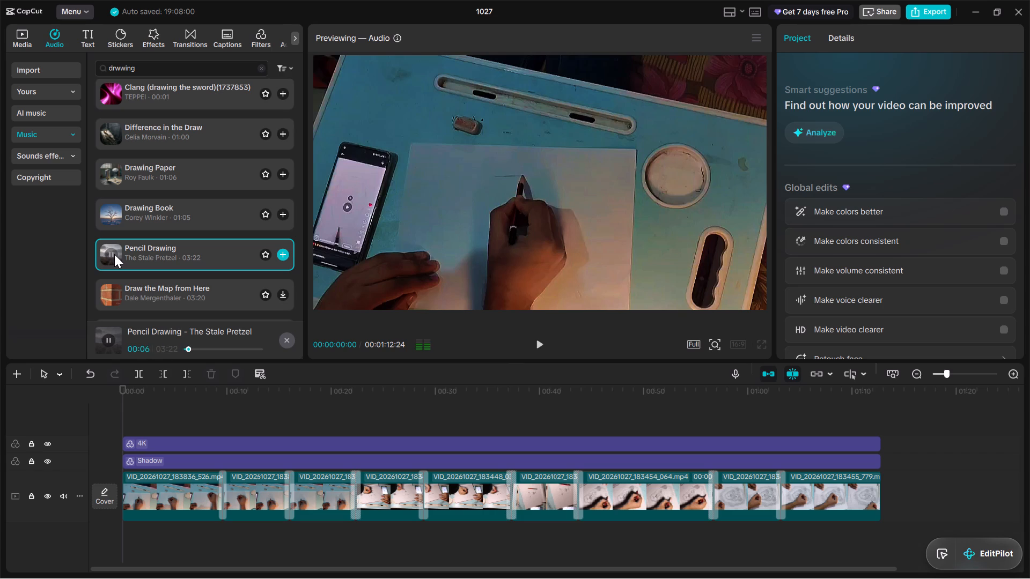
pyautogui.scroll(-1, 114, 254)
pyautogui.click(116, 229)
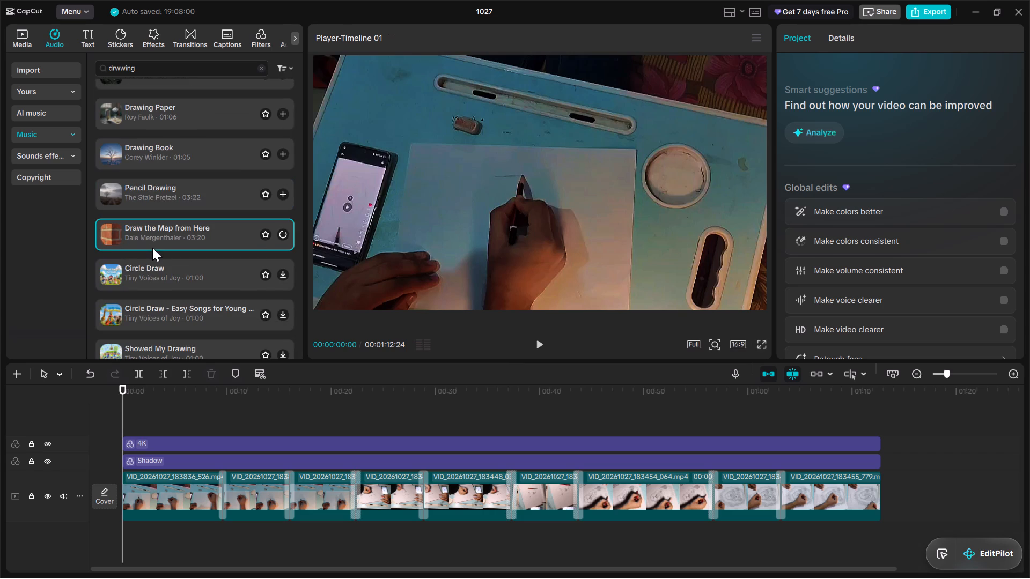
pyautogui.scroll(-1, 135, 285)
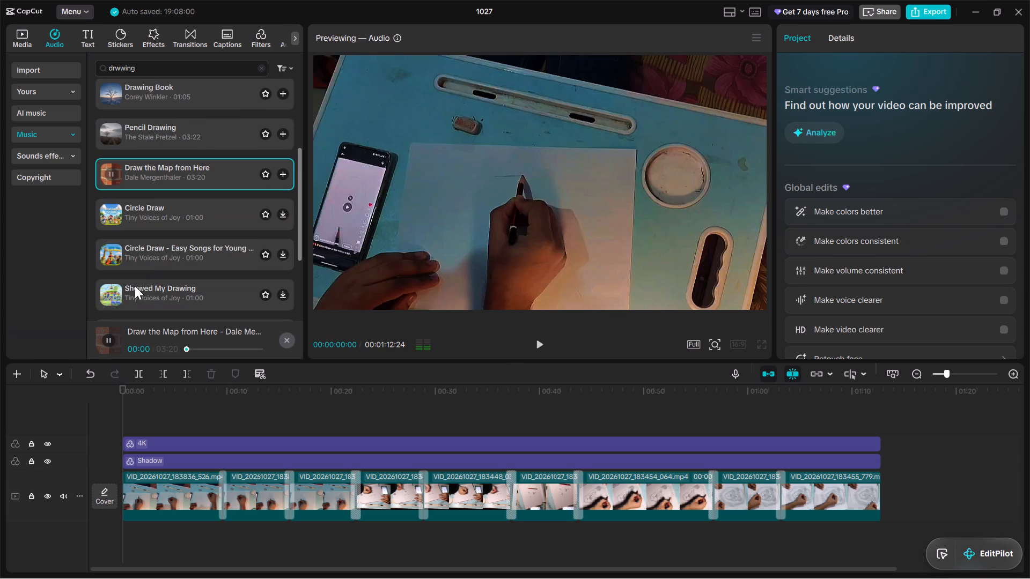
pyautogui.scroll(-1, 135, 284)
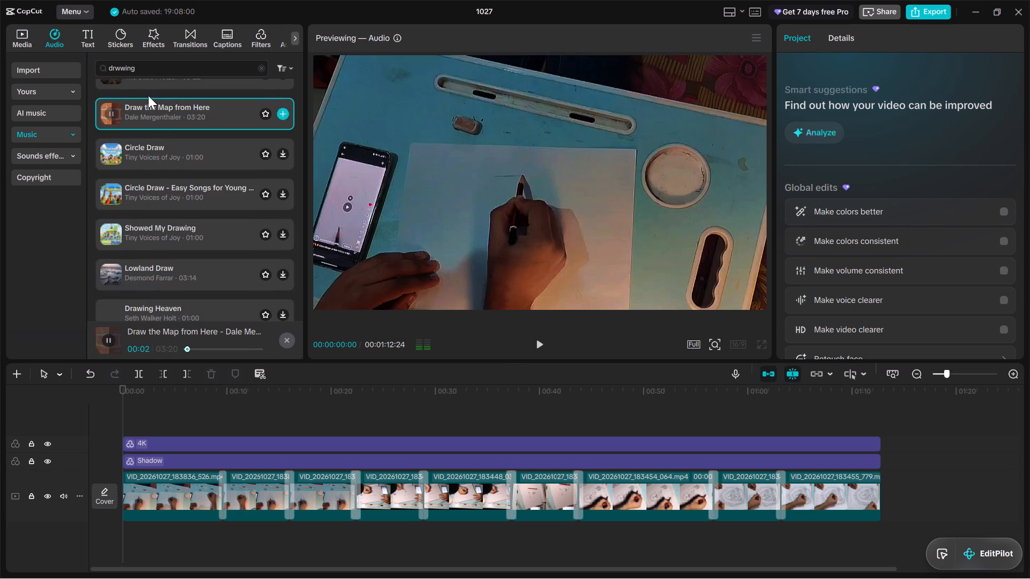
# Search the music library for "drwwing a picture" and add the one-second "Sound to draw a picture with FX" track to the favourites.
pyautogui.click(144, 72)
pyautogui.write('a picture')
pyautogui.press('Return')
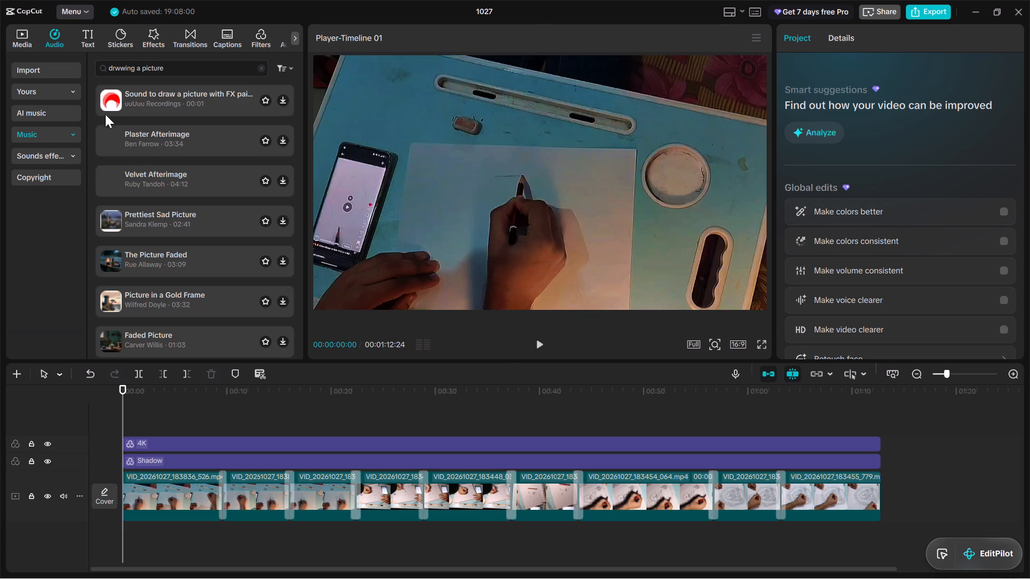
pyautogui.click(108, 108)
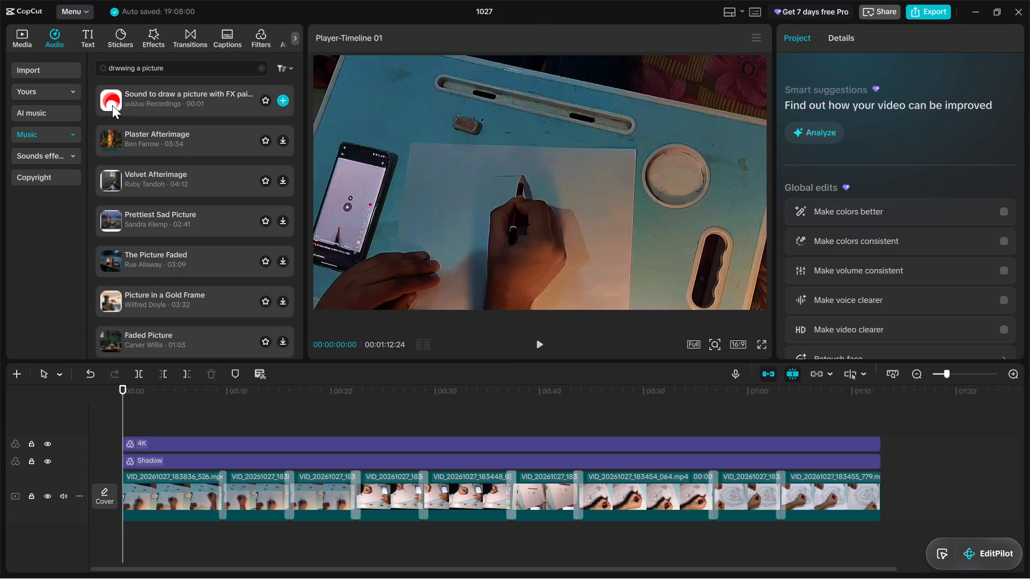
pyautogui.click(113, 103)
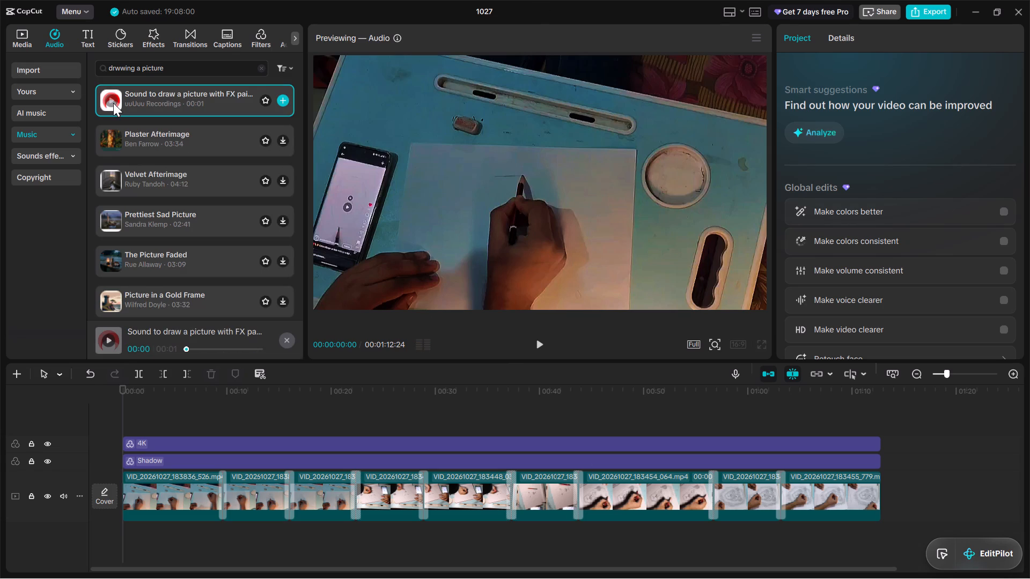
pyautogui.click(263, 99)
# Audition the tracks Plaster Afterimage, Prettiest Sad Picture and Picture in a Gold Frame as background music.
pyautogui.click(121, 137)
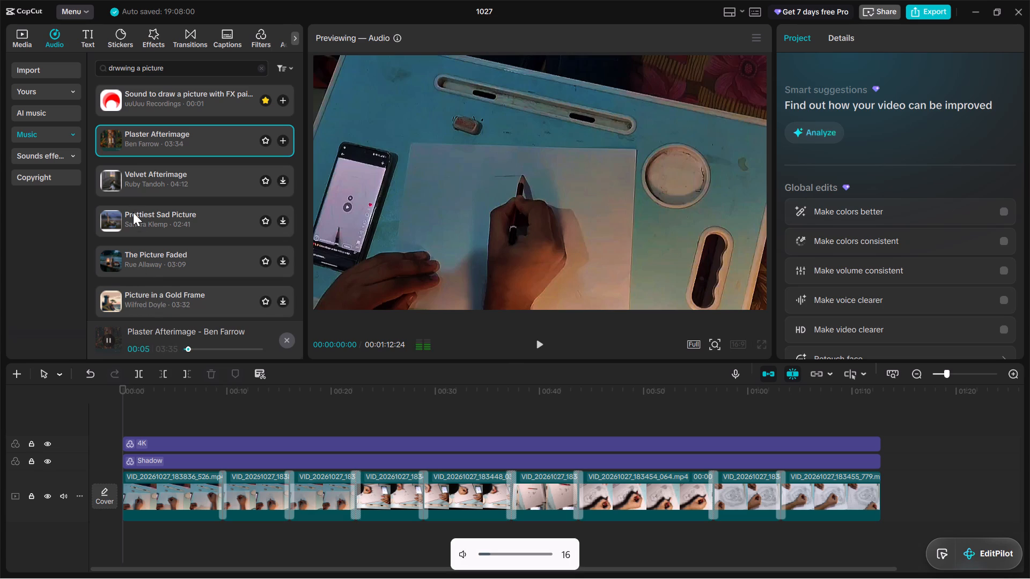
pyautogui.click(128, 223)
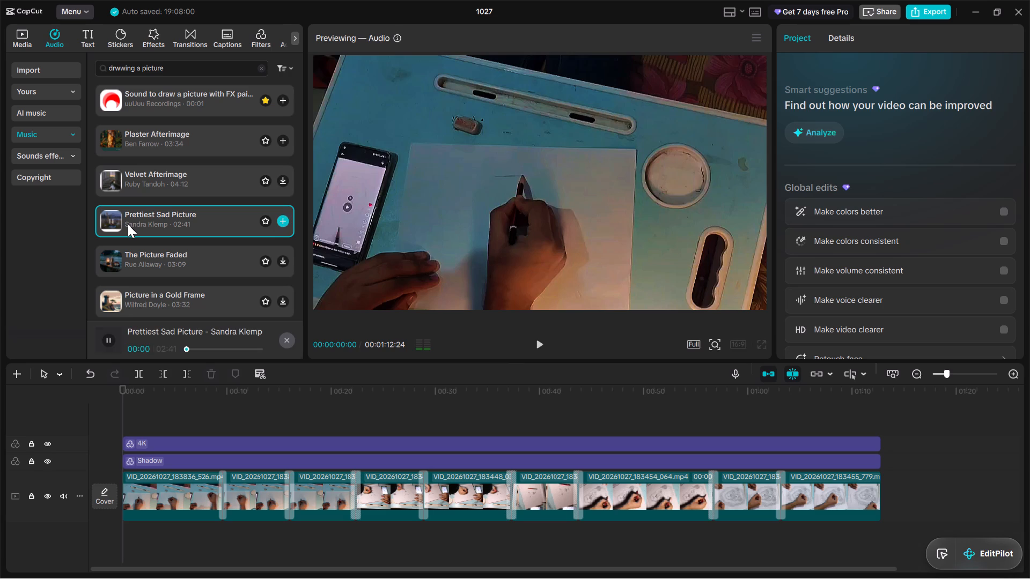
pyautogui.scroll(-1, 139, 283)
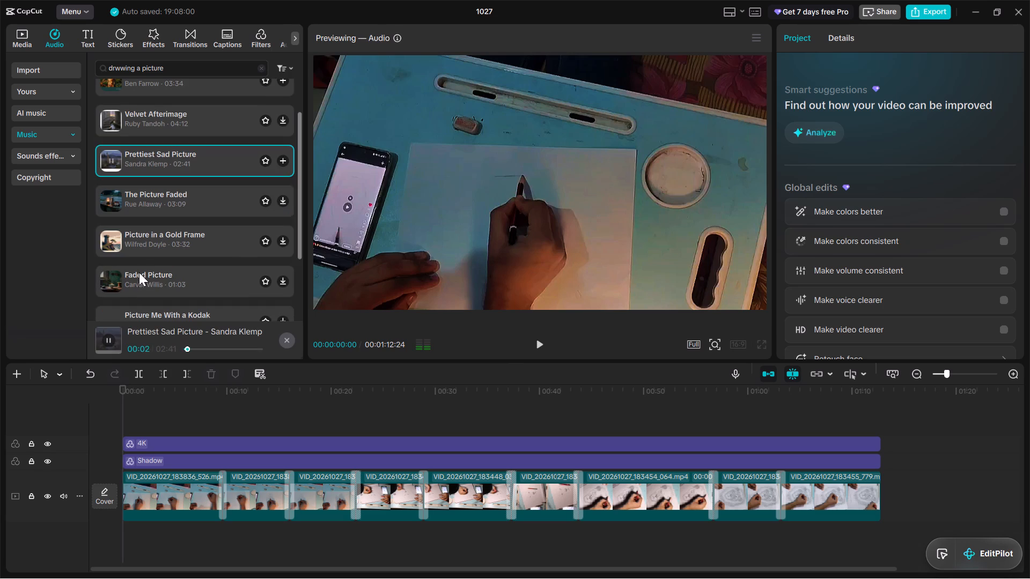
pyautogui.click(146, 239)
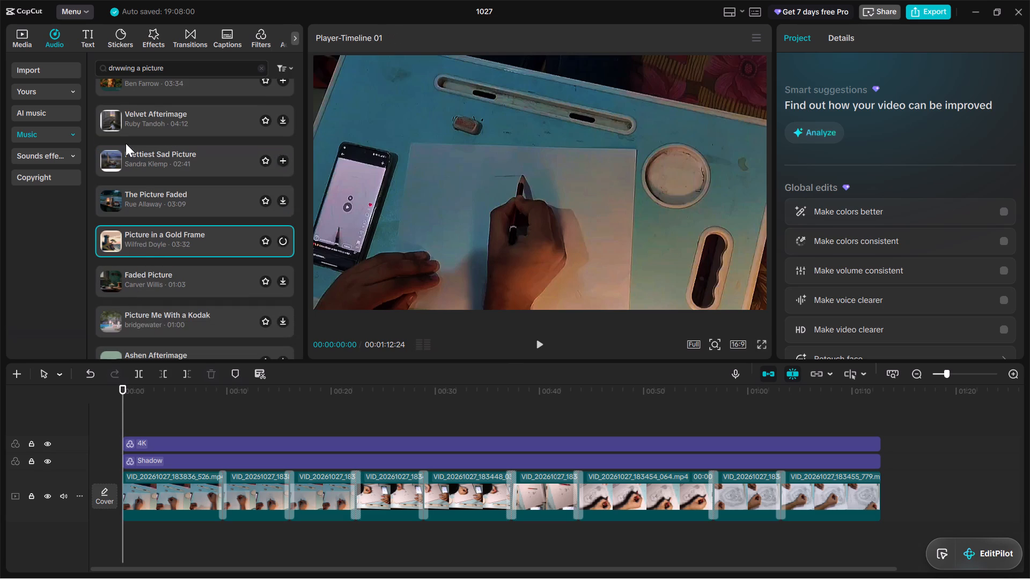
pyautogui.scroll(1, 113, 166)
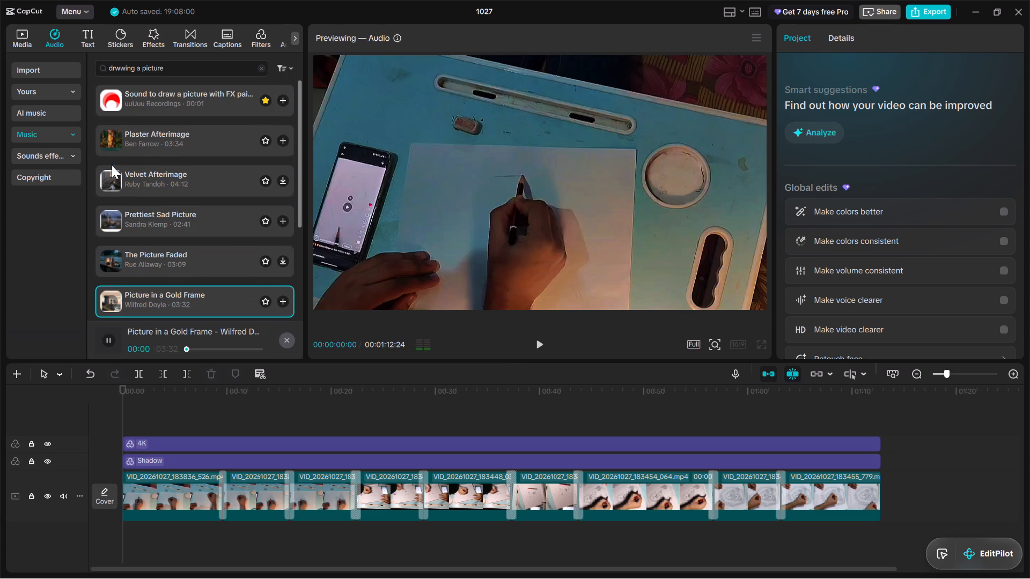
pyautogui.scroll(1, 110, 165)
# Clear the music search text to return to the Halloween music list.
pyautogui.click(166, 68)
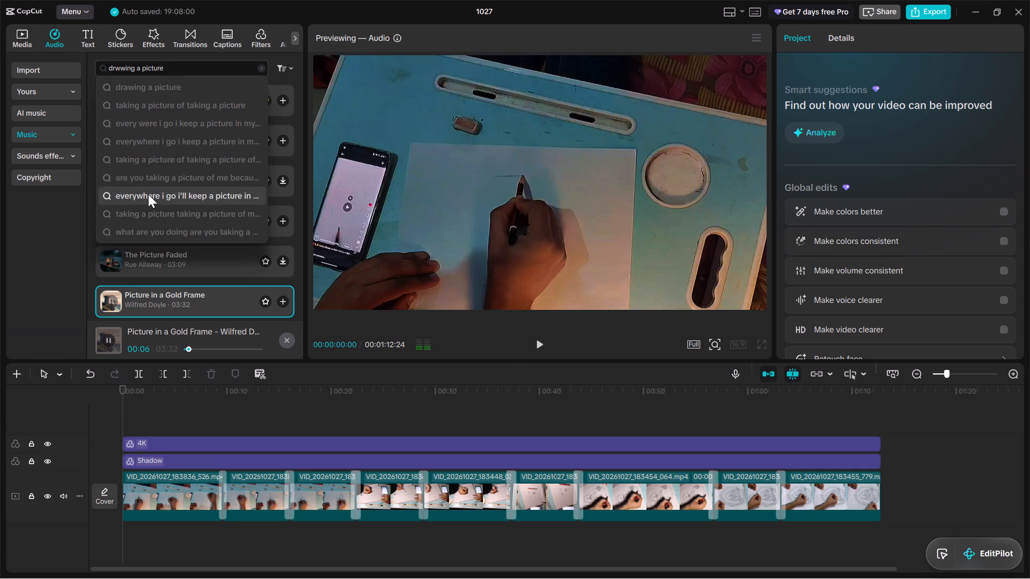
pyautogui.press('BackSpace')
pyautogui.press('BackSpace')
pyautogui.press('BackSpace')
pyautogui.press('BackSpace')
pyautogui.press('BackSpace')
pyautogui.press('BackSpace')
pyautogui.press('BackSpace')
pyautogui.press('BackSpace')
pyautogui.press('BackSpace')
pyautogui.press('BackSpace')
pyautogui.press('BackSpace')
pyautogui.press('BackSpace')
pyautogui.press('BackSpace')
pyautogui.press('BackSpace')
pyautogui.press('BackSpace')
pyautogui.press('BackSpace')
pyautogui.press('BackSpace')
pyautogui.press('BackSpace')
pyautogui.press('BackSpace')
pyautogui.press('BackSpace')
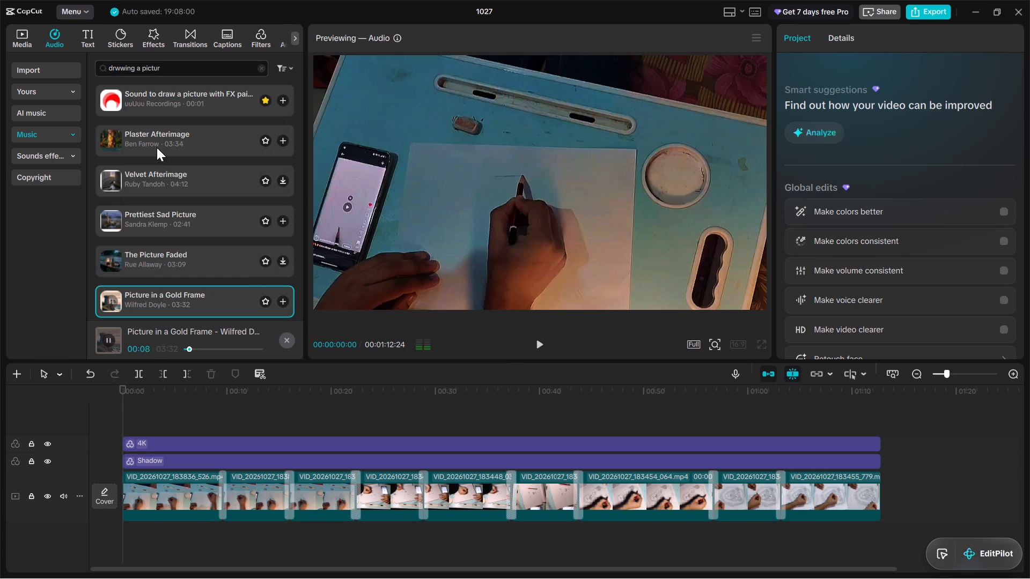
pyautogui.press('Return')
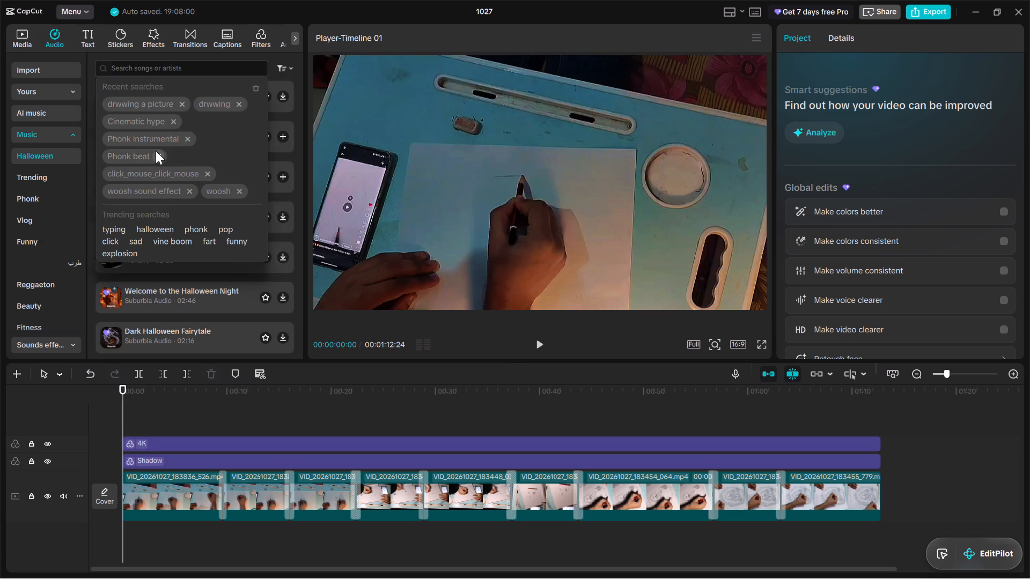
# Audition the Halloween tracks The Witch's House, A spooky but exciting Halloween, Halloween - Devil's Doll, and Halloween songs with an eerie.
pyautogui.scroll(-5, 148, 186)
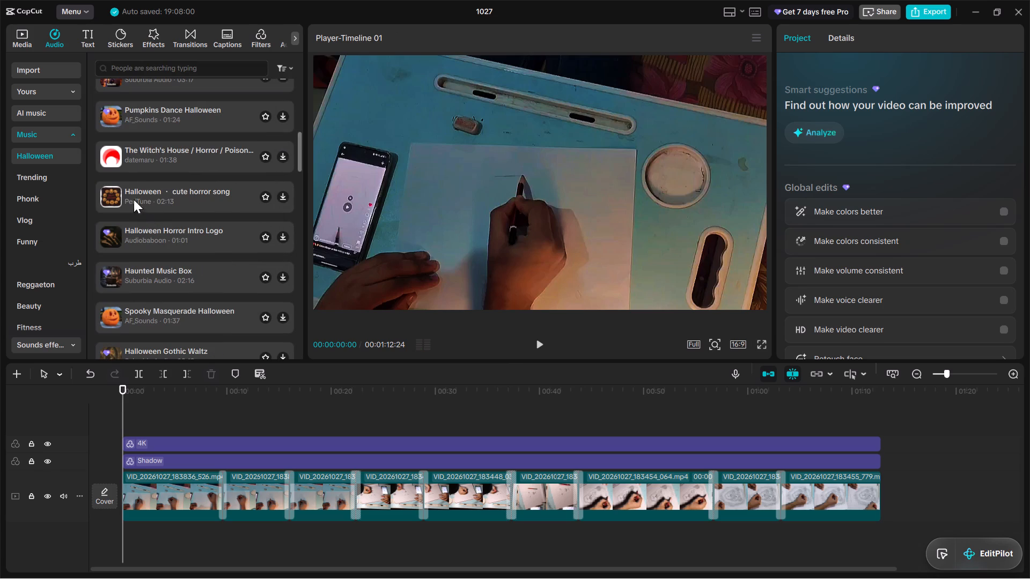
pyautogui.click(119, 153)
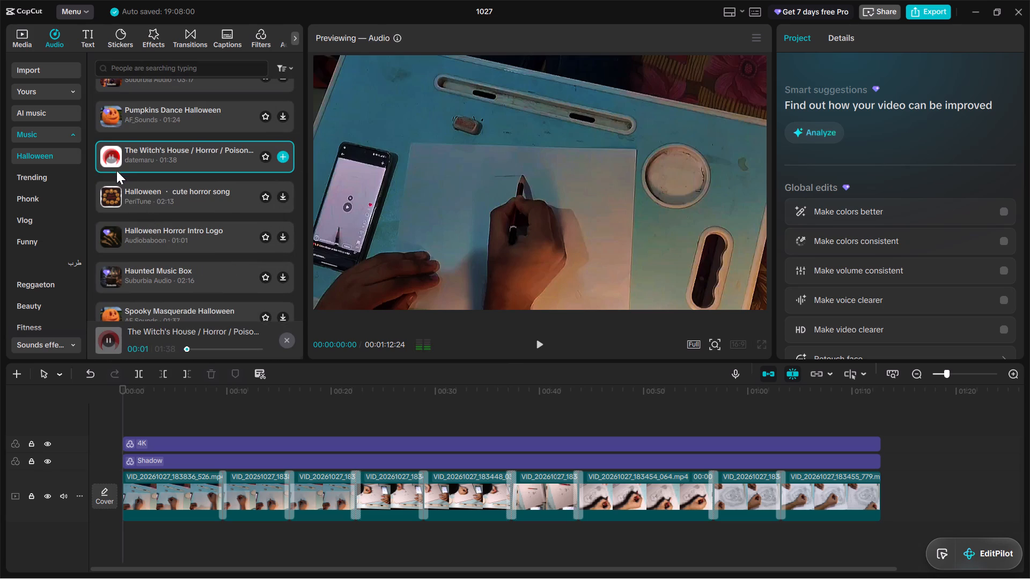
pyautogui.scroll(-2, 110, 232)
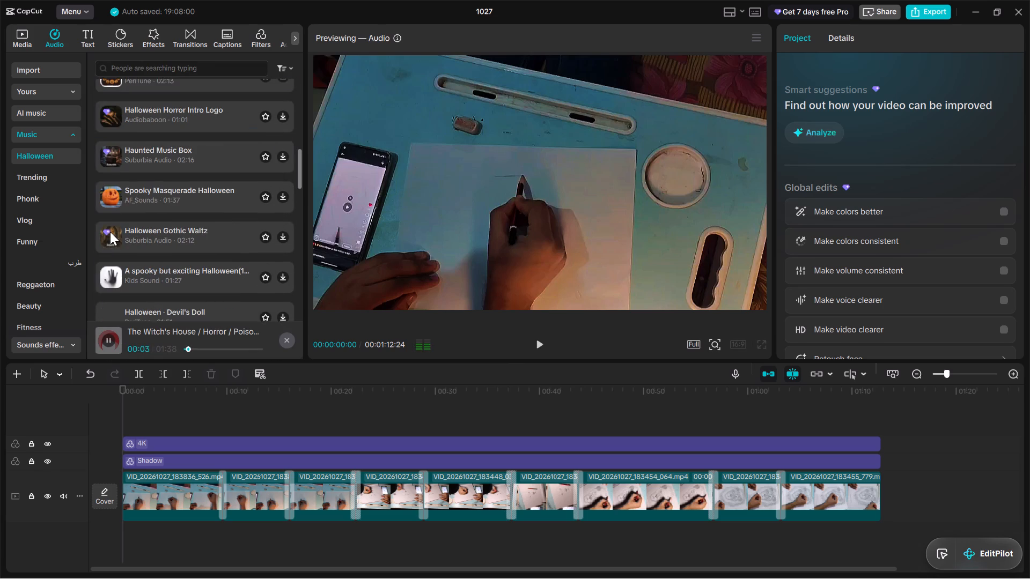
pyautogui.scroll(-1, 111, 232)
pyautogui.click(110, 214)
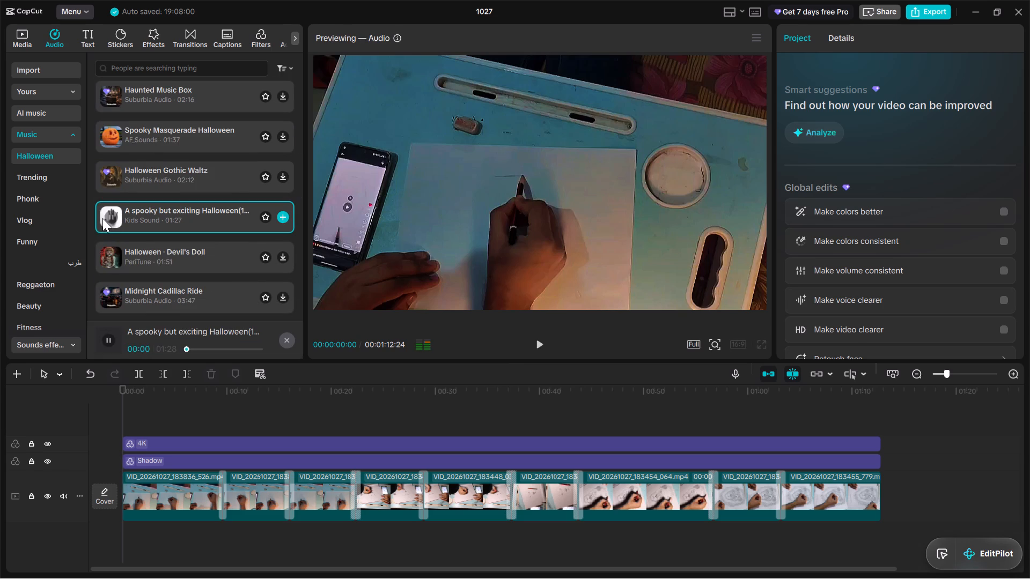
pyautogui.click(116, 256)
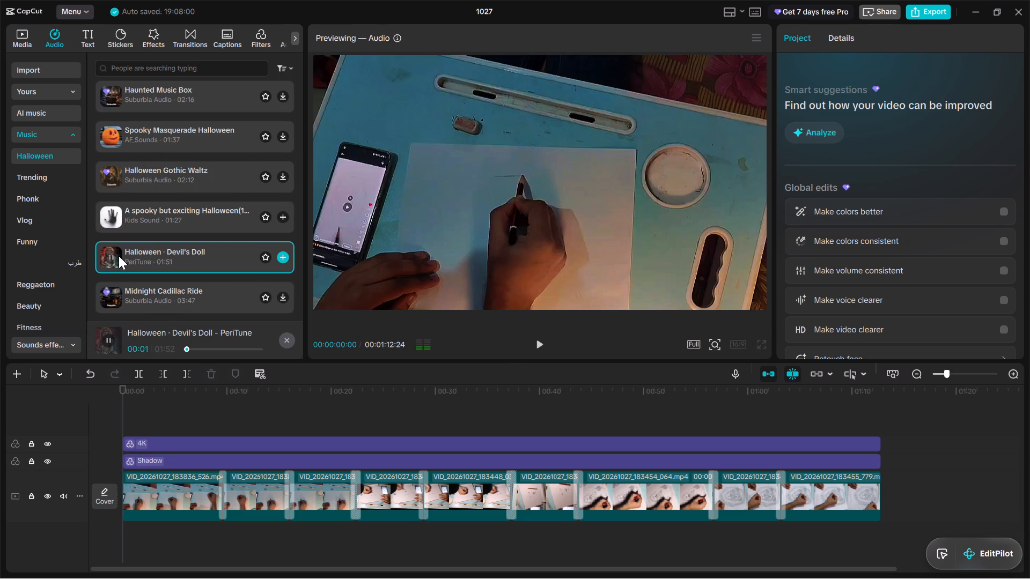
pyautogui.scroll(-4, 119, 256)
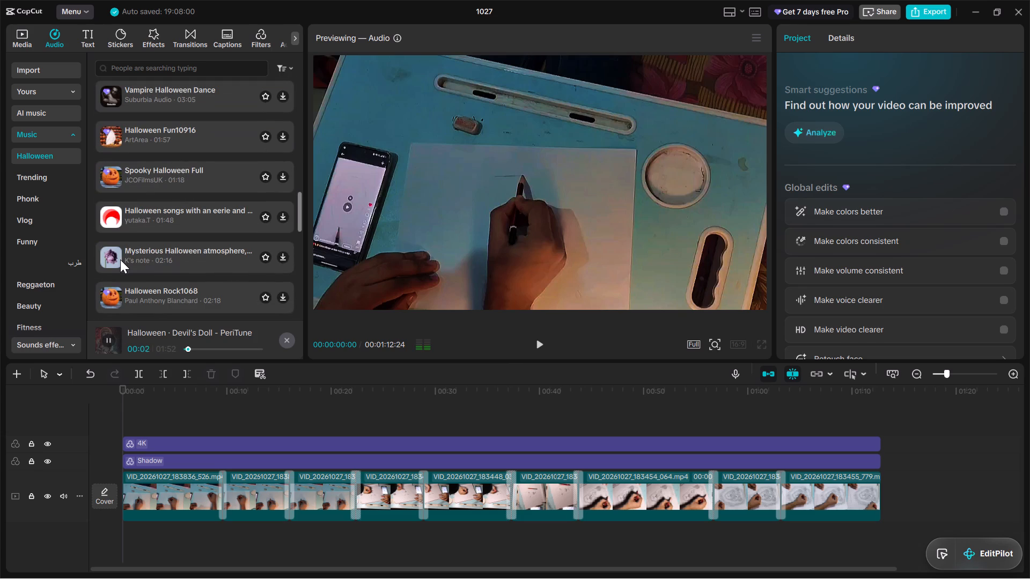
pyautogui.click(117, 219)
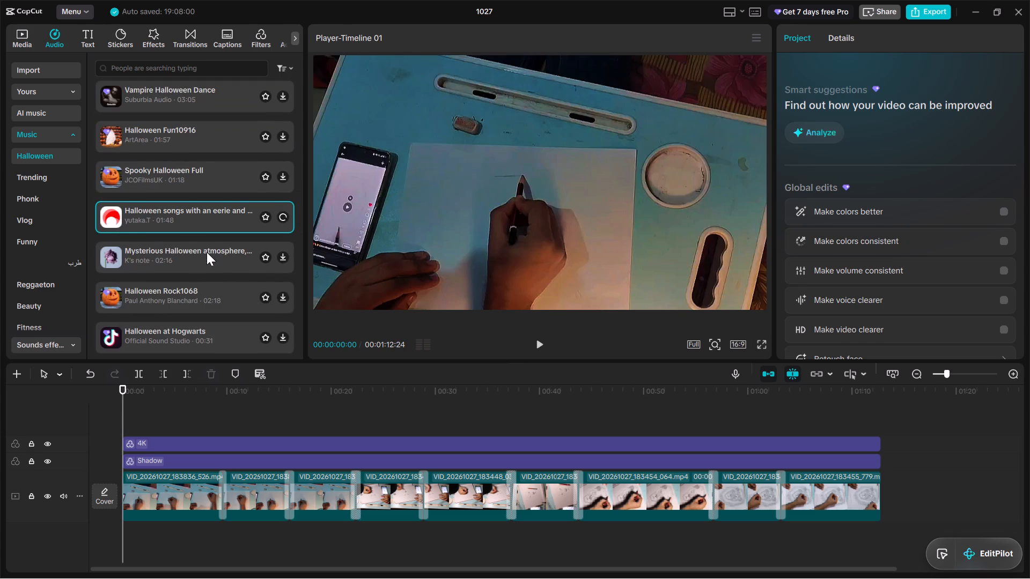
# Browse further through the Halloween music list and audition the track A cute, spooky and scary Halloween.
pyautogui.scroll(-4, 204, 255)
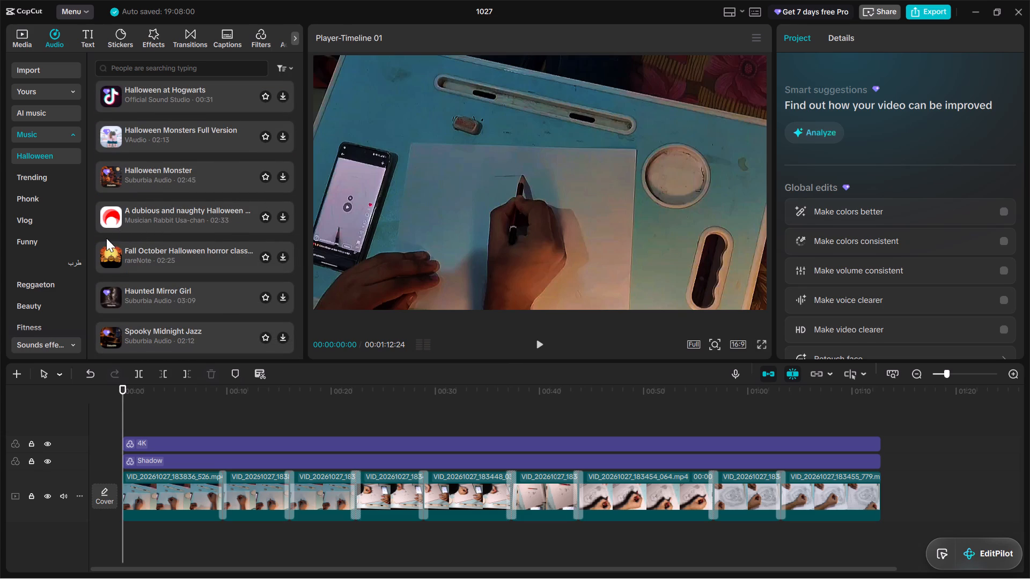
pyautogui.scroll(-5, 115, 251)
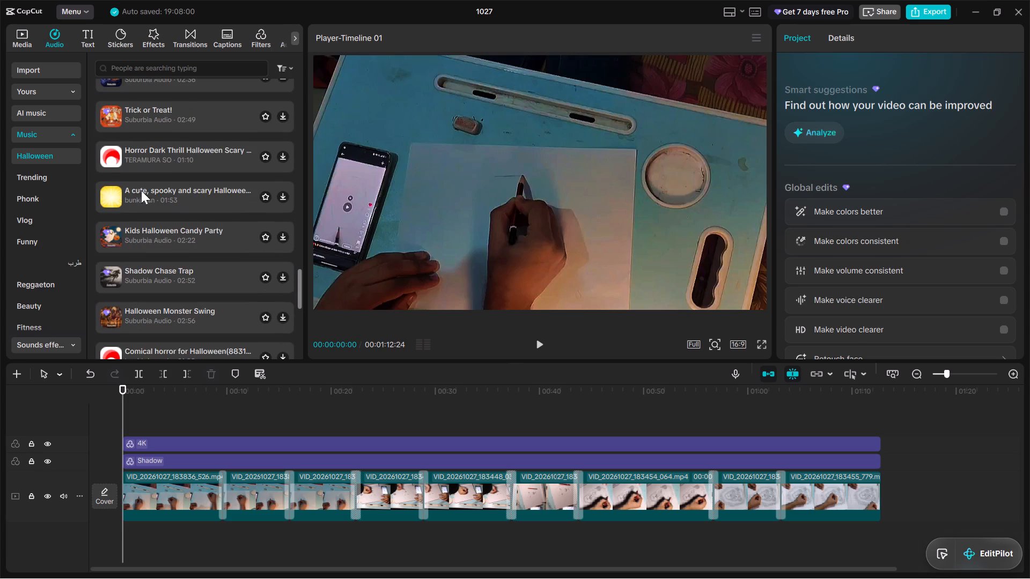
pyautogui.click(125, 201)
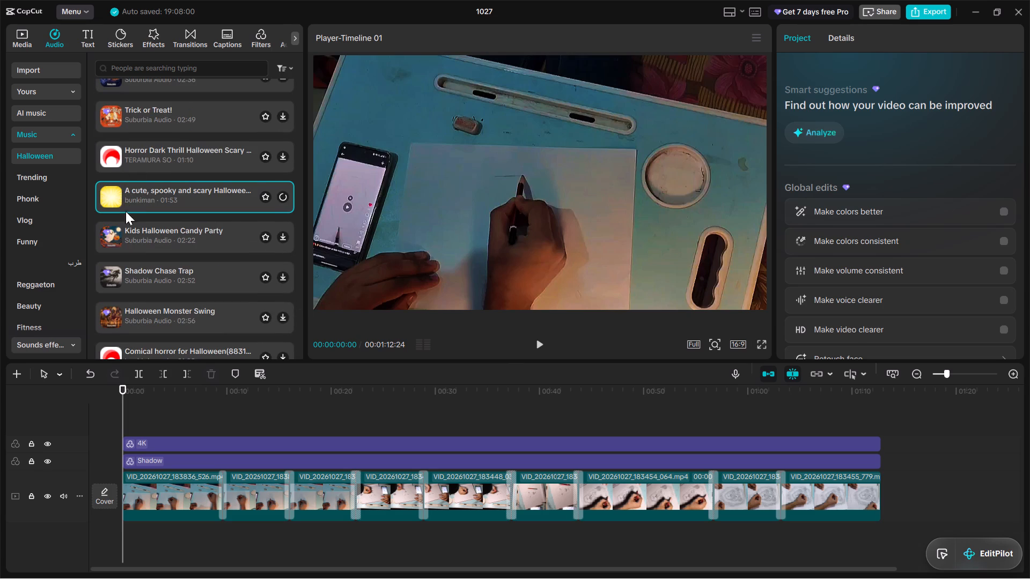
pyautogui.scroll(-8, 152, 253)
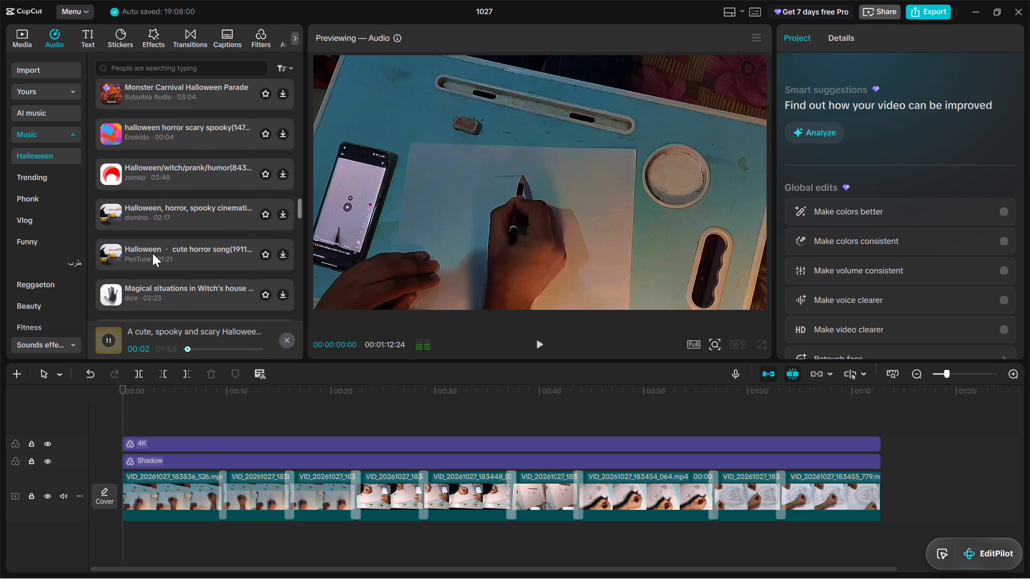
pyautogui.scroll(1, 162, 215)
# Search the music library for "song".
pyautogui.click(154, 63)
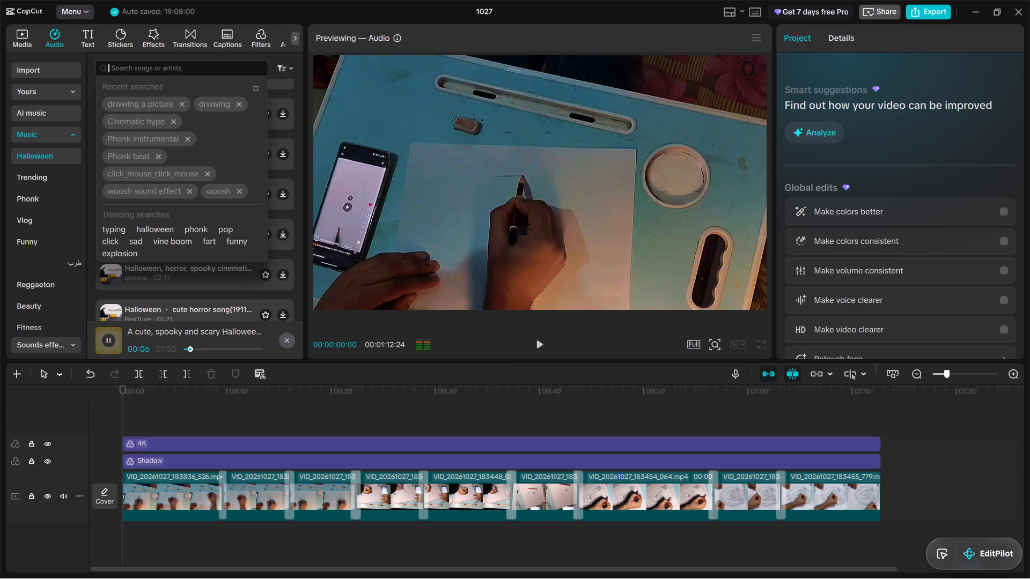
pyautogui.write('song')
pyautogui.press('space')
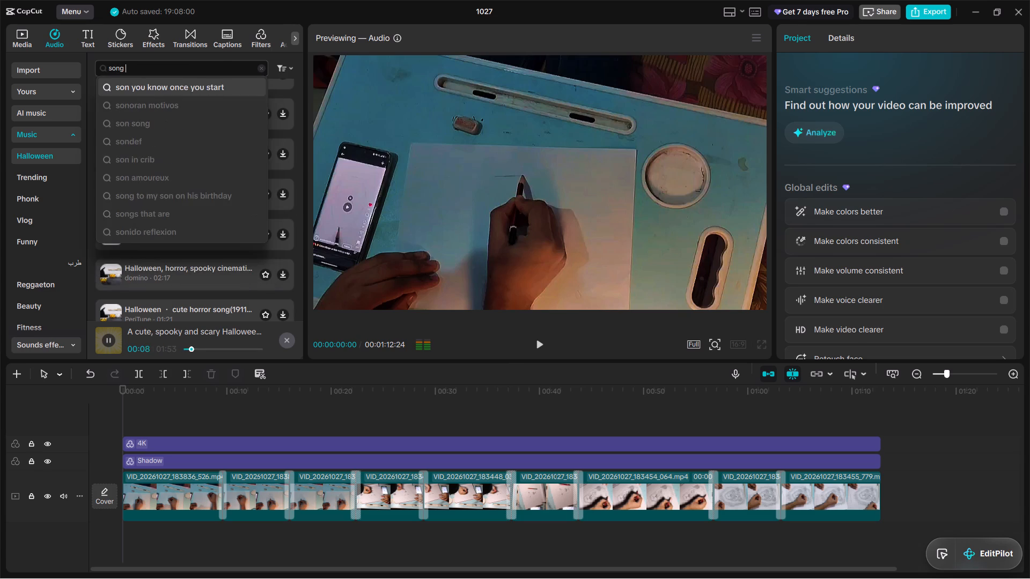
pyautogui.press('Return')
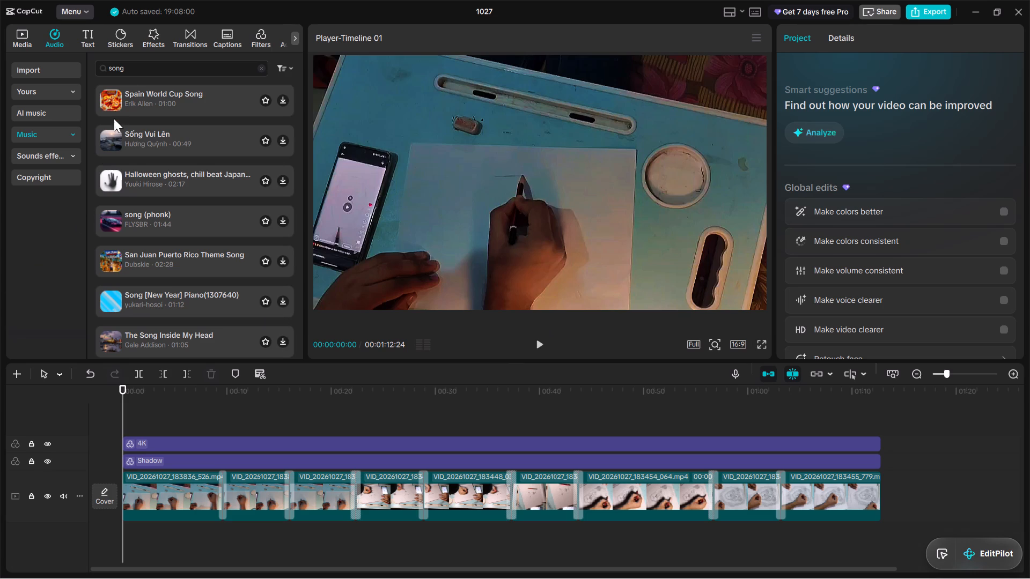
# Audition the search results Sống Vui Lên, Spain World Cup Song, The Song Inside My Head and The Song Must Play On.
pyautogui.click(105, 135)
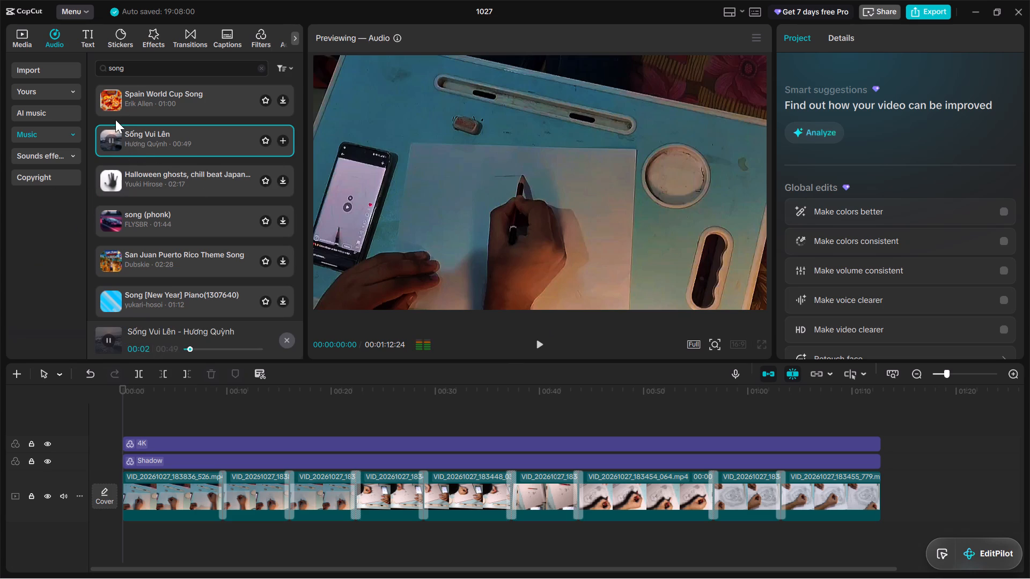
pyautogui.click(107, 98)
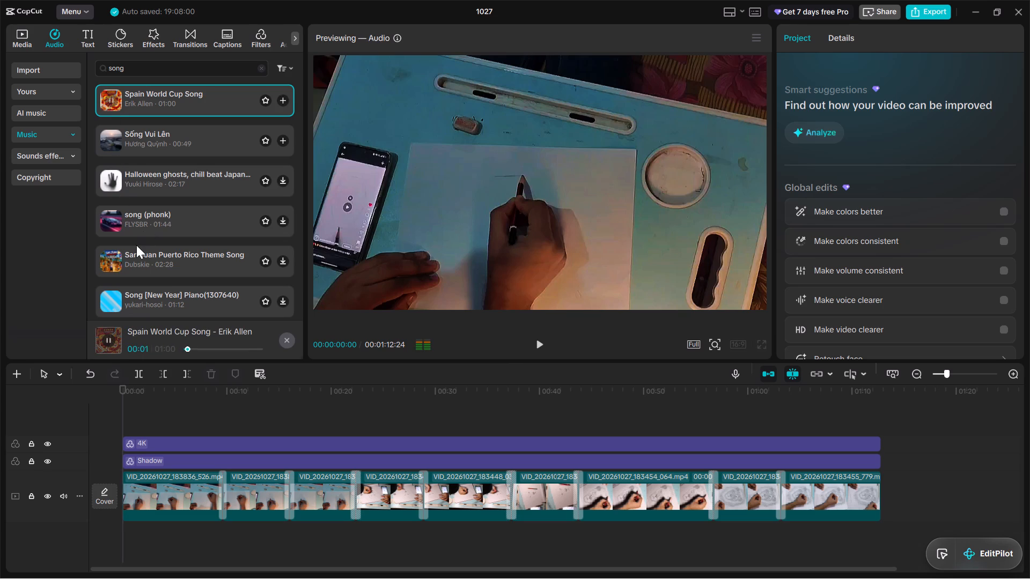
pyautogui.scroll(-1, 143, 274)
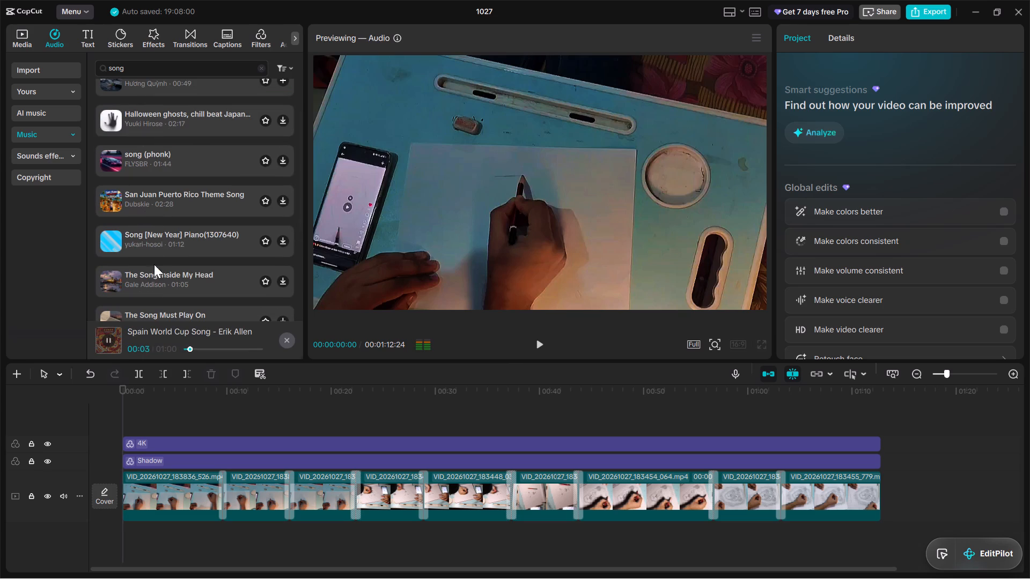
pyautogui.scroll(-1, 157, 242)
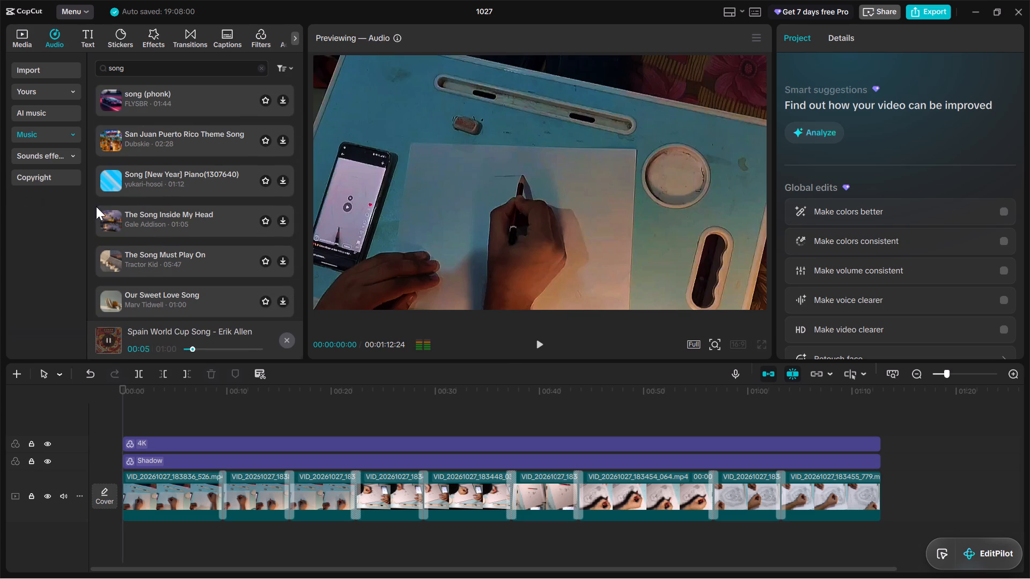
pyautogui.click(111, 218)
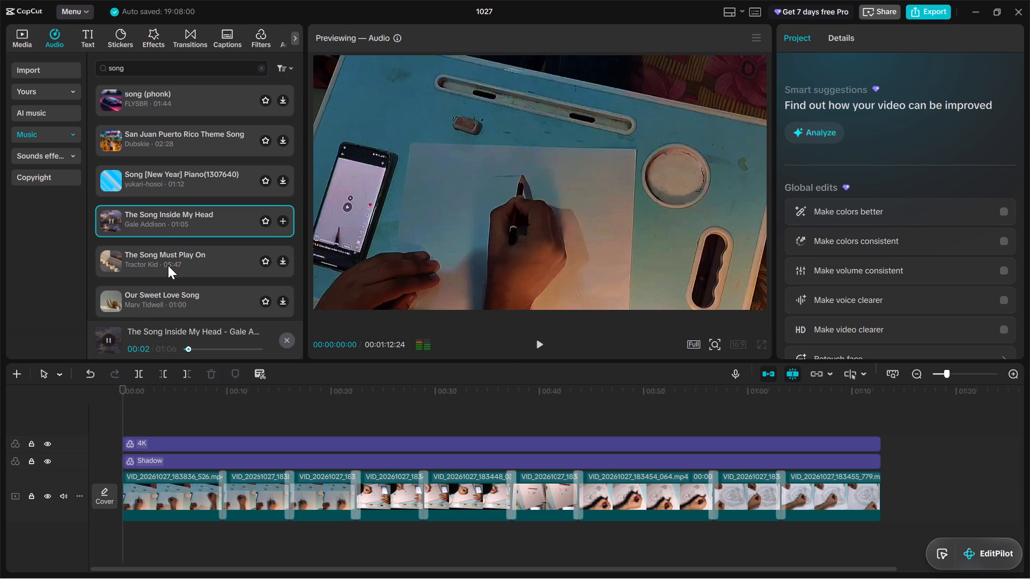
pyautogui.click(118, 260)
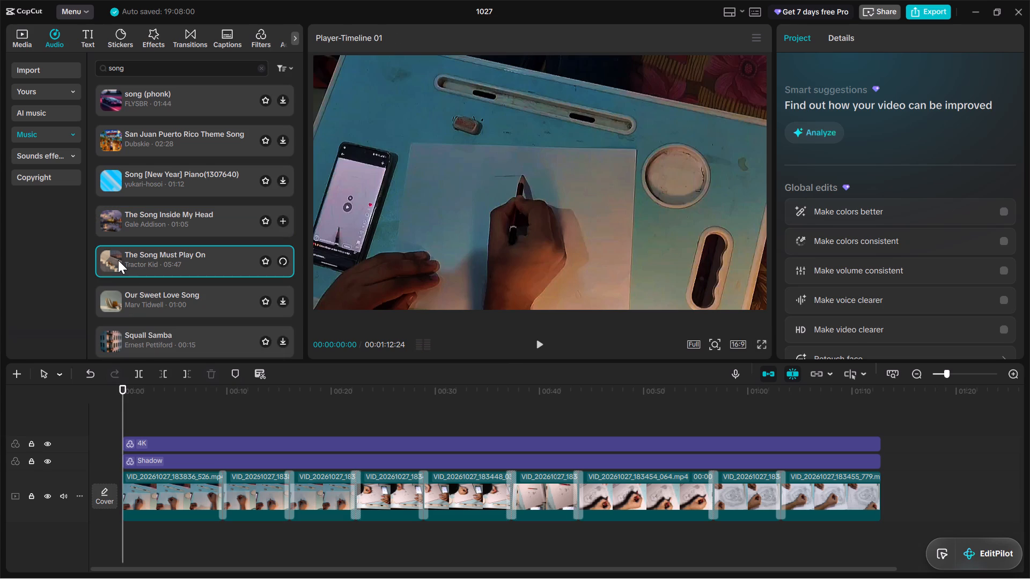
# Audition the tracks Our Sweet Love Song, Ô Vento and That Catchy Song from the same search results.
pyautogui.scroll(-1, 130, 258)
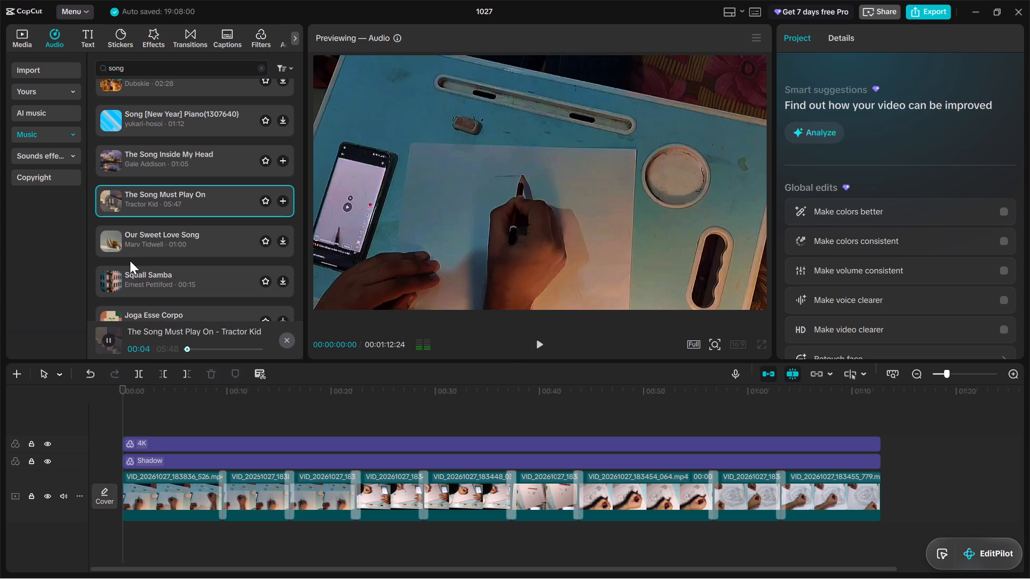
pyautogui.click(113, 248)
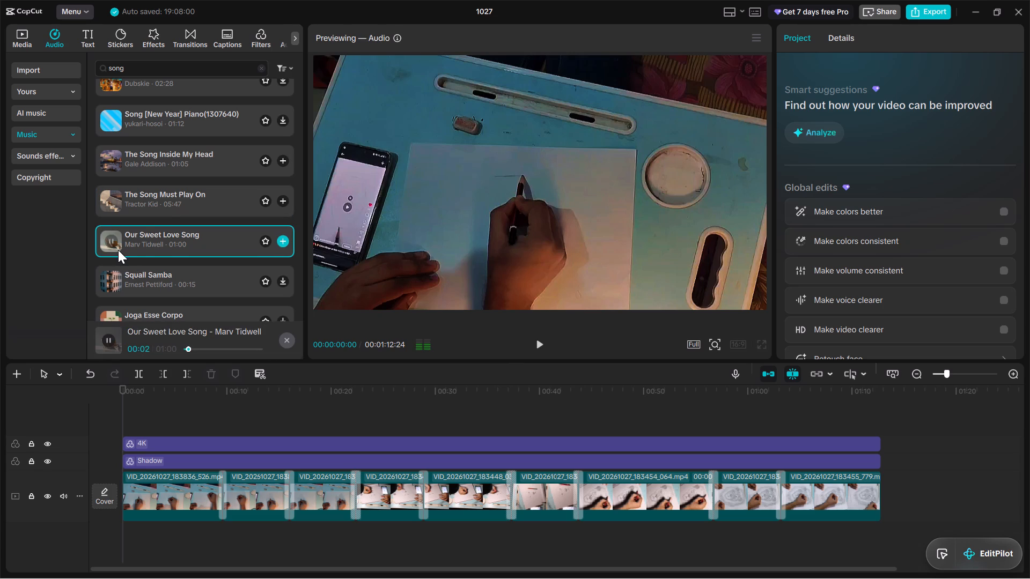
pyautogui.scroll(-1, 118, 250)
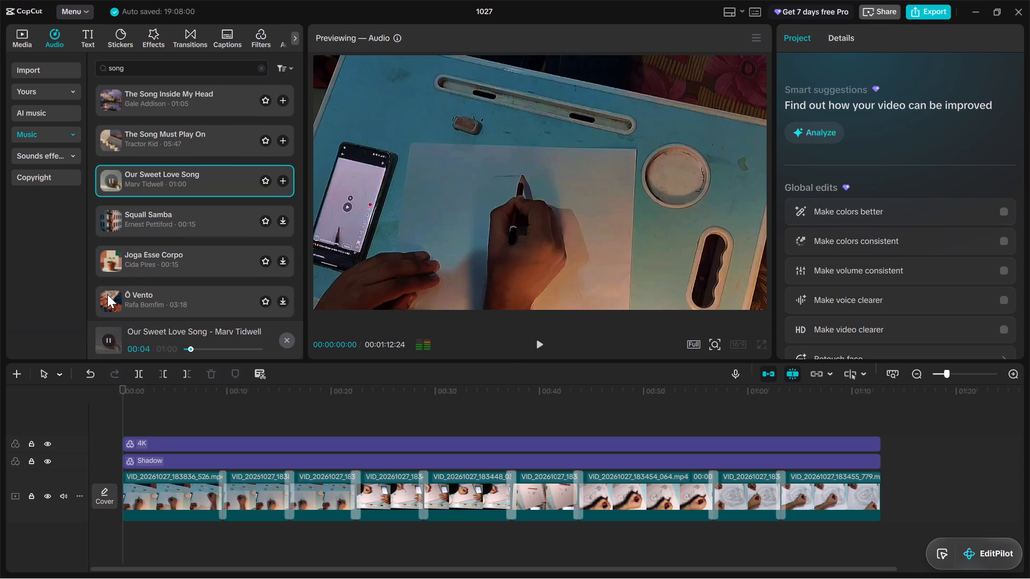
pyautogui.click(107, 294)
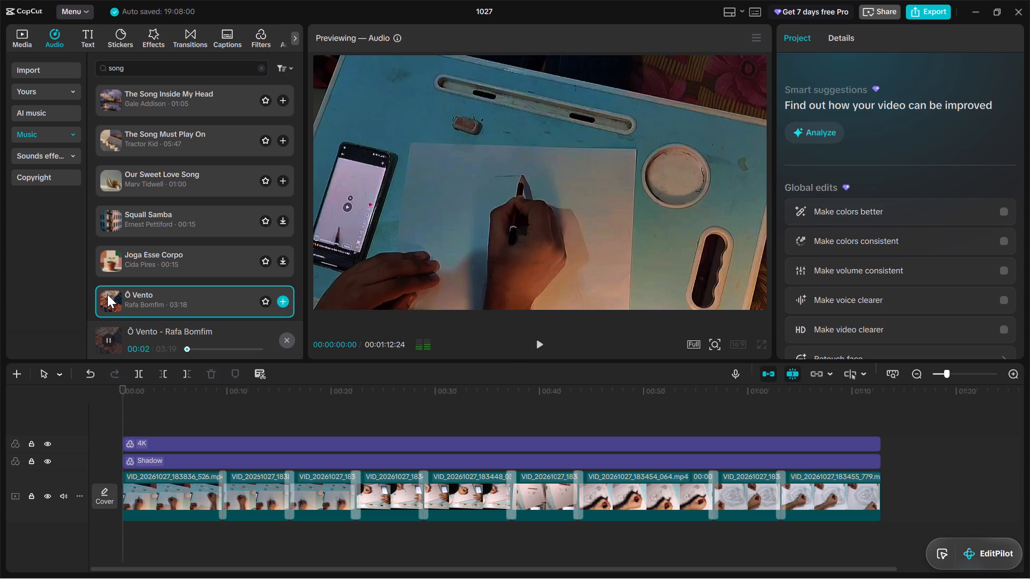
pyautogui.scroll(-2, 152, 280)
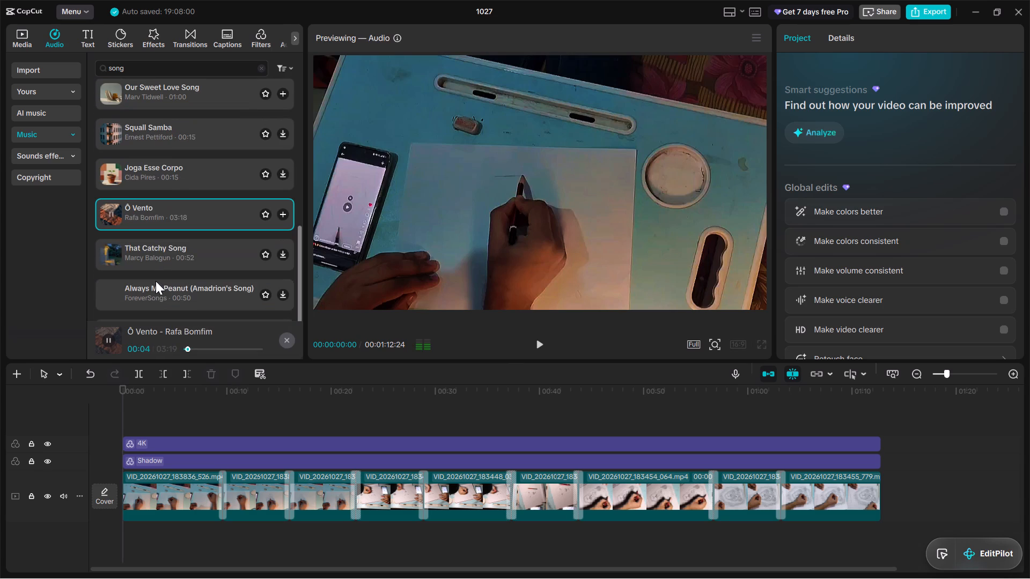
pyautogui.click(126, 256)
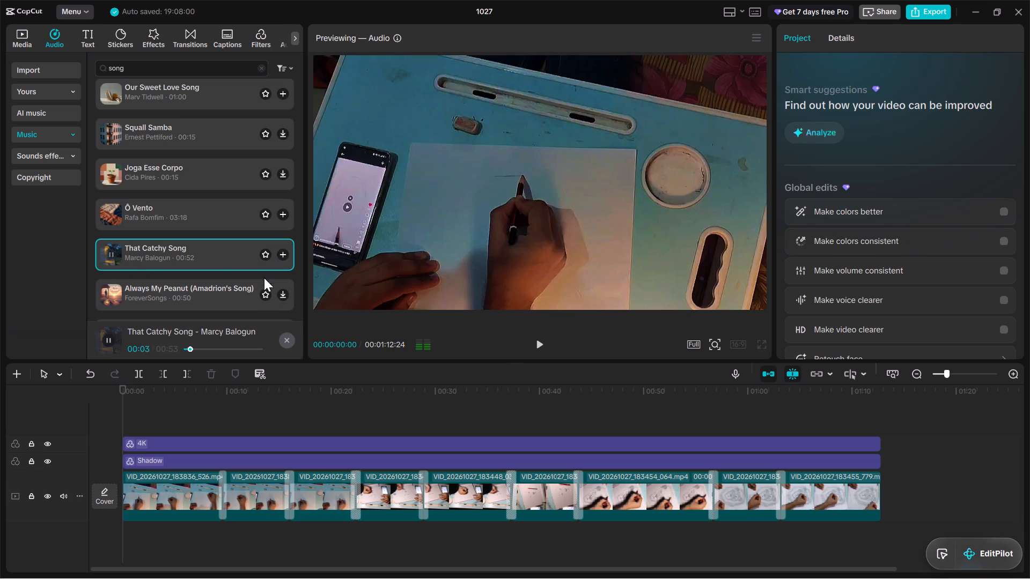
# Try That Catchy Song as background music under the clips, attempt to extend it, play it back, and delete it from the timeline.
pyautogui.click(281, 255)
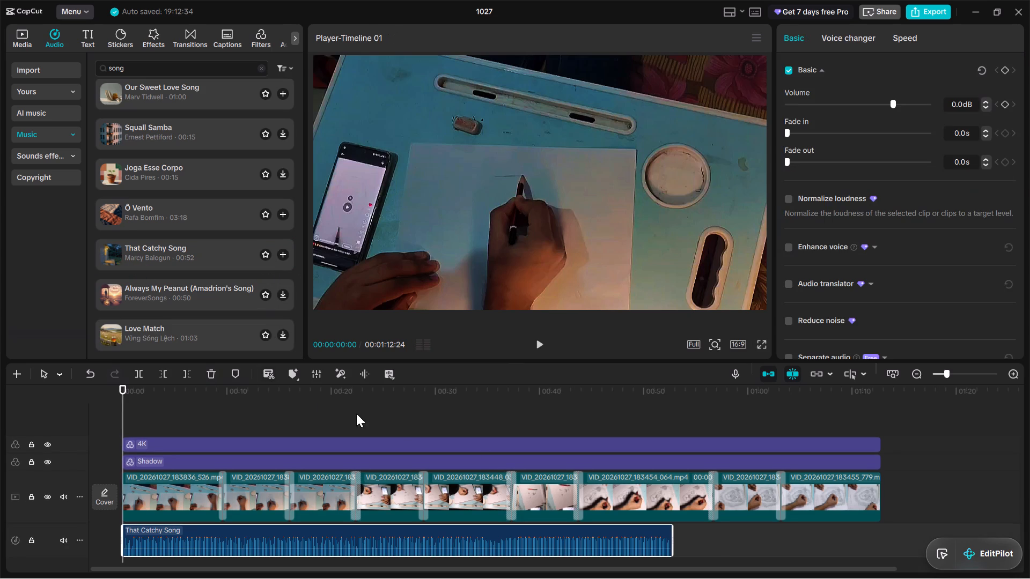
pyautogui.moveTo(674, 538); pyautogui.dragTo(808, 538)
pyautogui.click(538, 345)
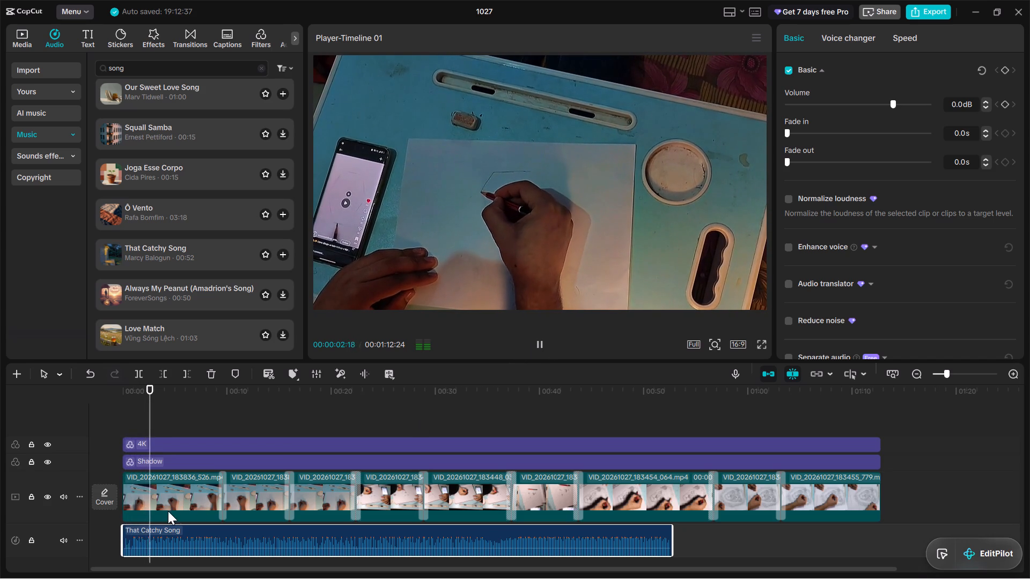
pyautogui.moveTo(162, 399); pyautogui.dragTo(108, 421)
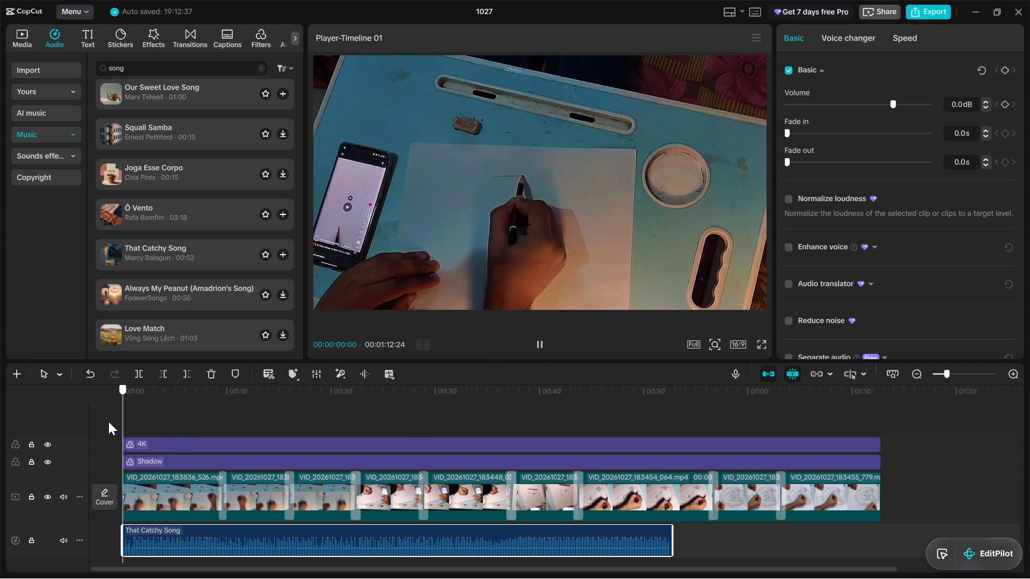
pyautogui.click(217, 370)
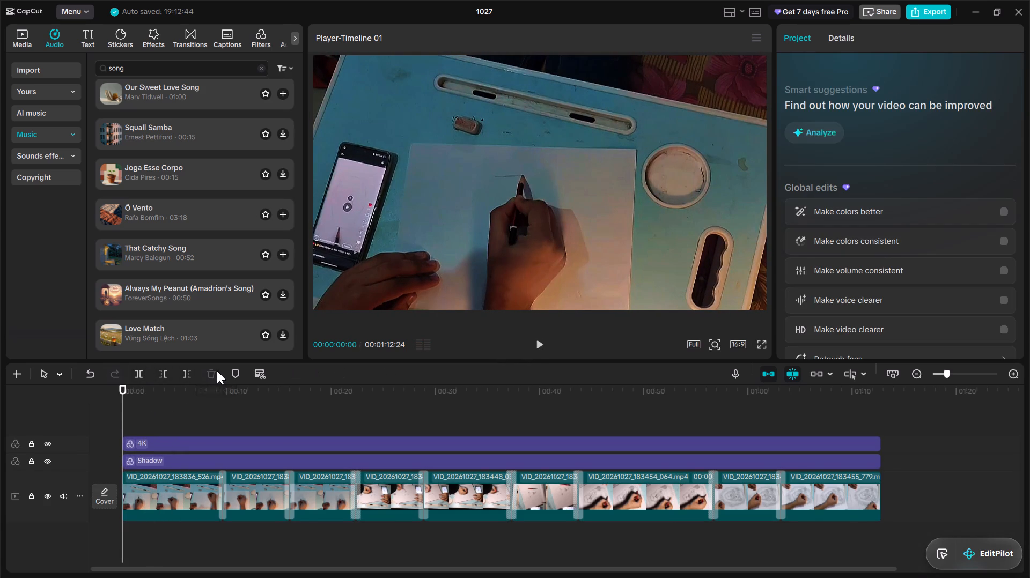
# Replace the "song" search with a music library search for "nic ebackground music".
pyautogui.scroll(-5, 214, 333)
pyautogui.click(128, 63)
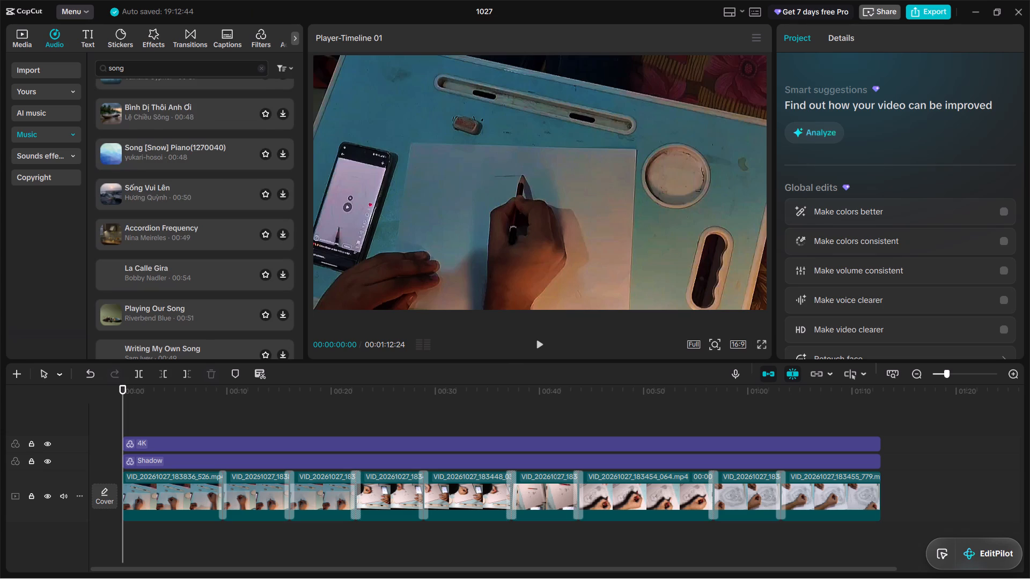
pyautogui.press('BackSpace')
pyautogui.press('BackSpace')
pyautogui.press('BackSpace')
pyautogui.press('BackSpace')
pyautogui.press('BackSpace')
pyautogui.press('BackSpace')
pyautogui.press('BackSpace')
pyautogui.press('BackSpace')
pyautogui.press('BackSpace')
pyautogui.press('BackSpace')
pyautogui.press('BackSpace')
pyautogui.press('BackSpace')
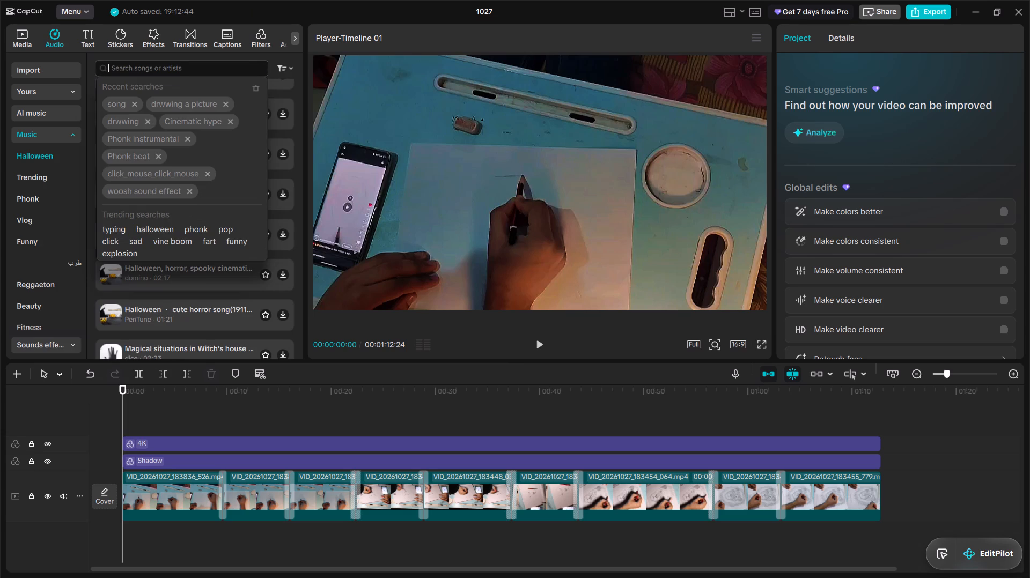
pyautogui.write('nic eba')
pyautogui.write('ckground music')
pyautogui.press('Return')
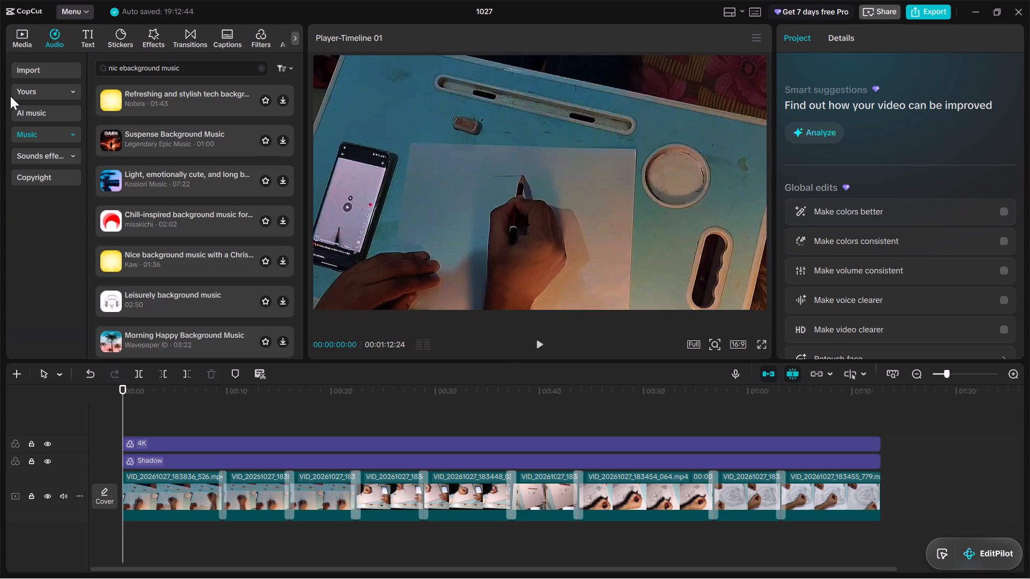
# Audition the Refreshing and stylish tech track and the Nice background music track by Kaw, browse further results, and stop the preview.
pyautogui.click(115, 102)
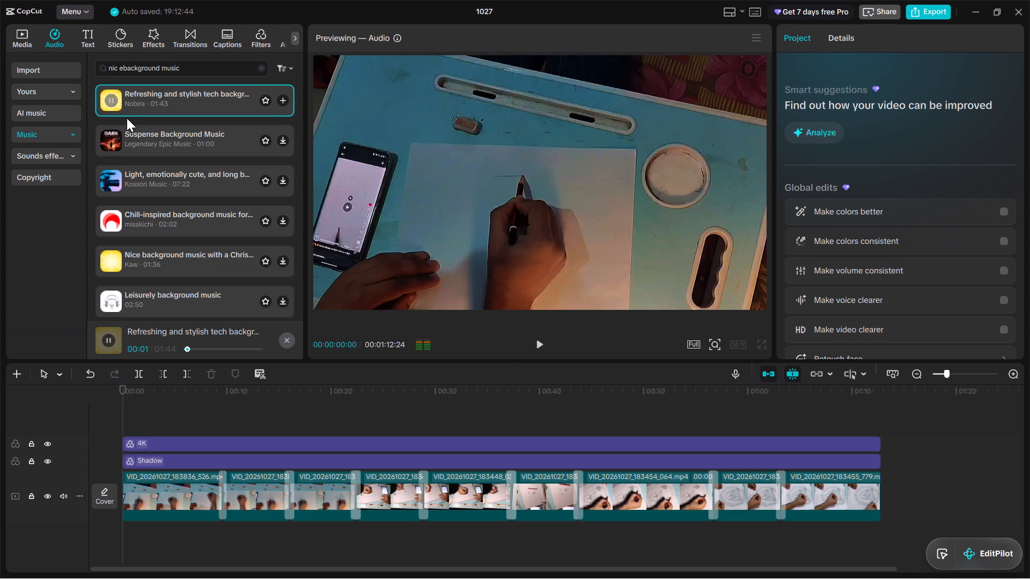
pyautogui.scroll(-1, 129, 127)
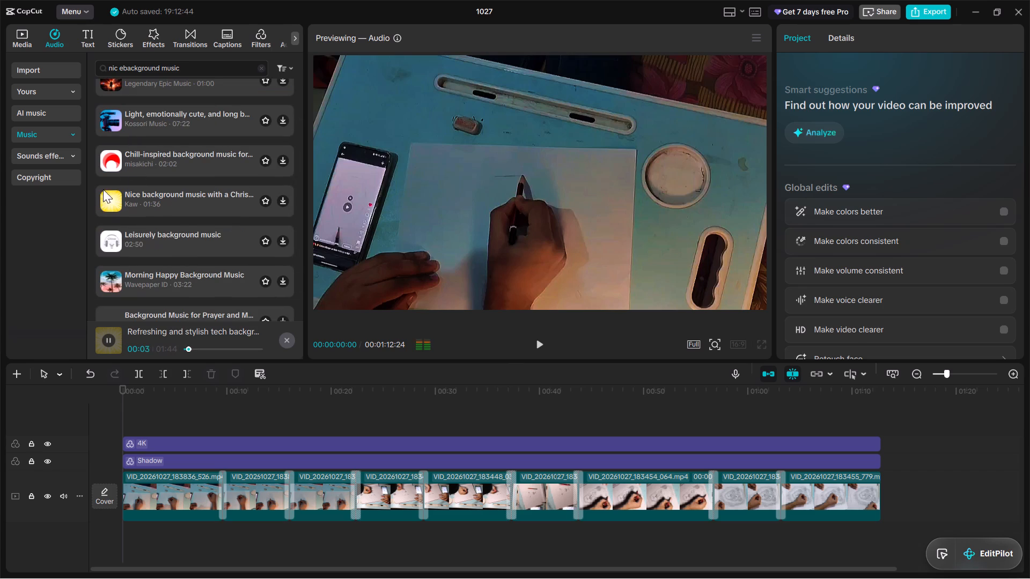
pyautogui.click(112, 203)
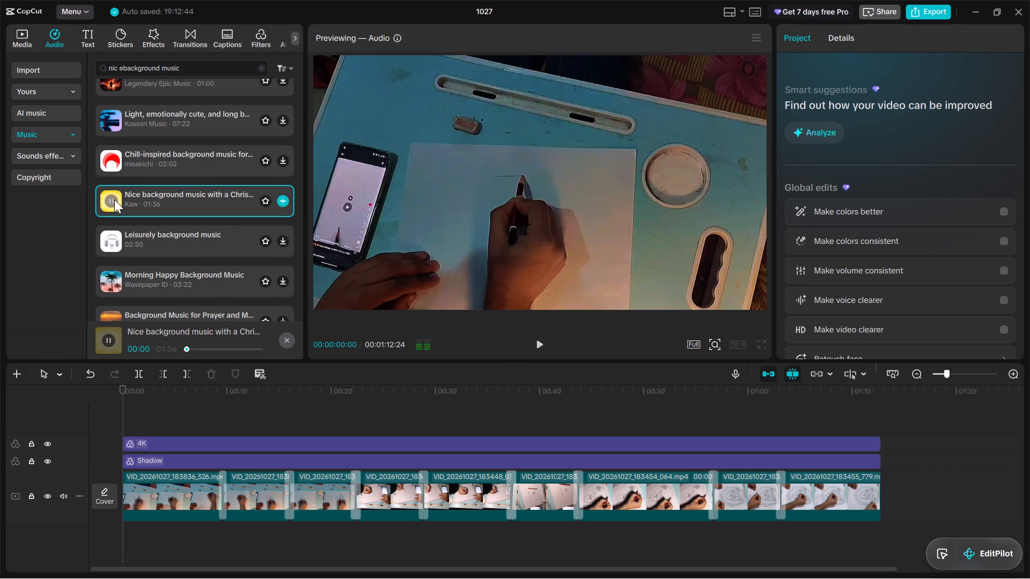
pyautogui.scroll(-2, 125, 243)
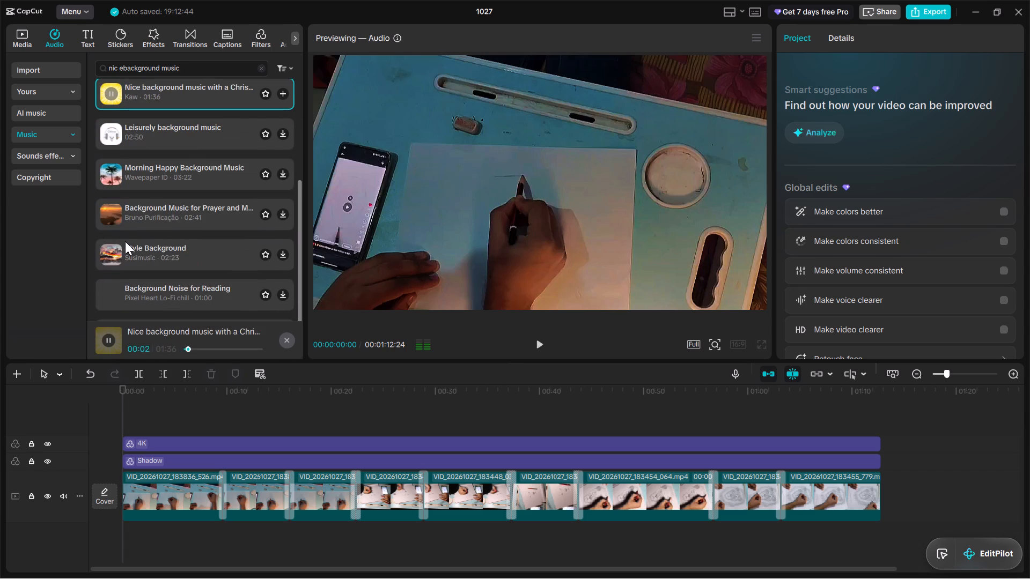
pyautogui.scroll(-5, 125, 241)
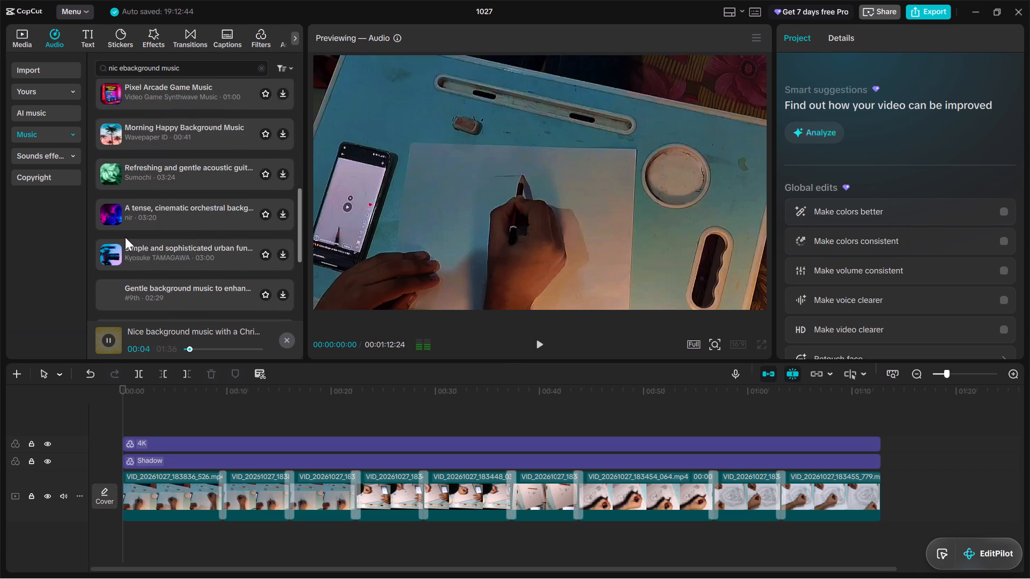
pyautogui.scroll(-12, 125, 237)
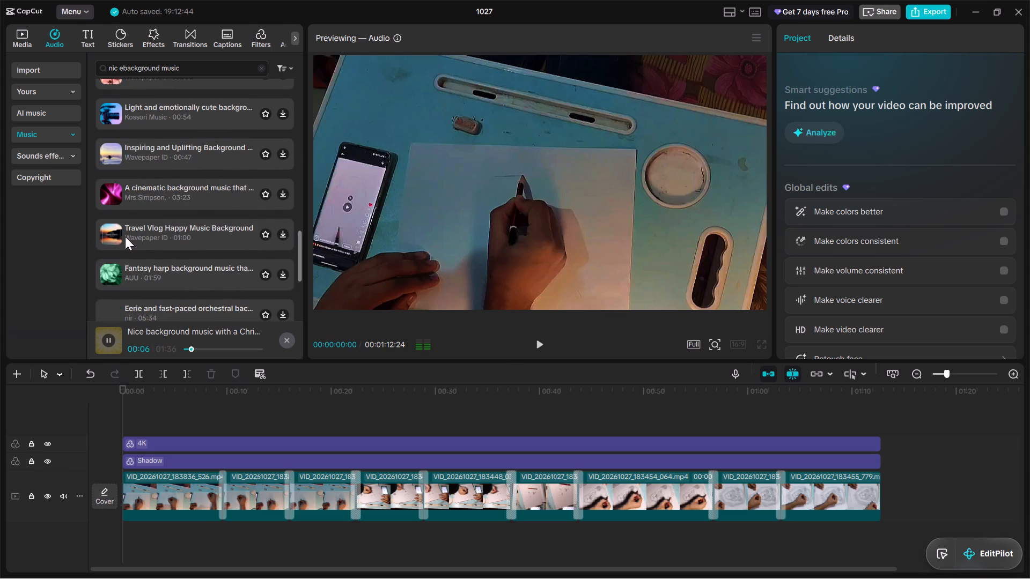
pyautogui.click(109, 337)
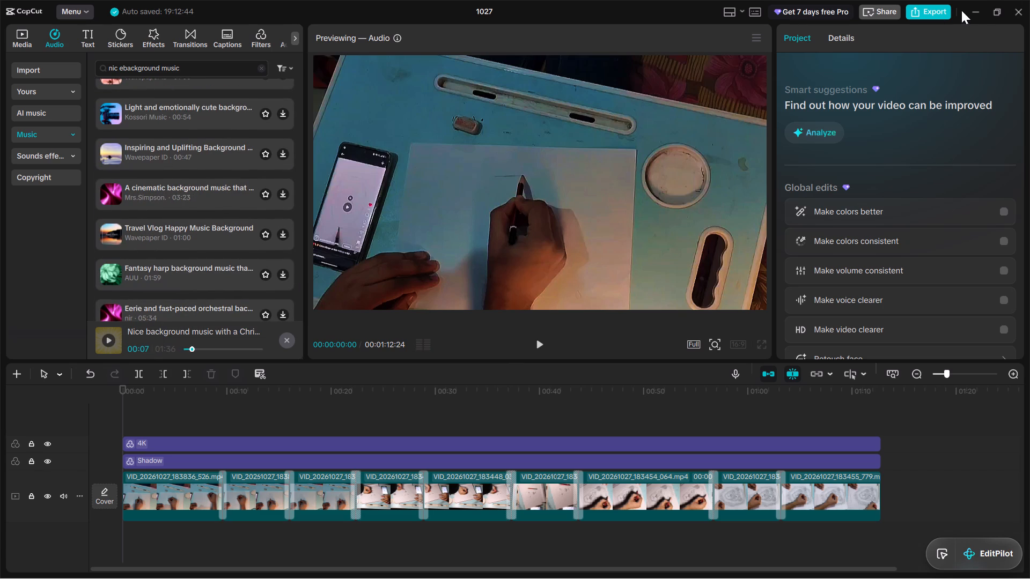